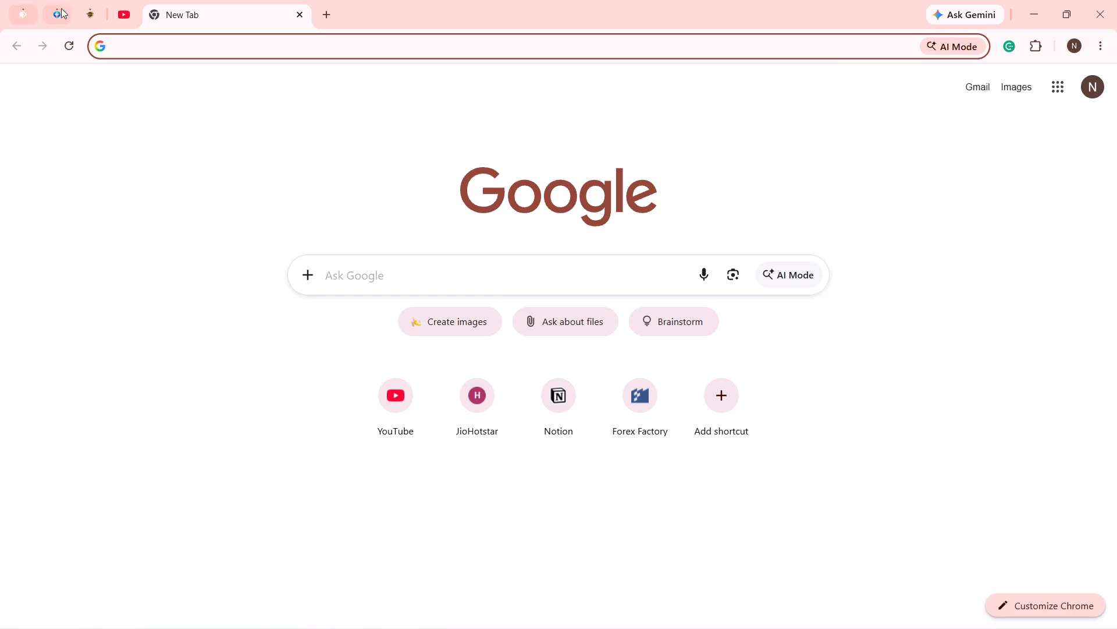
Open the FX Replay session, reload it, and stay in the finished simulation instead of going to analytics.
{"action": "left_click", "coordinate": [18, 9]}
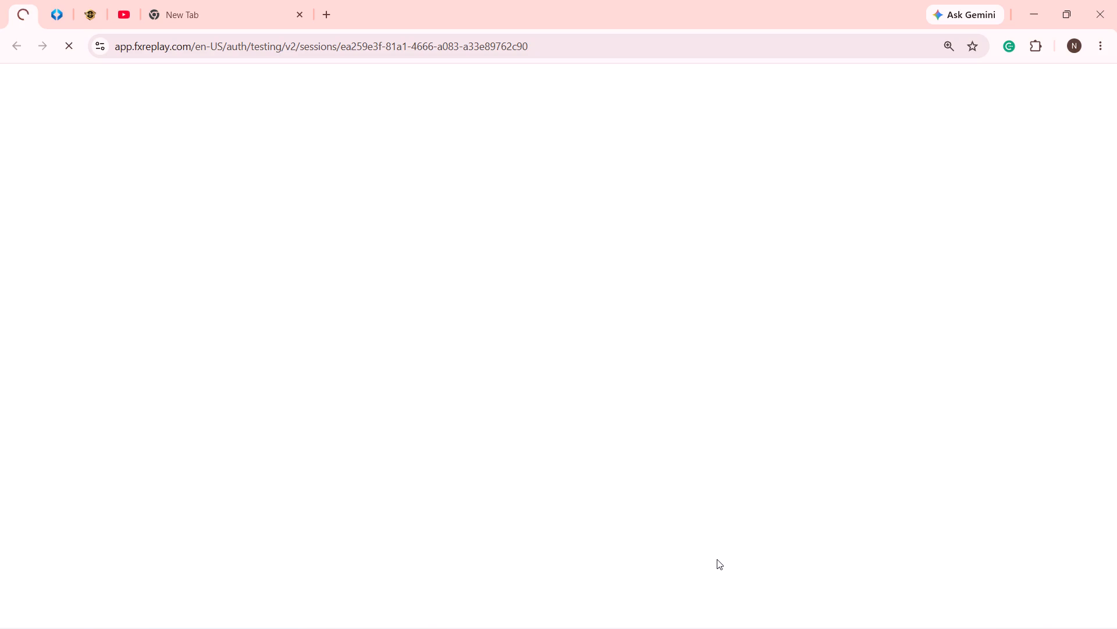
{"action": "left_click", "coordinate": [66, 42]}
{"action": "left_click", "coordinate": [67, 50]}
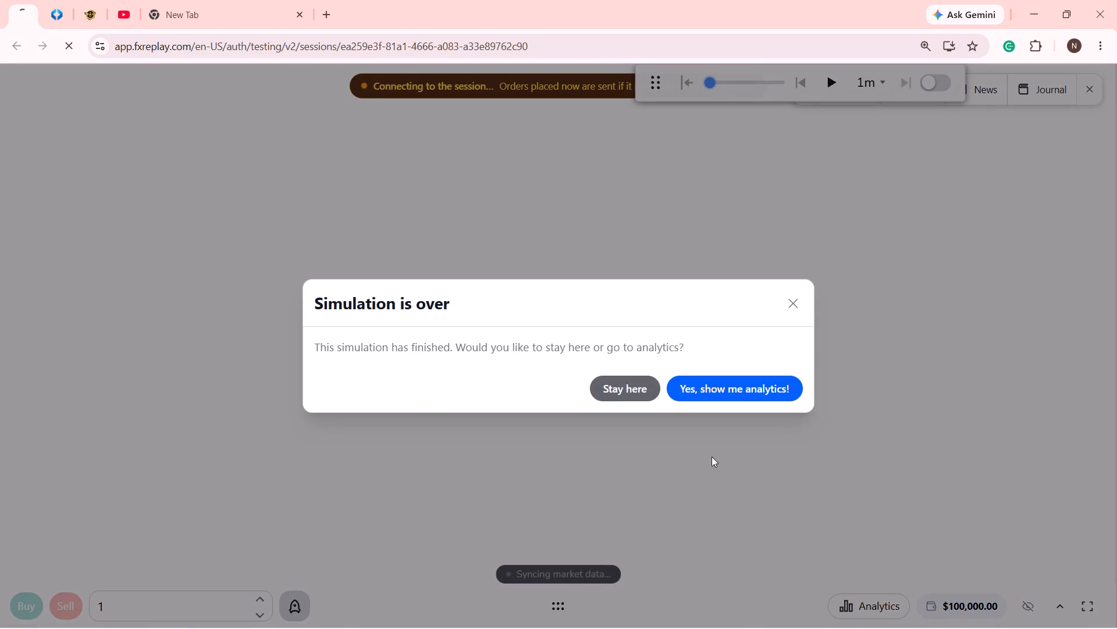
{"action": "left_click", "coordinate": [619, 388]}
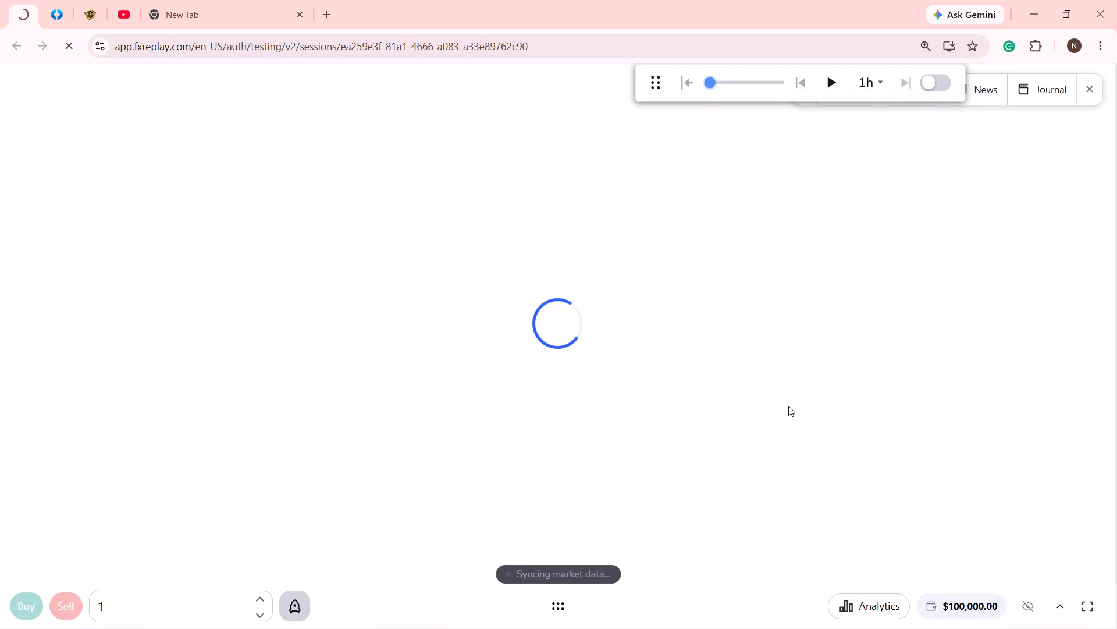
{"action": "left_click", "coordinate": [1090, 96]}
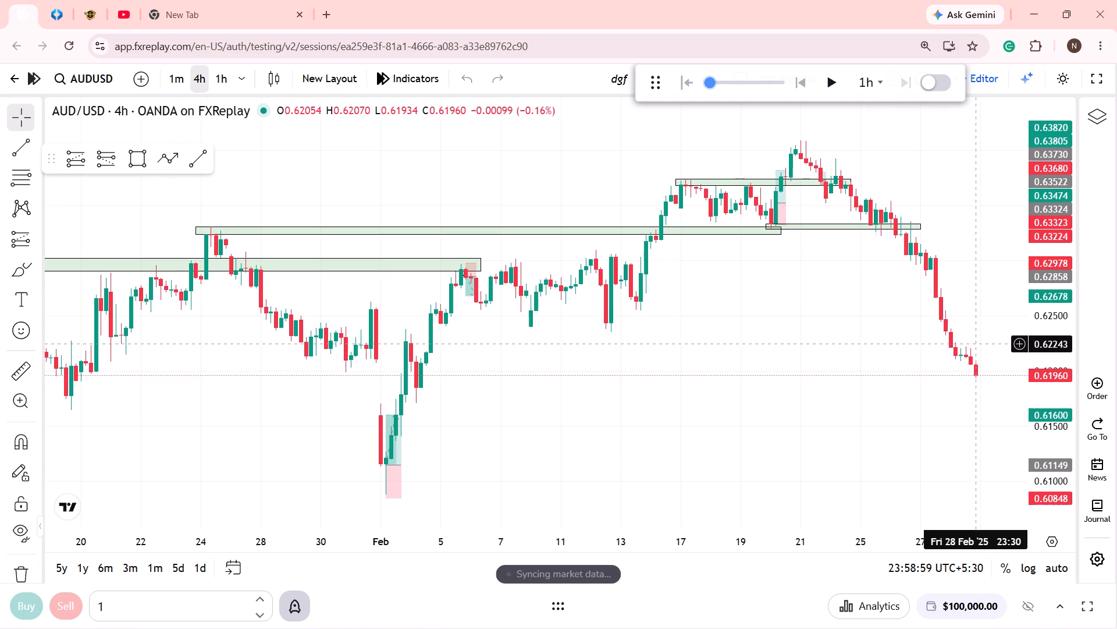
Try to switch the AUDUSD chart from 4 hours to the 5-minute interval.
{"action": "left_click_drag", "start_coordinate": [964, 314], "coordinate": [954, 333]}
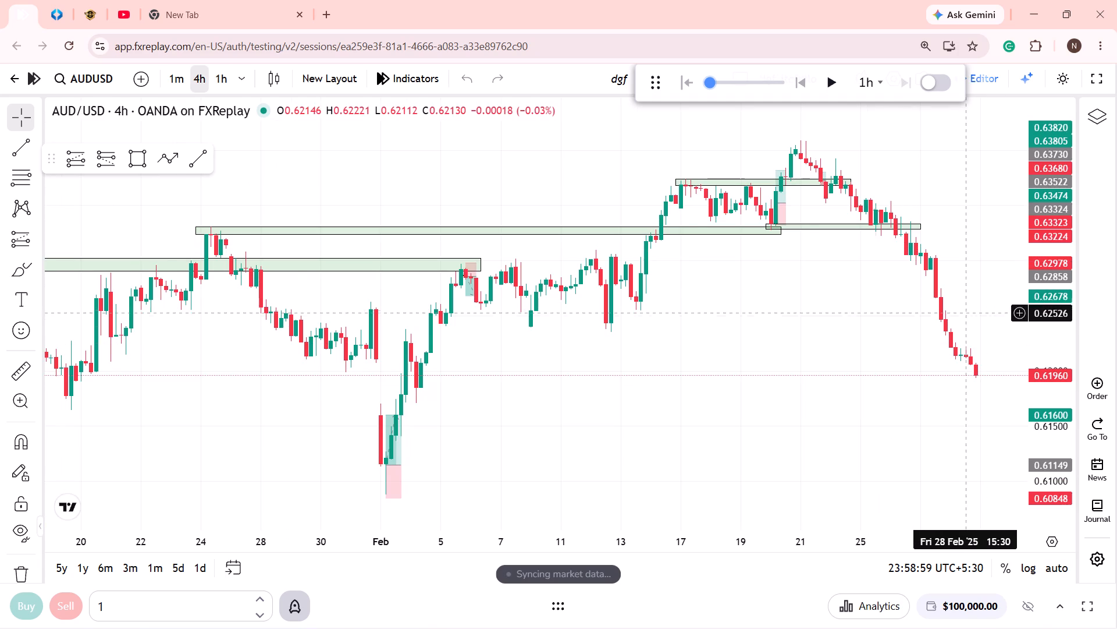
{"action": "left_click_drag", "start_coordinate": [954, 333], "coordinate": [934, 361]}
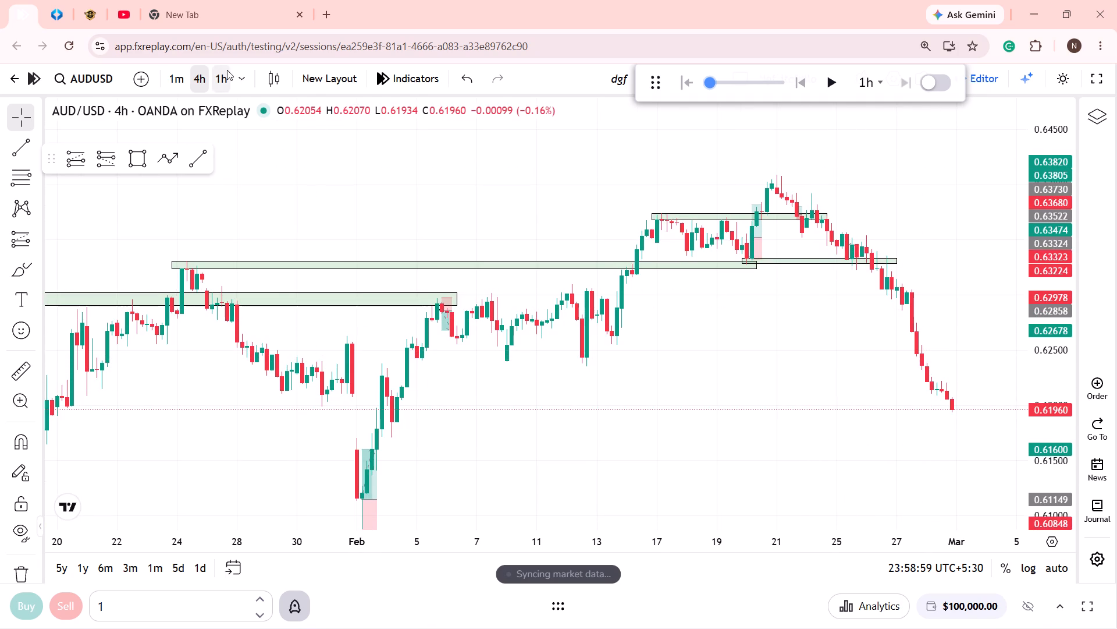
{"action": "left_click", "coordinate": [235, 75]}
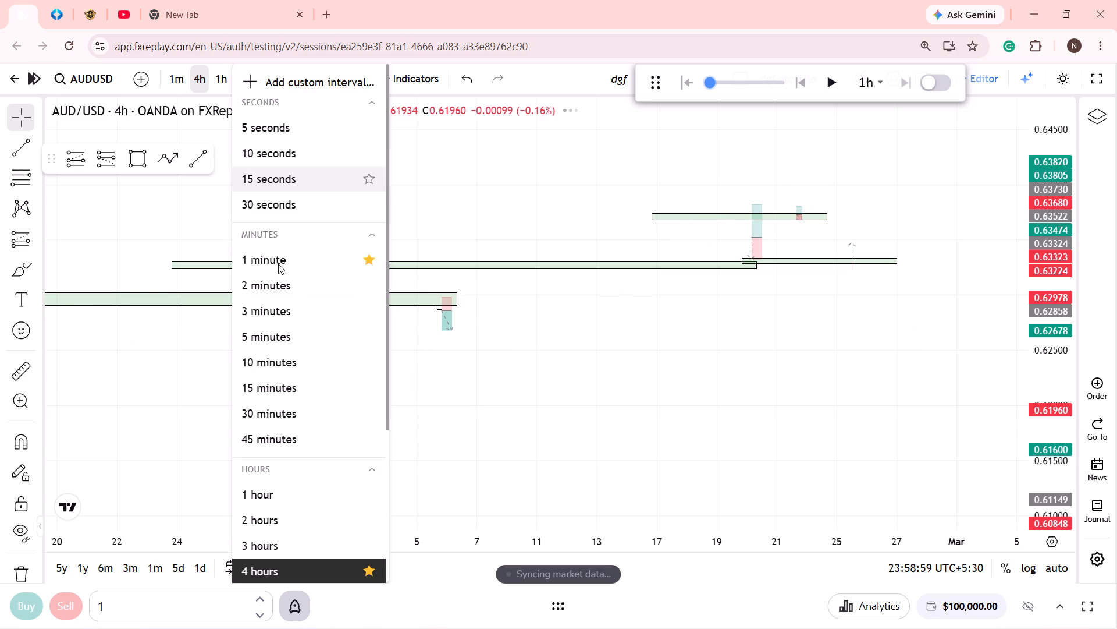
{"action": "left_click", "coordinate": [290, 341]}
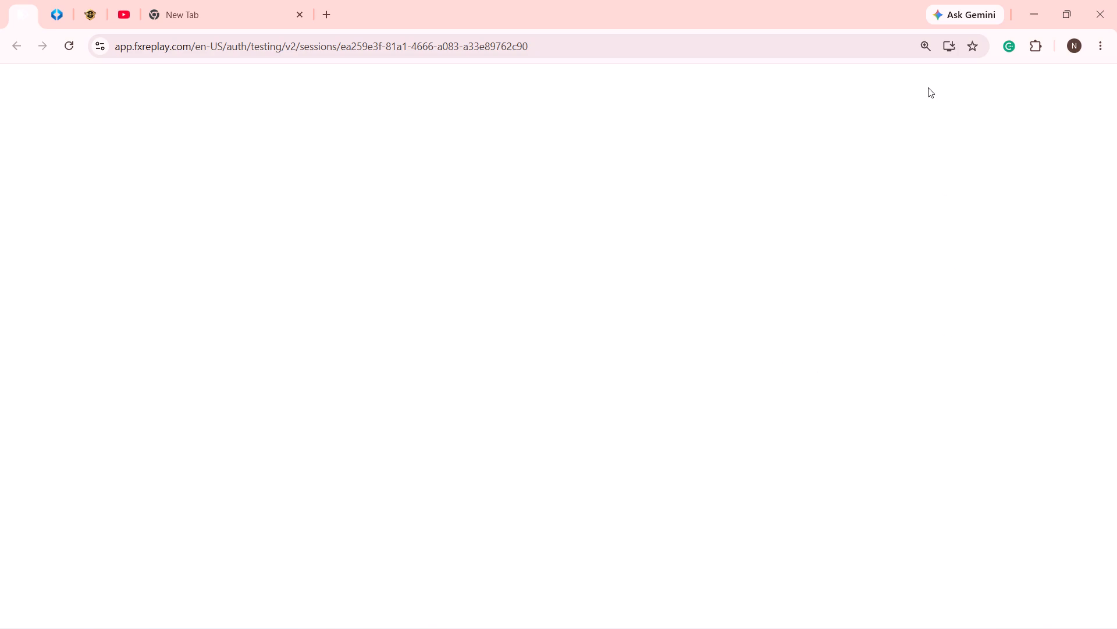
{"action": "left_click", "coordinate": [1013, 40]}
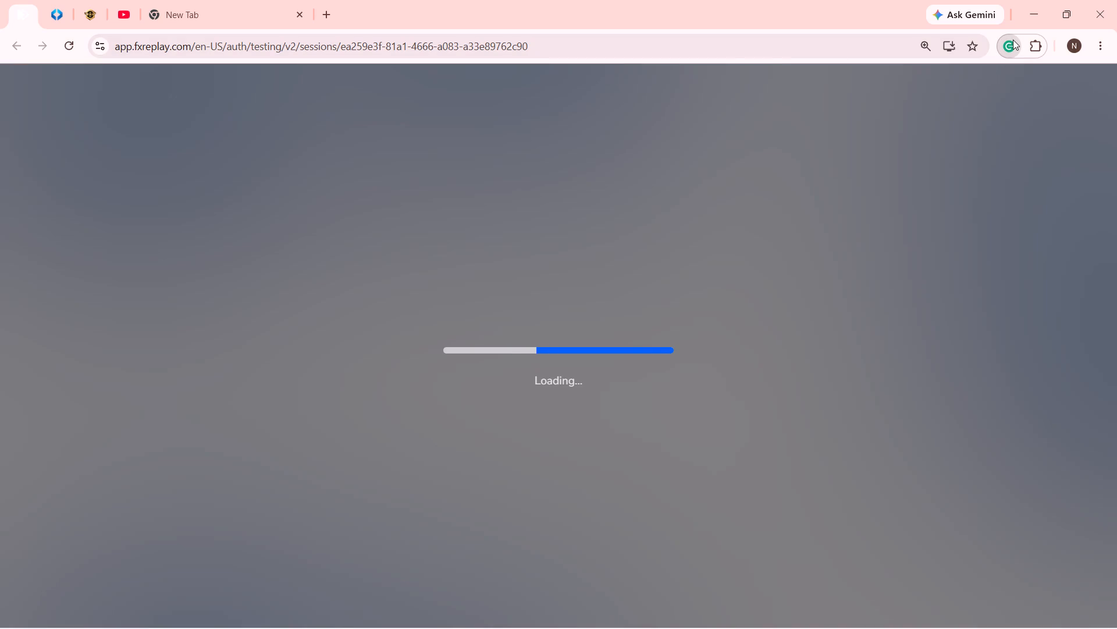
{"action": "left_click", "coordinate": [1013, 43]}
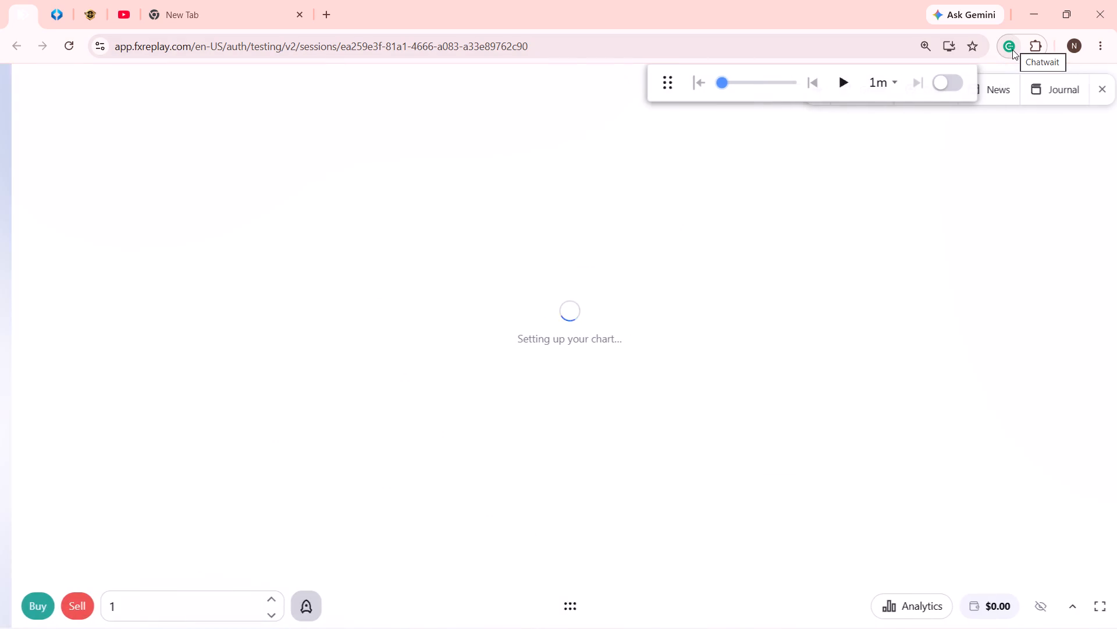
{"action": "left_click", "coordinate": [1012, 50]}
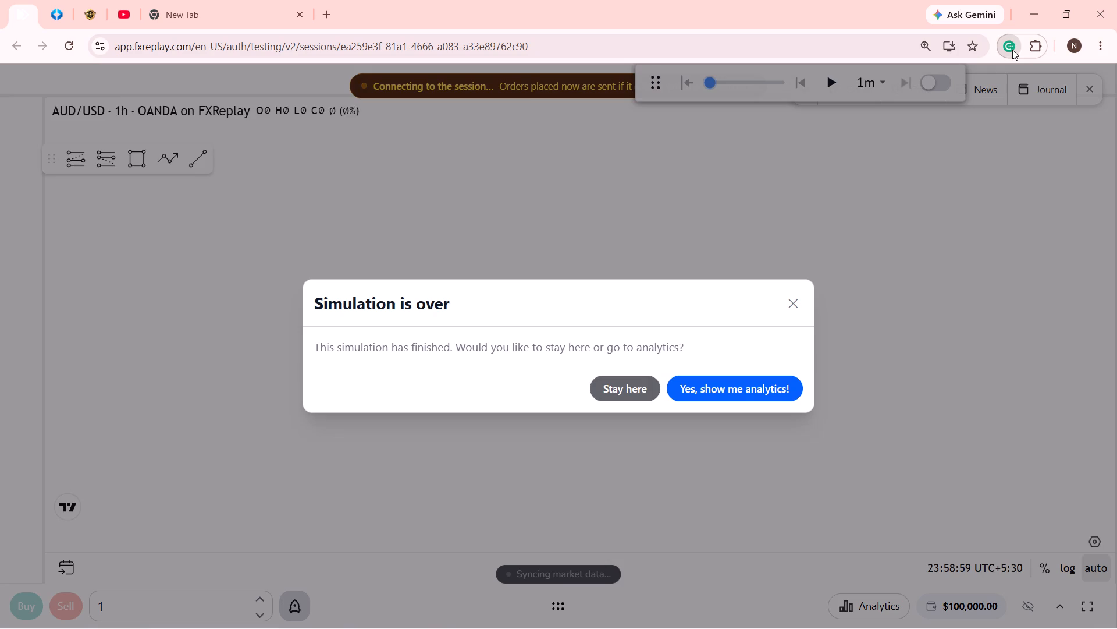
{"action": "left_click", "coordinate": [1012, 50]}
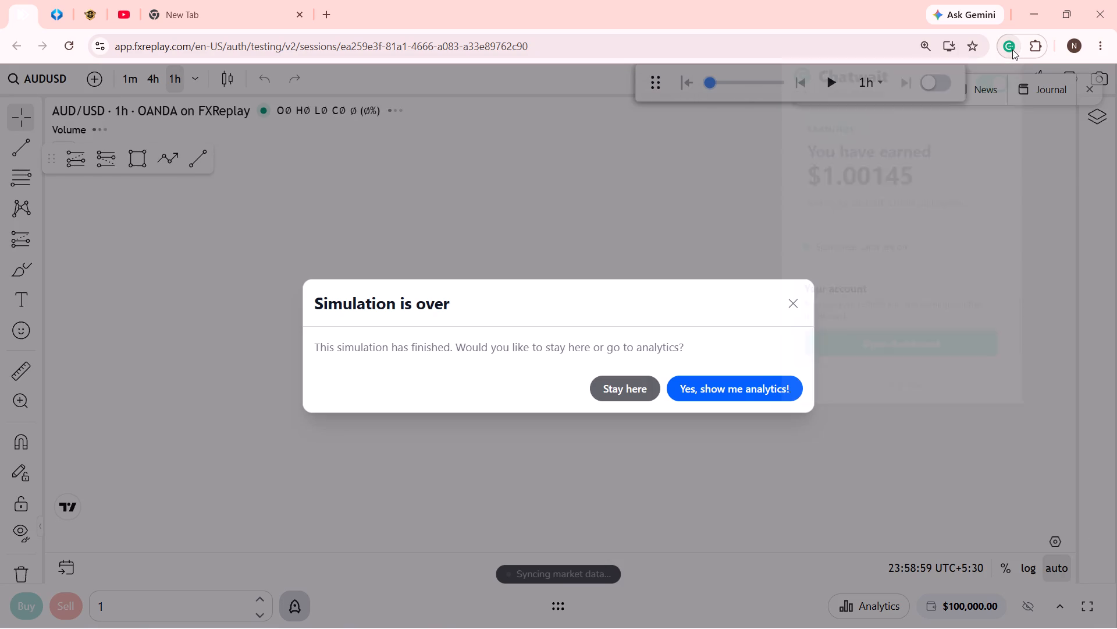
Dismiss the "Simulation is over" dialog without opening analytics.
{"action": "left_click", "coordinate": [789, 312]}
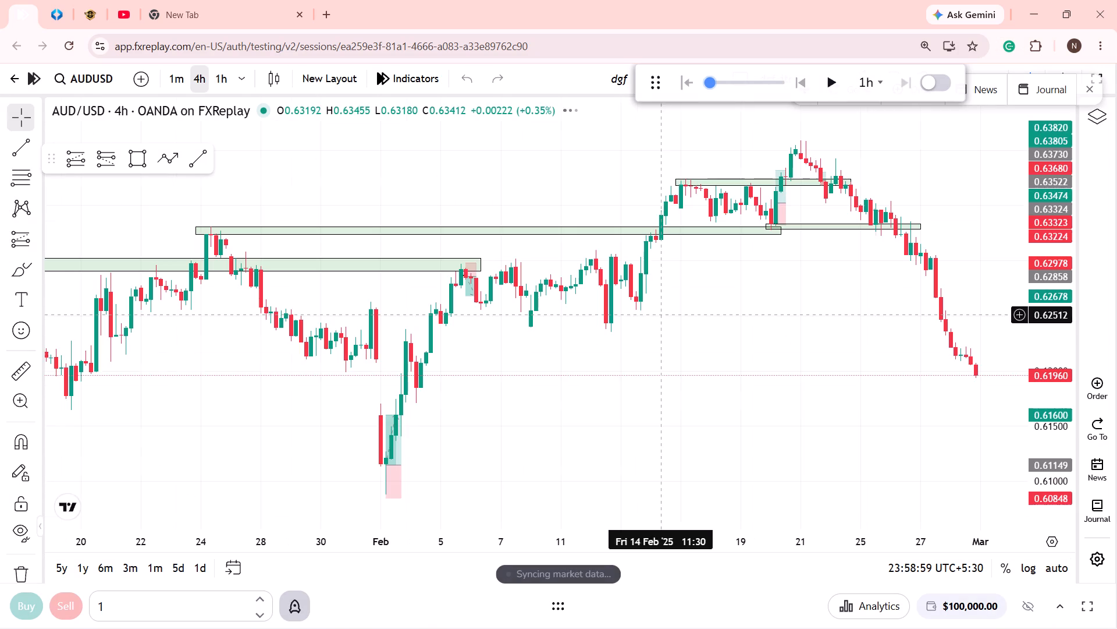
Add the 5-minute interval to the favourites and switch the AUDUSD chart to it.
{"action": "left_click", "coordinate": [229, 77]}
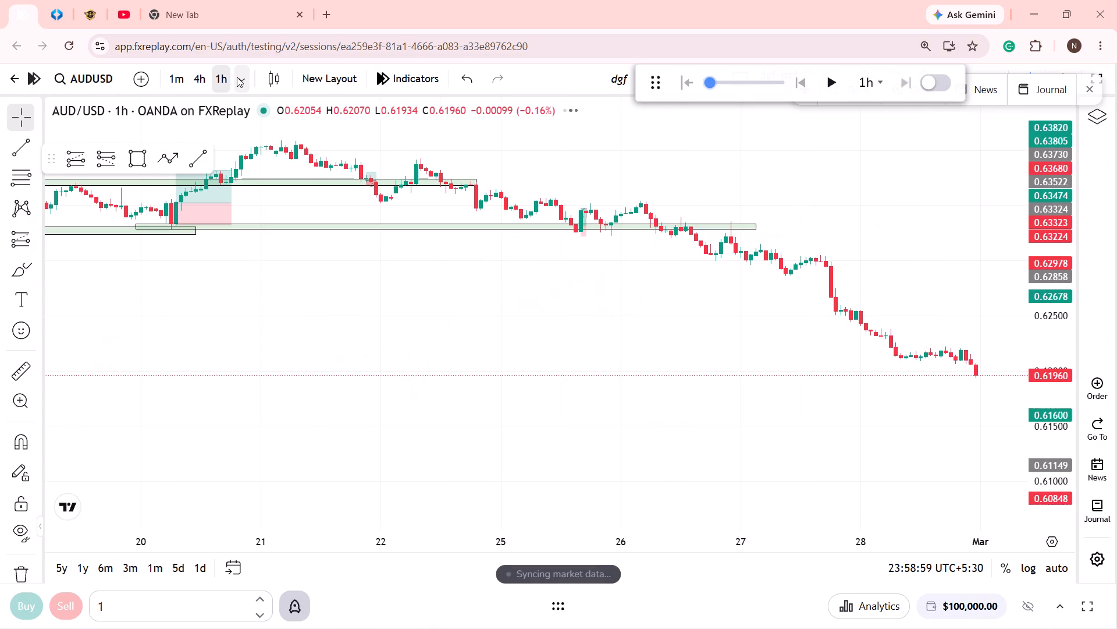
{"action": "left_click", "coordinate": [238, 77]}
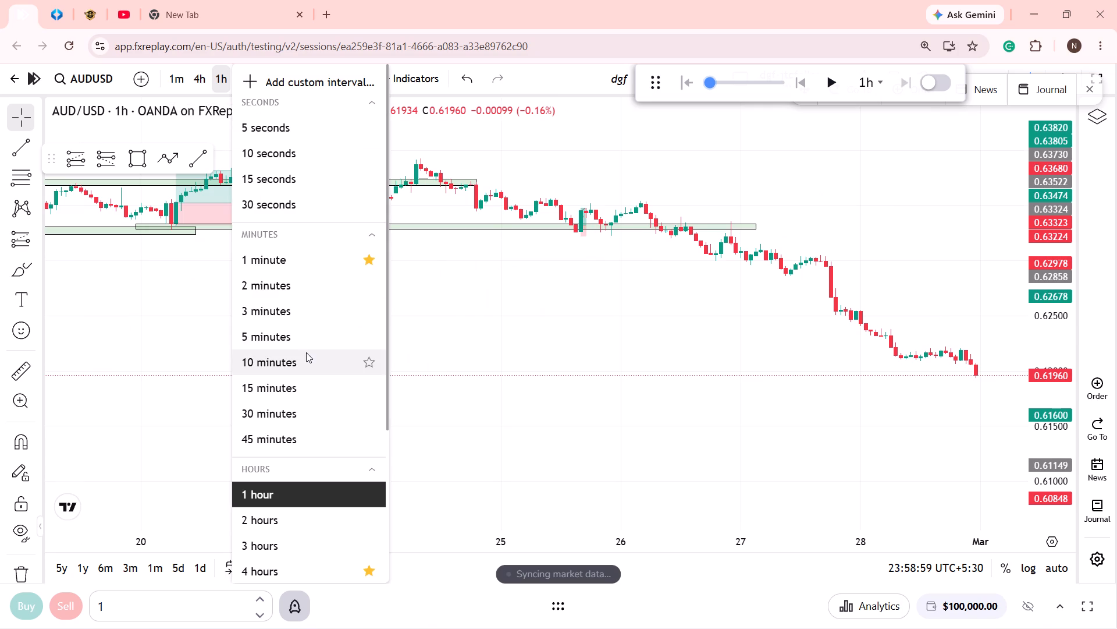
{"action": "left_click", "coordinate": [369, 339]}
{"action": "left_click", "coordinate": [339, 333]}
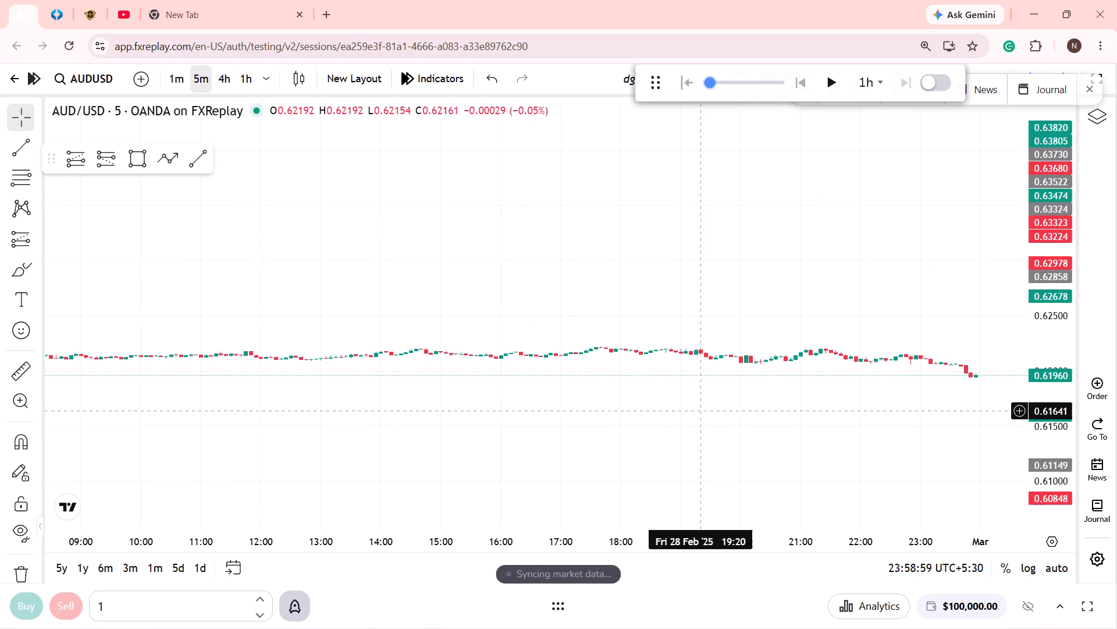
Reset the chart view and examine the 5-minute AUDUSD price action from 28 February back to about 21 February.
{"action": "scroll", "coordinate": [699, 389], "scroll_direction": "down", "scroll_amount": 6}
{"action": "right_click", "coordinate": [721, 280]}
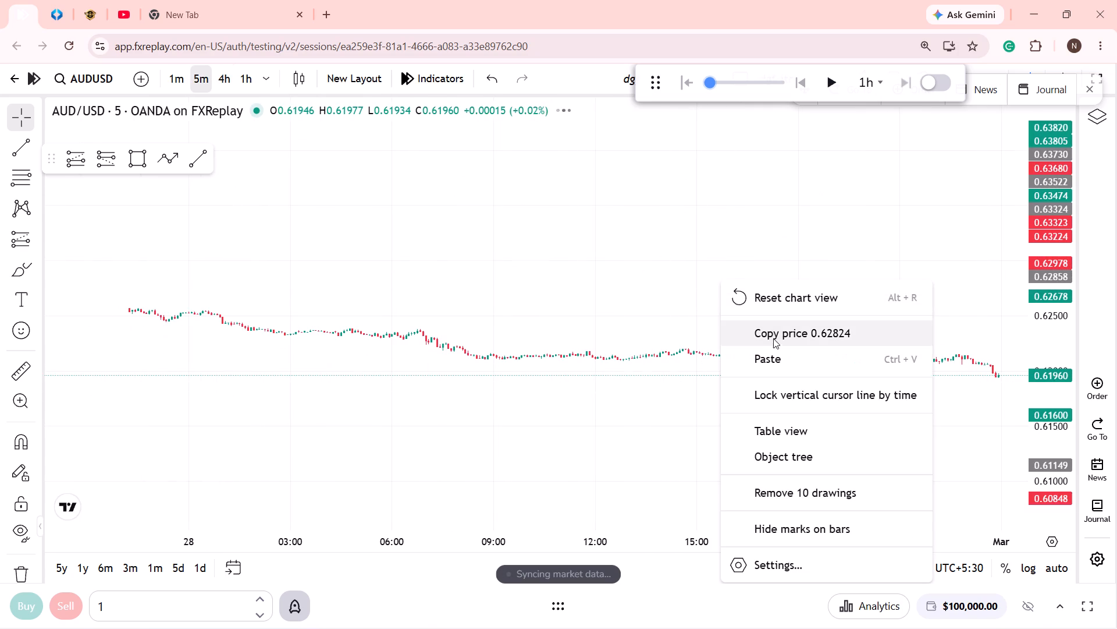
{"action": "left_click", "coordinate": [780, 308]}
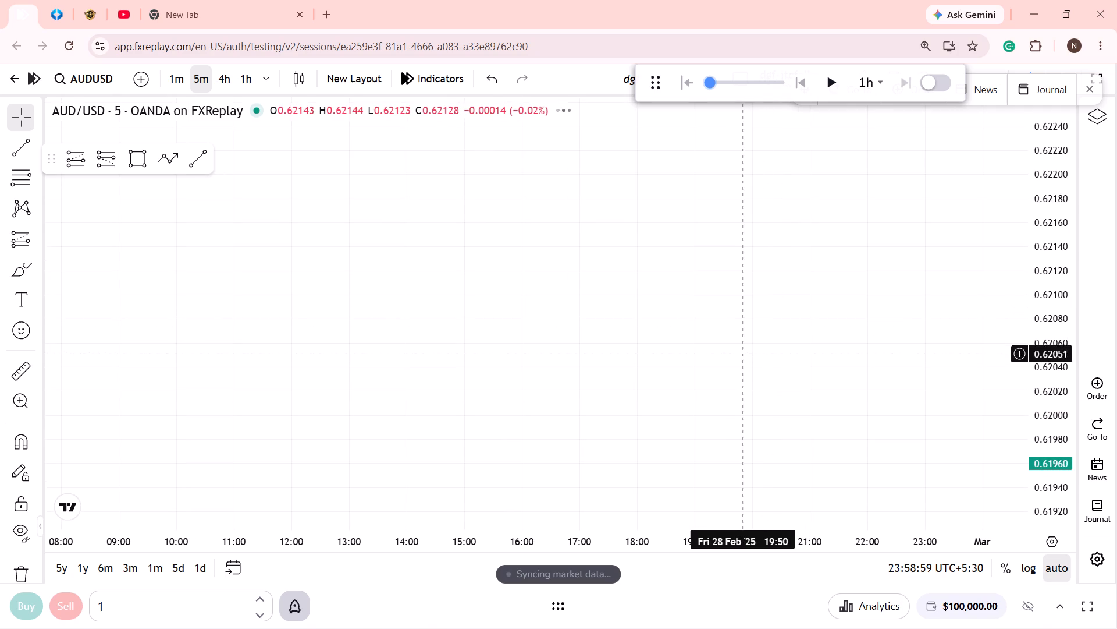
{"action": "scroll", "coordinate": [759, 361], "scroll_direction": "down", "scroll_amount": 6}
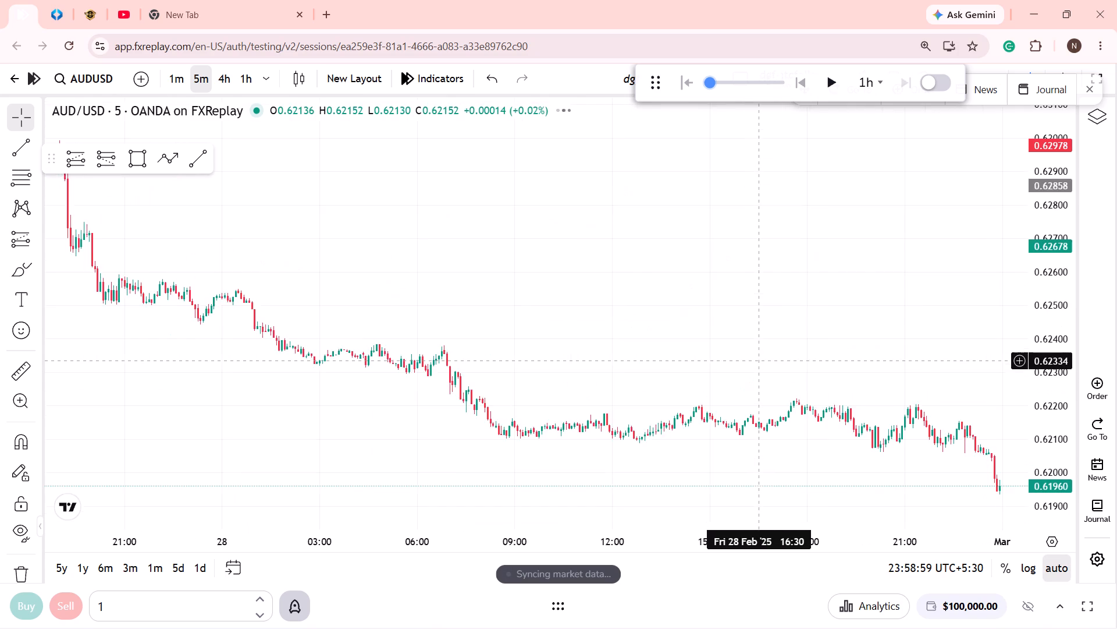
{"action": "scroll", "coordinate": [760, 361], "scroll_direction": "down", "scroll_amount": 10}
{"action": "scroll", "coordinate": [808, 337], "scroll_direction": "down", "scroll_amount": 4}
{"action": "left_click_drag", "start_coordinate": [788, 295], "coordinate": [797, 357]}
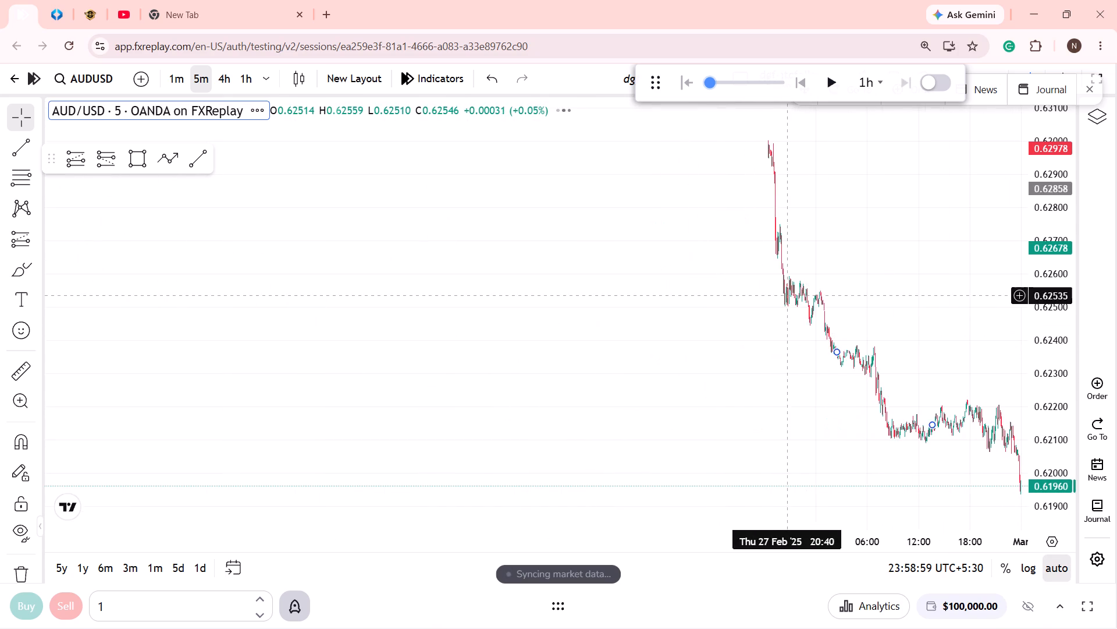
{"action": "left_click_drag", "start_coordinate": [797, 357], "coordinate": [883, 457]}
{"action": "left_click_drag", "start_coordinate": [750, 395], "coordinate": [850, 418]}
{"action": "left_click_drag", "start_coordinate": [1037, 395], "coordinate": [1044, 311]}
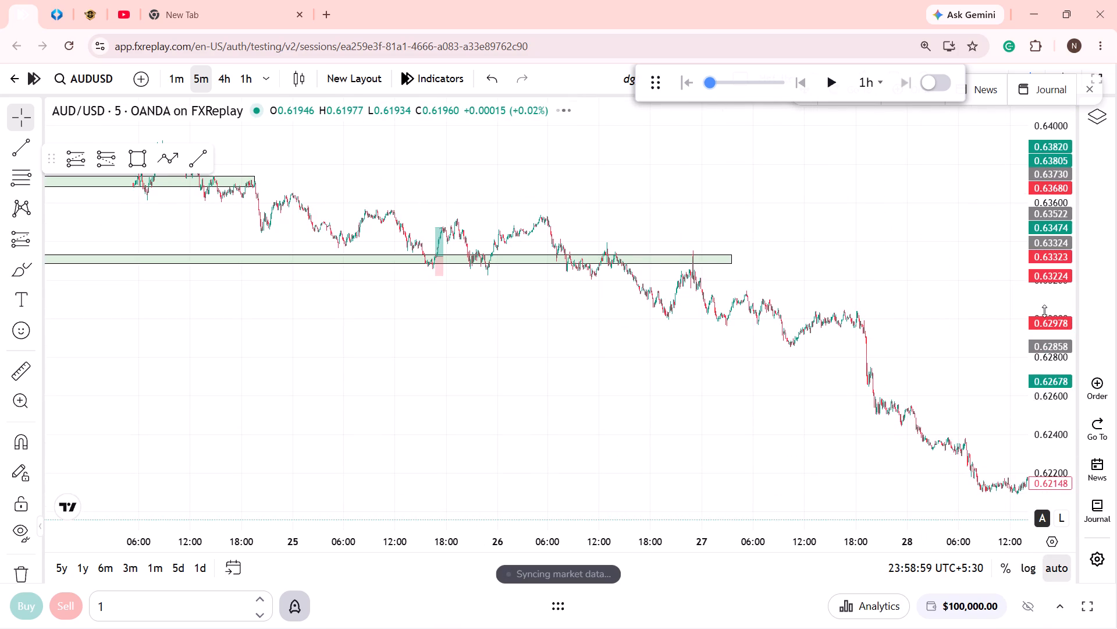
{"action": "left_click_drag", "start_coordinate": [1044, 311], "coordinate": [1044, 281]}
{"action": "left_click_drag", "start_coordinate": [664, 316], "coordinate": [911, 401]}
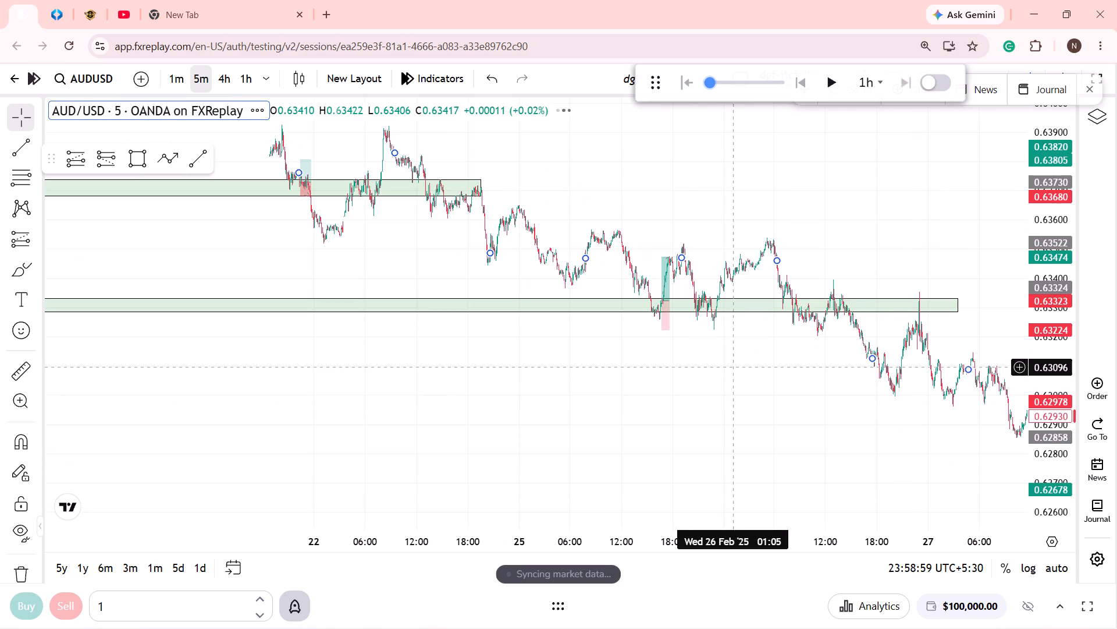
{"action": "left_click_drag", "start_coordinate": [649, 379], "coordinate": [816, 402]}
{"action": "left_click_drag", "start_coordinate": [809, 402], "coordinate": [892, 432]}
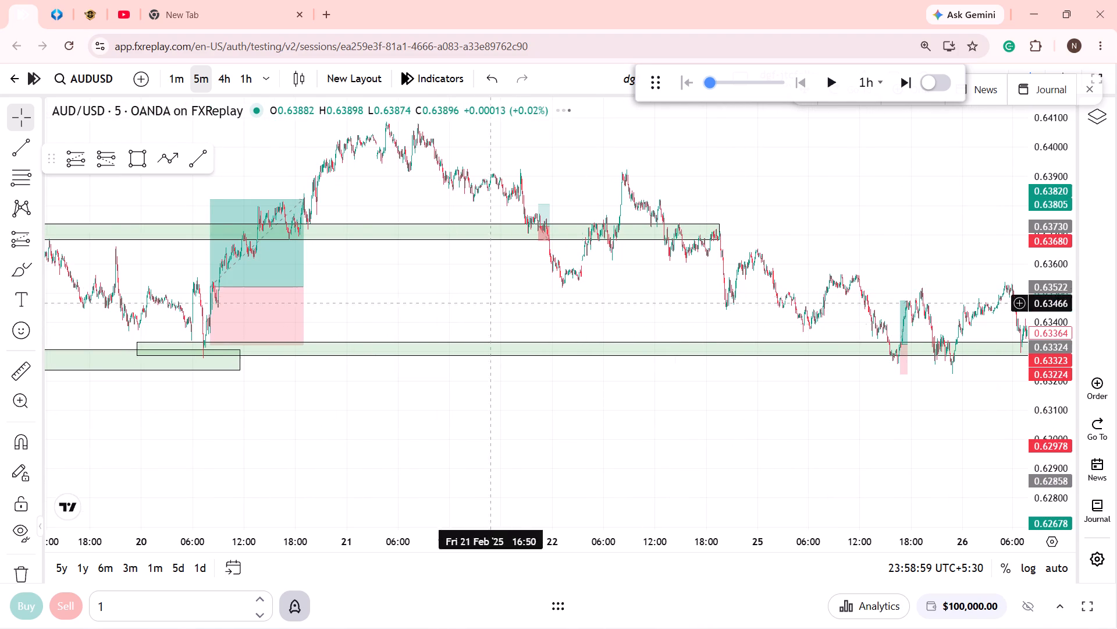
Examine the 5-minute price action around the marked zones and long trade from 21 February back to 14 February.
{"action": "left_click_drag", "start_coordinate": [550, 447], "coordinate": [892, 432]}
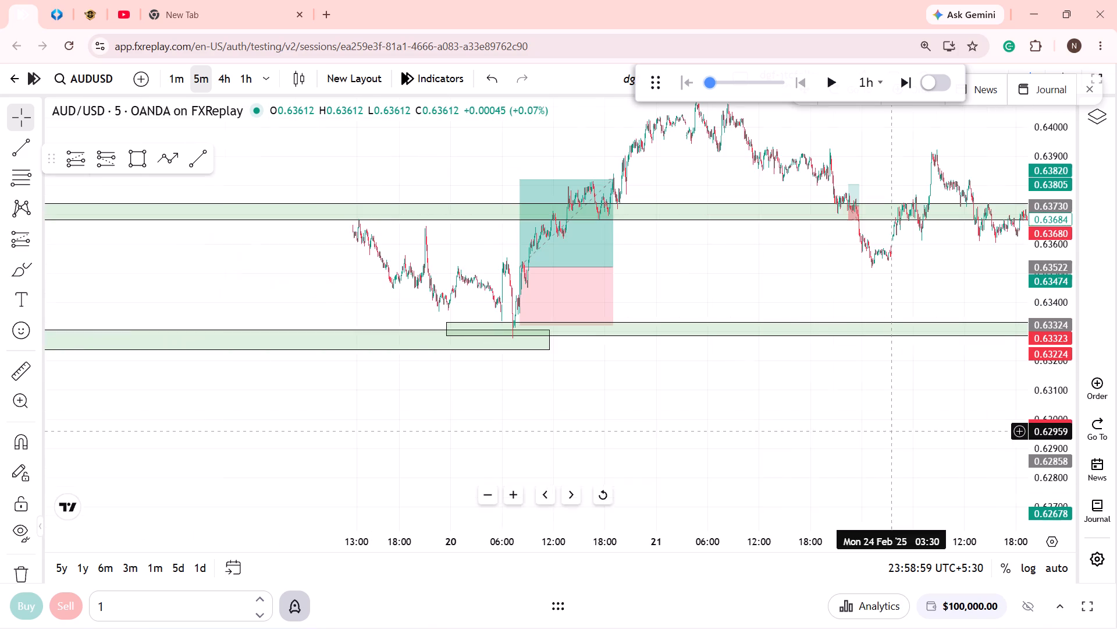
{"action": "left_click_drag", "start_coordinate": [892, 432], "coordinate": [892, 431]}
{"action": "left_click_drag", "start_coordinate": [614, 419], "coordinate": [824, 426]}
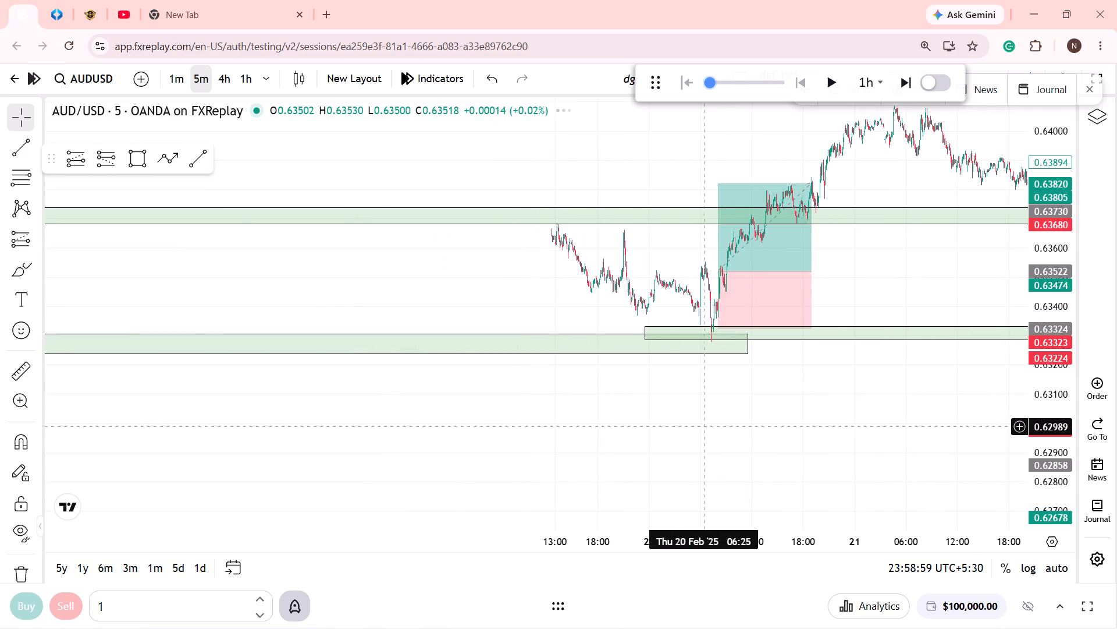
{"action": "left_click_drag", "start_coordinate": [675, 426], "coordinate": [802, 439]}
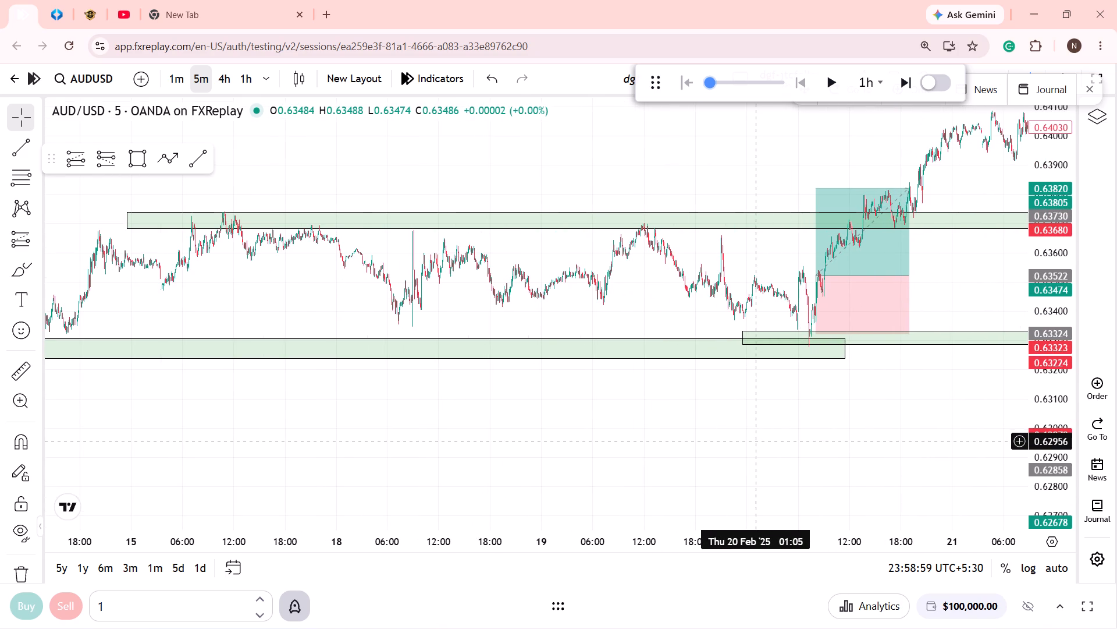
{"action": "left_click_drag", "start_coordinate": [643, 419], "coordinate": [772, 425]}
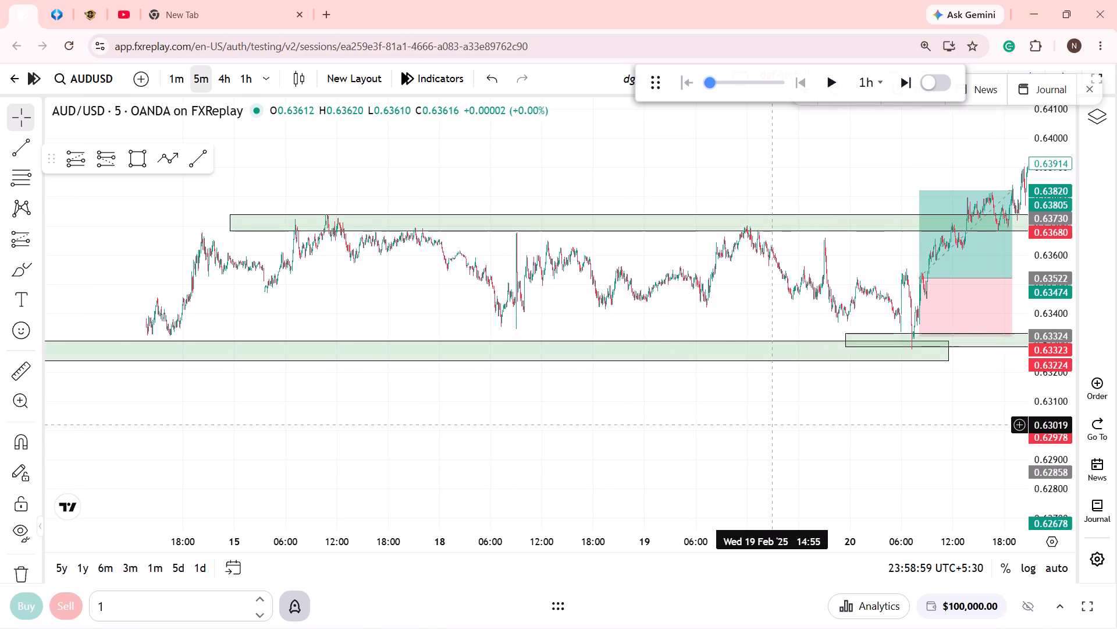
{"action": "left_click_drag", "start_coordinate": [772, 425], "coordinate": [860, 436]}
{"action": "left_click_drag", "start_coordinate": [557, 428], "coordinate": [735, 433]}
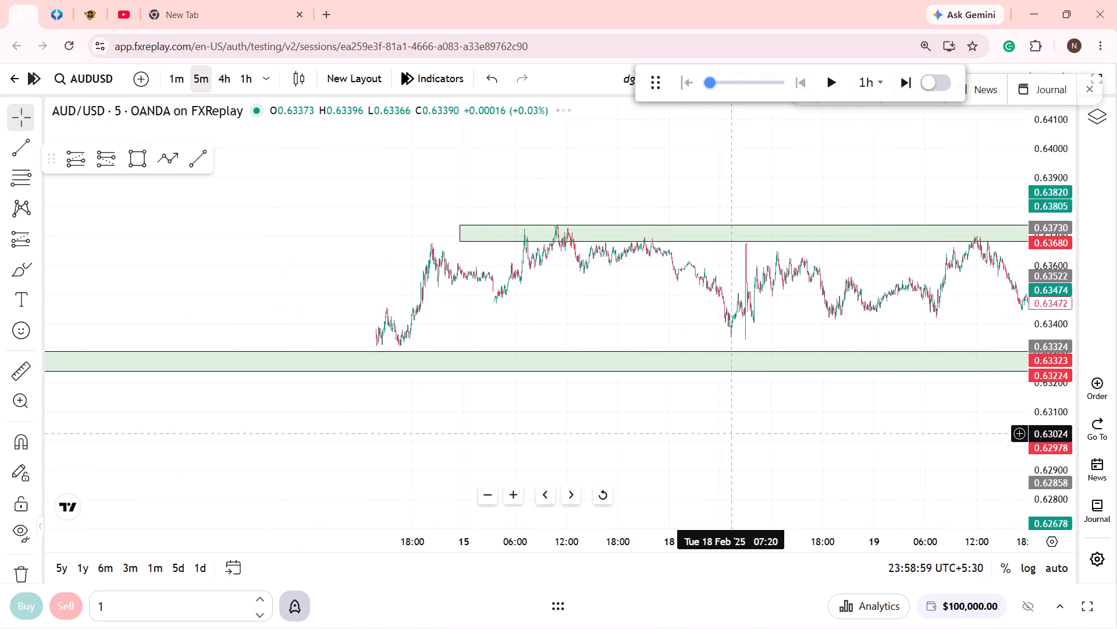
Examine the early-February short and long trades and the earlier 5-minute price action back to late January.
{"action": "scroll", "coordinate": [737, 429], "scroll_direction": "down", "scroll_amount": 12}
{"action": "left_click_drag", "start_coordinate": [728, 420], "coordinate": [963, 228]}
{"action": "left_click_drag", "start_coordinate": [703, 367], "coordinate": [862, 335]}
{"action": "left_click_drag", "start_coordinate": [648, 382], "coordinate": [821, 395]}
{"action": "left_click_drag", "start_coordinate": [545, 388], "coordinate": [761, 421]}
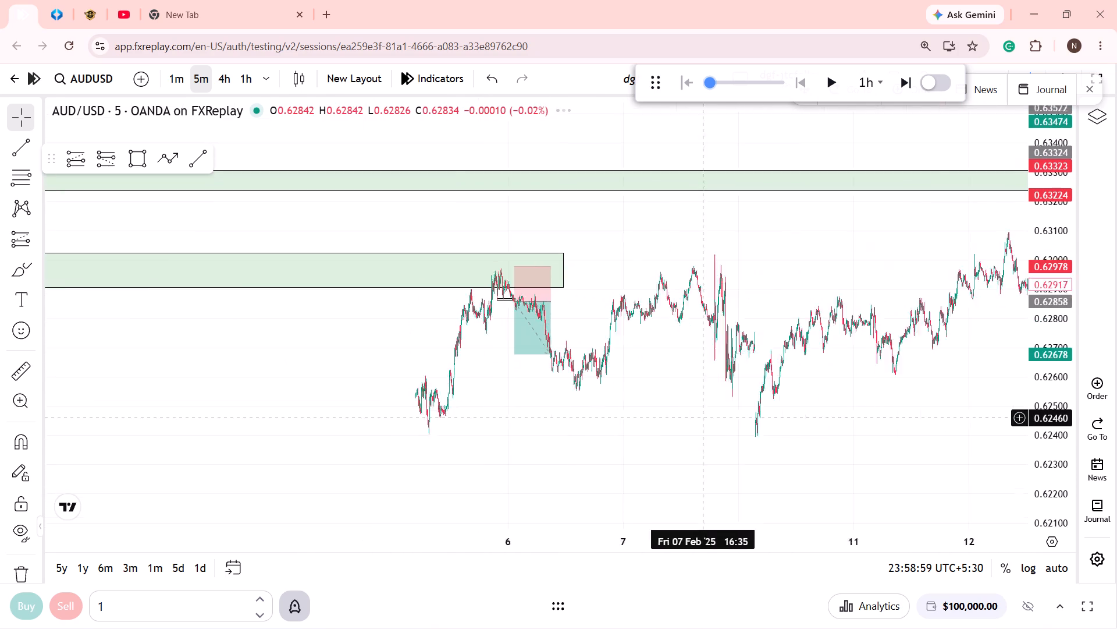
{"action": "left_click_drag", "start_coordinate": [761, 421], "coordinate": [767, 422]}
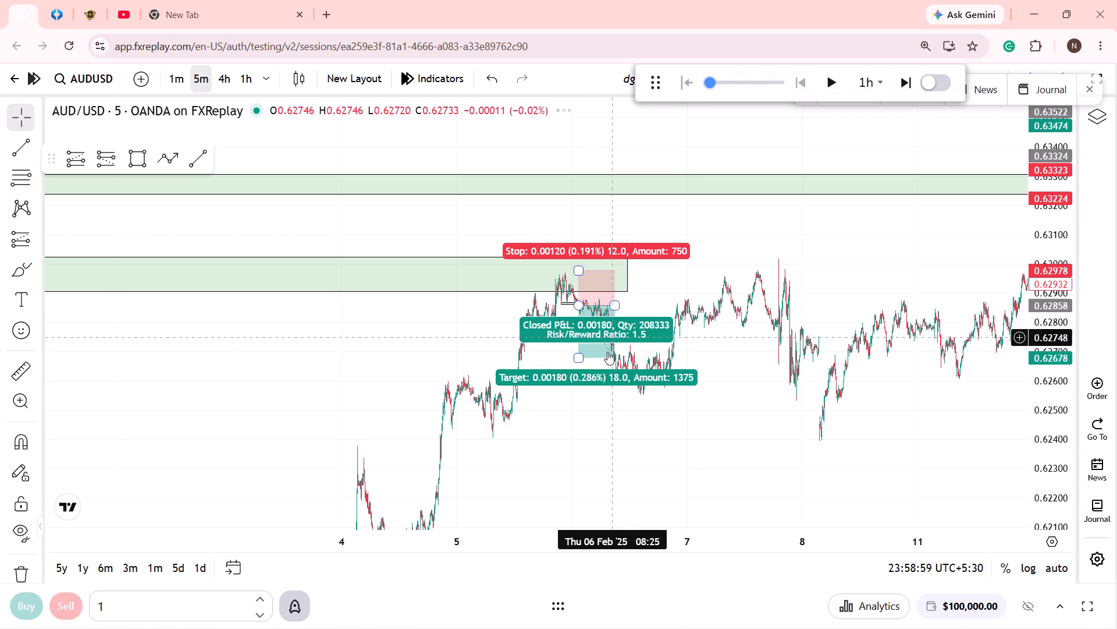
{"action": "left_click_drag", "start_coordinate": [514, 412], "coordinate": [884, 335]}
{"action": "left_click_drag", "start_coordinate": [582, 402], "coordinate": [824, 323]}
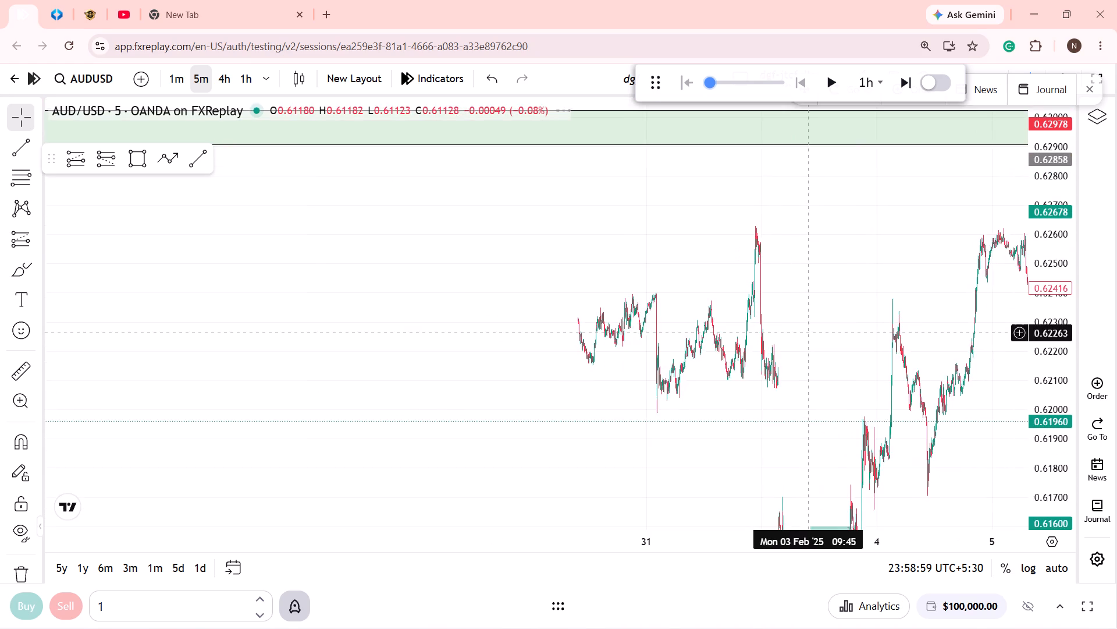
{"action": "left_click_drag", "start_coordinate": [621, 370], "coordinate": [643, 173]}
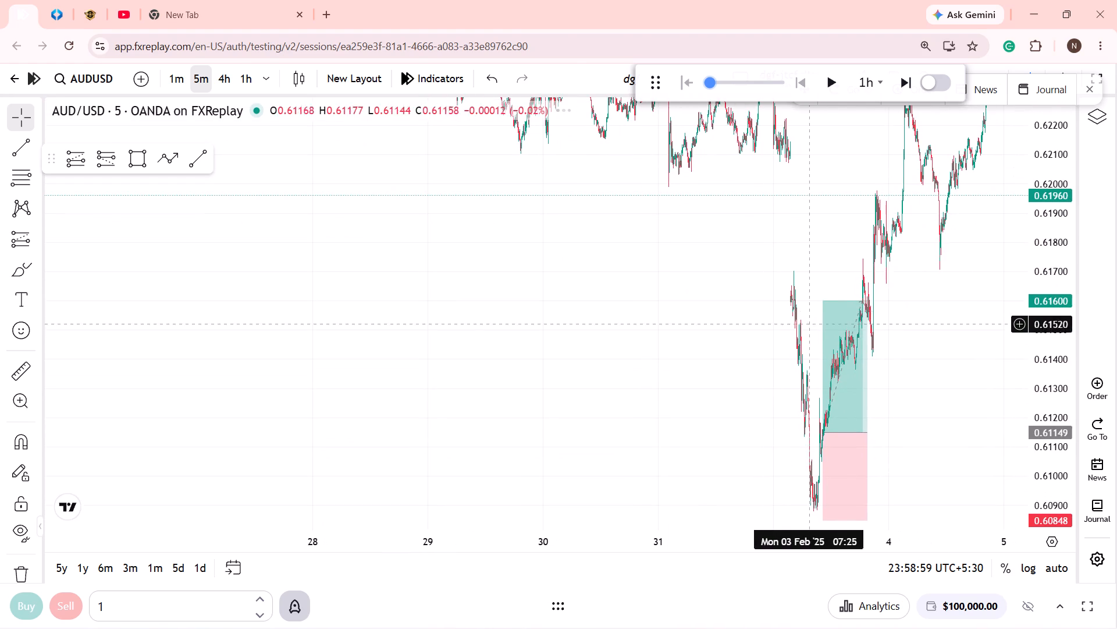
{"action": "left_click_drag", "start_coordinate": [620, 259], "coordinate": [1043, 492]}
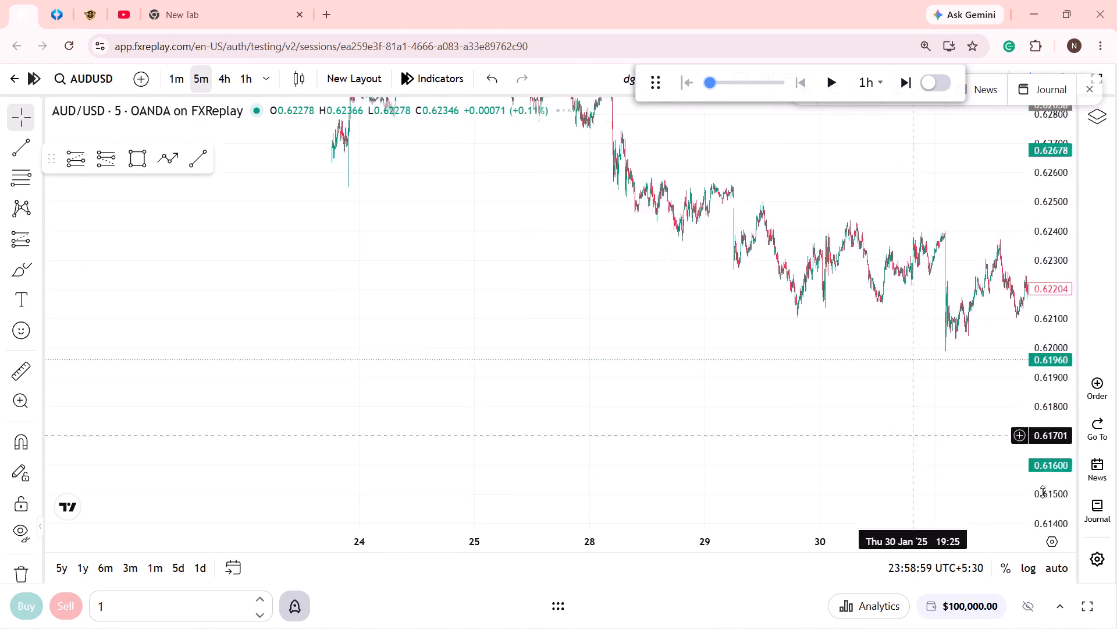
{"action": "left_click_drag", "start_coordinate": [1043, 492], "coordinate": [1043, 491]}
{"action": "left_click_drag", "start_coordinate": [669, 324], "coordinate": [759, 378]}
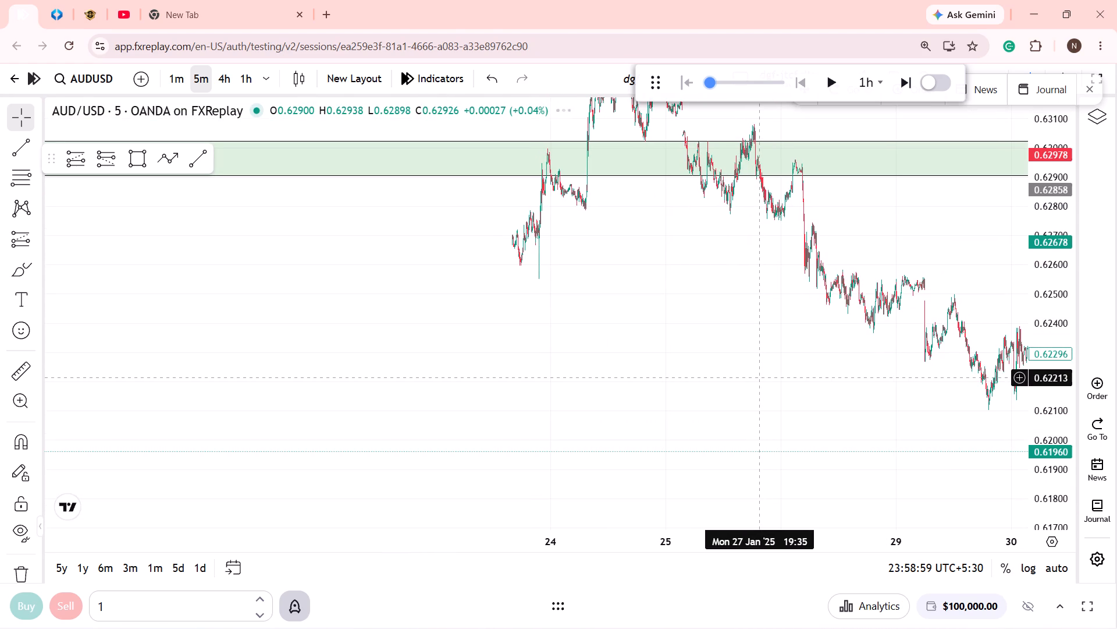
{"action": "left_click_drag", "start_coordinate": [825, 391], "coordinate": [591, 380]}
Reset the chart view and examine the latest 5-minute AUDUSD price action on 27 and 28 February.
{"action": "right_click", "coordinate": [765, 253]}
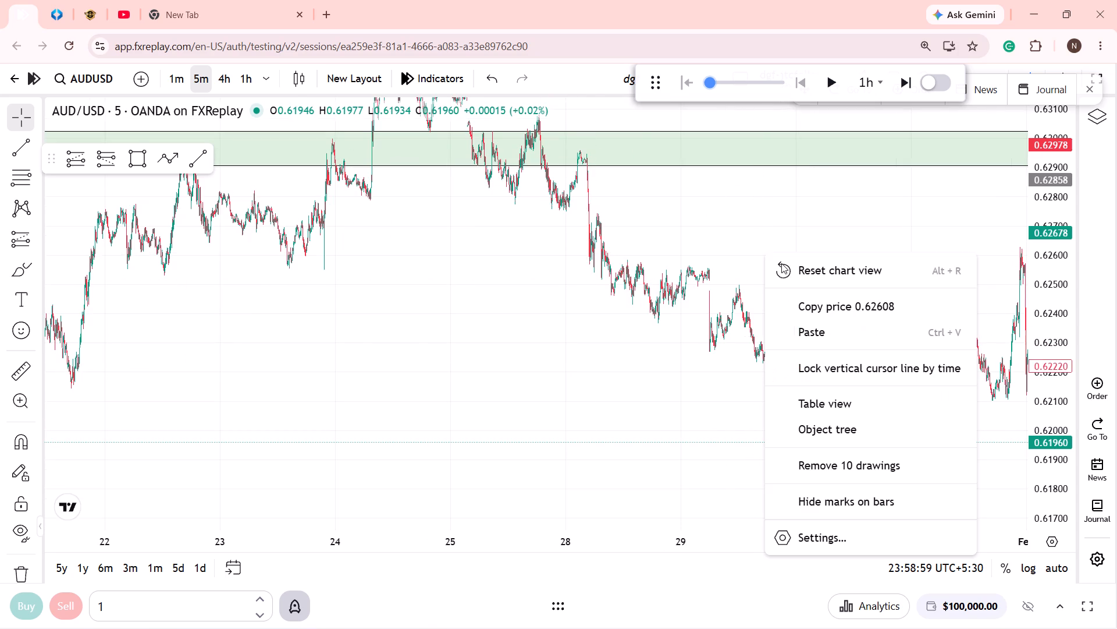
{"action": "left_click", "coordinate": [792, 271]}
{"action": "left_click_drag", "start_coordinate": [837, 340], "coordinate": [759, 340]}
{"action": "scroll", "coordinate": [795, 358], "scroll_direction": "down", "scroll_amount": 5}
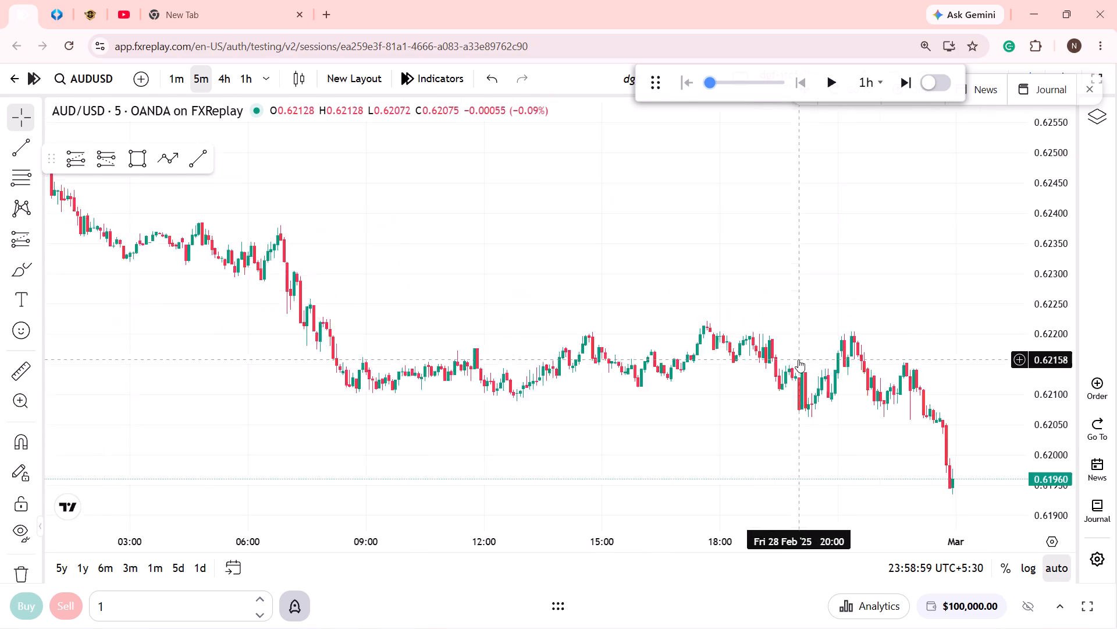
{"action": "scroll", "coordinate": [916, 347], "scroll_direction": "down", "scroll_amount": 3}
{"action": "left_click_drag", "start_coordinate": [1058, 399], "coordinate": [1065, 241]}
{"action": "left_click_drag", "start_coordinate": [792, 408], "coordinate": [798, 227]}
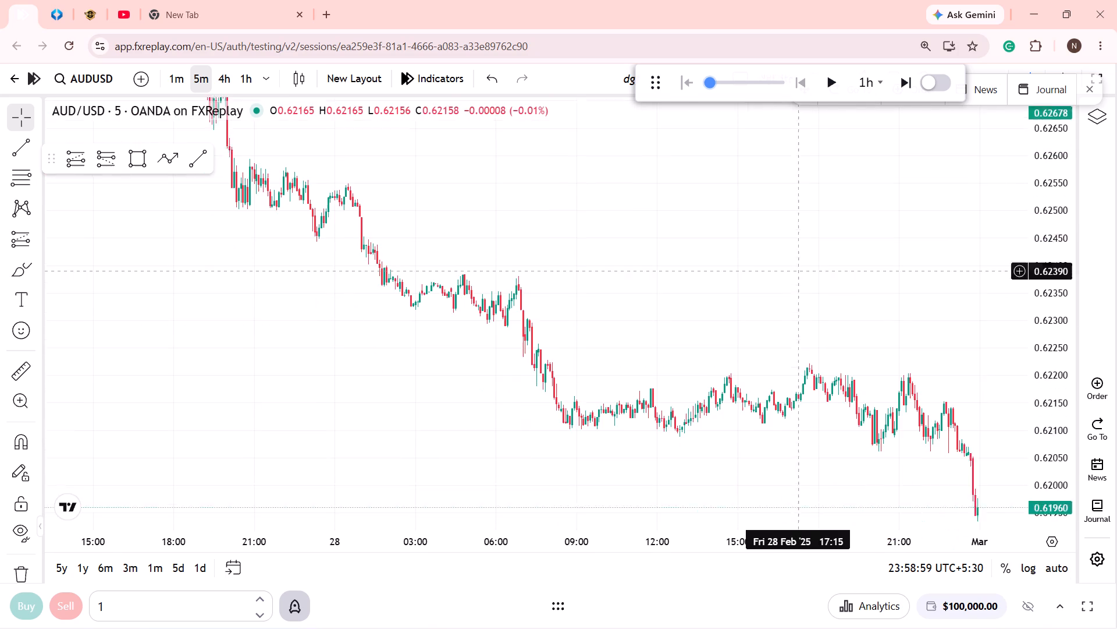
{"action": "left_click_drag", "start_coordinate": [798, 227], "coordinate": [798, 224]}
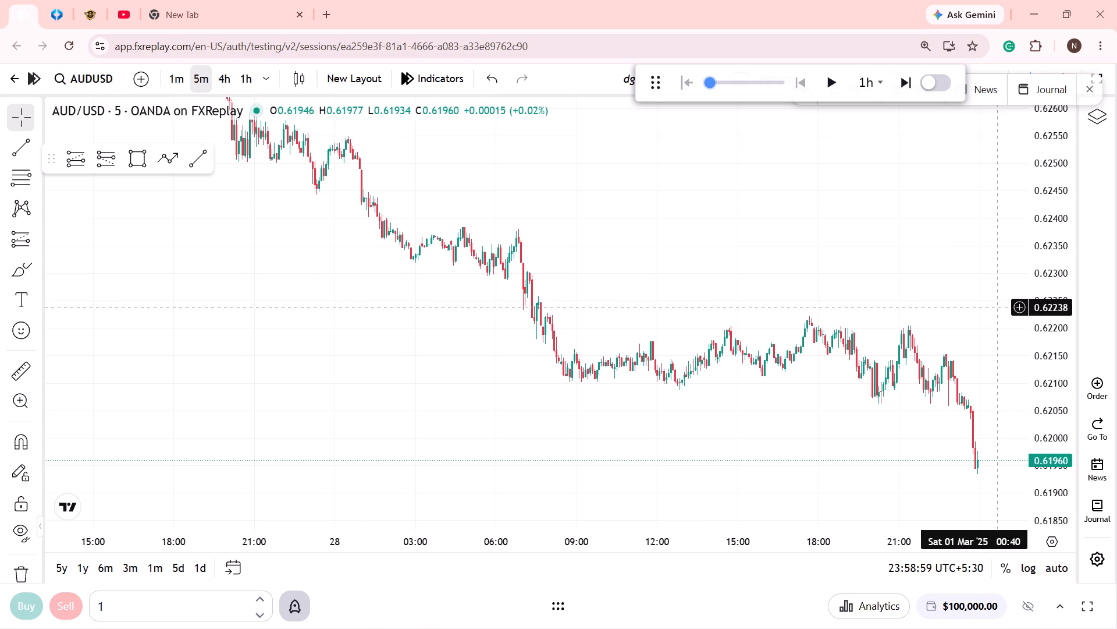
{"action": "left_click_drag", "start_coordinate": [948, 292], "coordinate": [798, 288]}
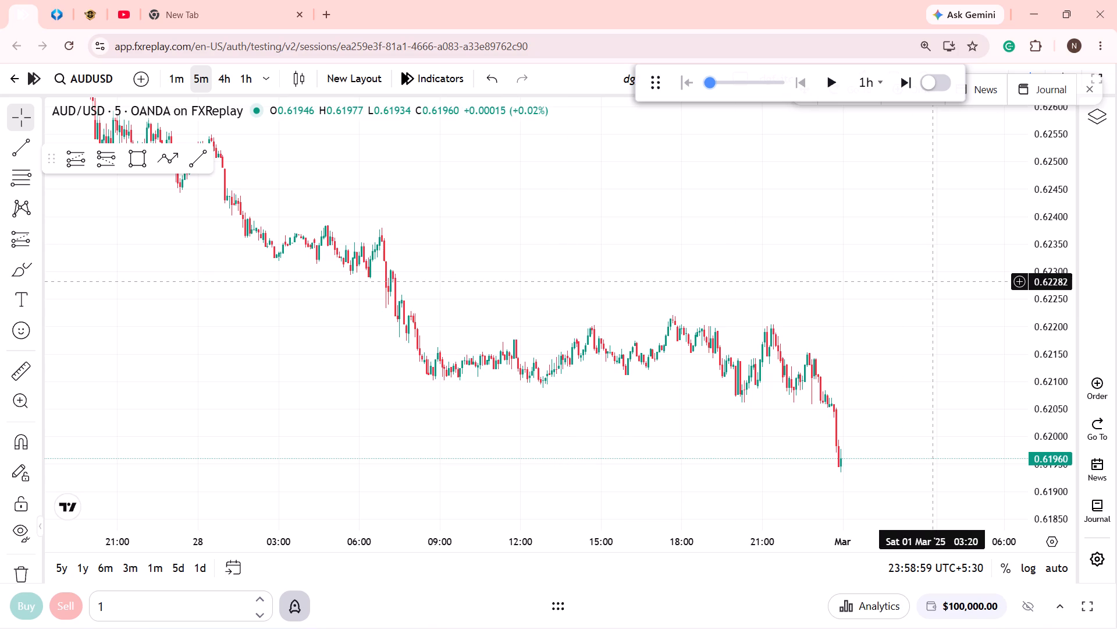
Return to the testing dashboard and delete the finished February AUDUSD session dgf from the recent sessions.
{"action": "left_click", "coordinate": [8, 82]}
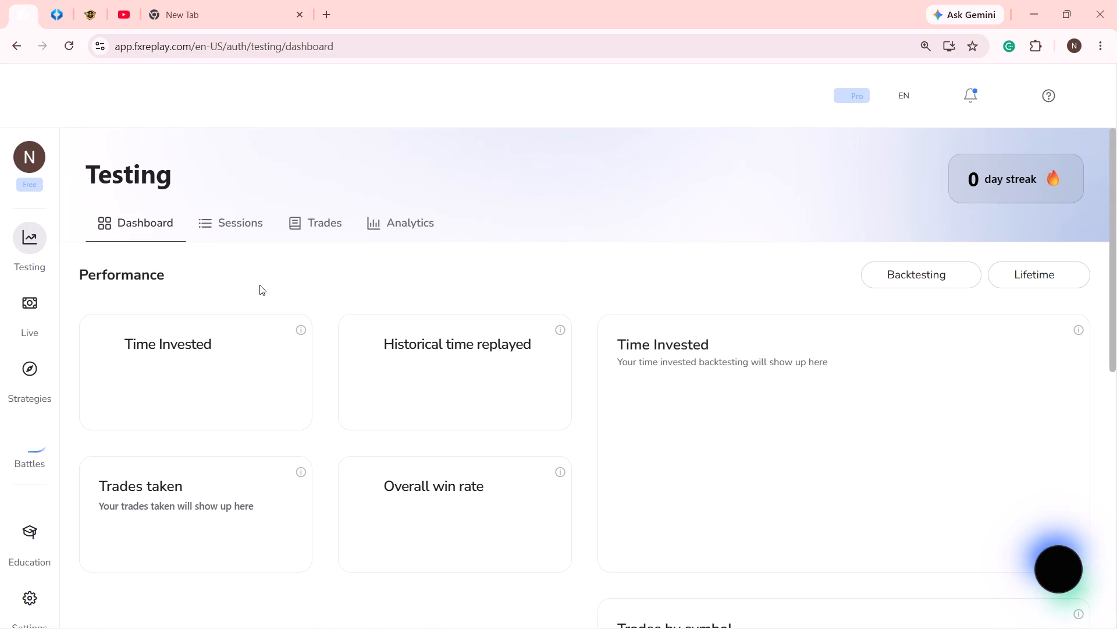
{"action": "scroll", "coordinate": [409, 413], "scroll_direction": "down", "scroll_amount": 6}
{"action": "scroll", "coordinate": [465, 439], "scroll_direction": "down", "scroll_amount": 4}
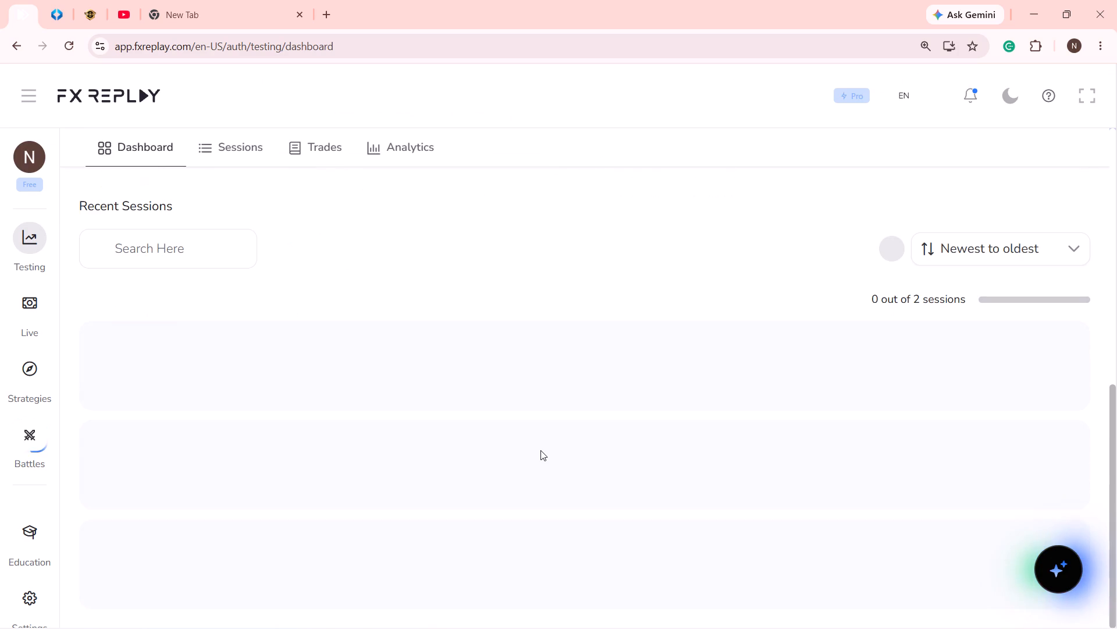
{"action": "scroll", "coordinate": [687, 470], "scroll_direction": "down", "scroll_amount": 2}
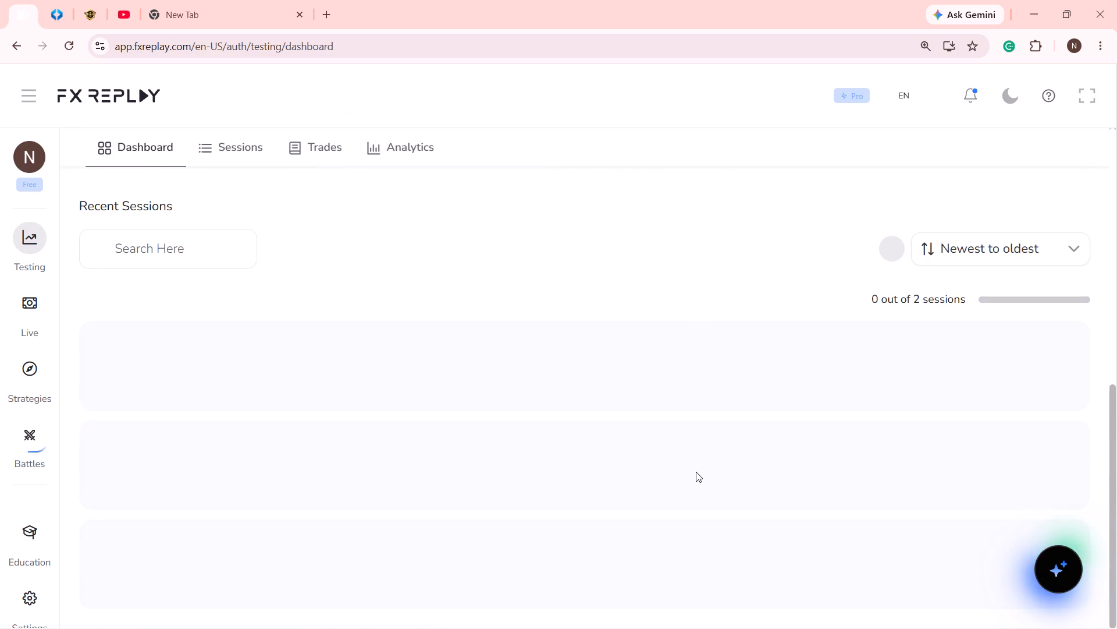
{"action": "scroll", "coordinate": [696, 472], "scroll_direction": "down", "scroll_amount": 3}
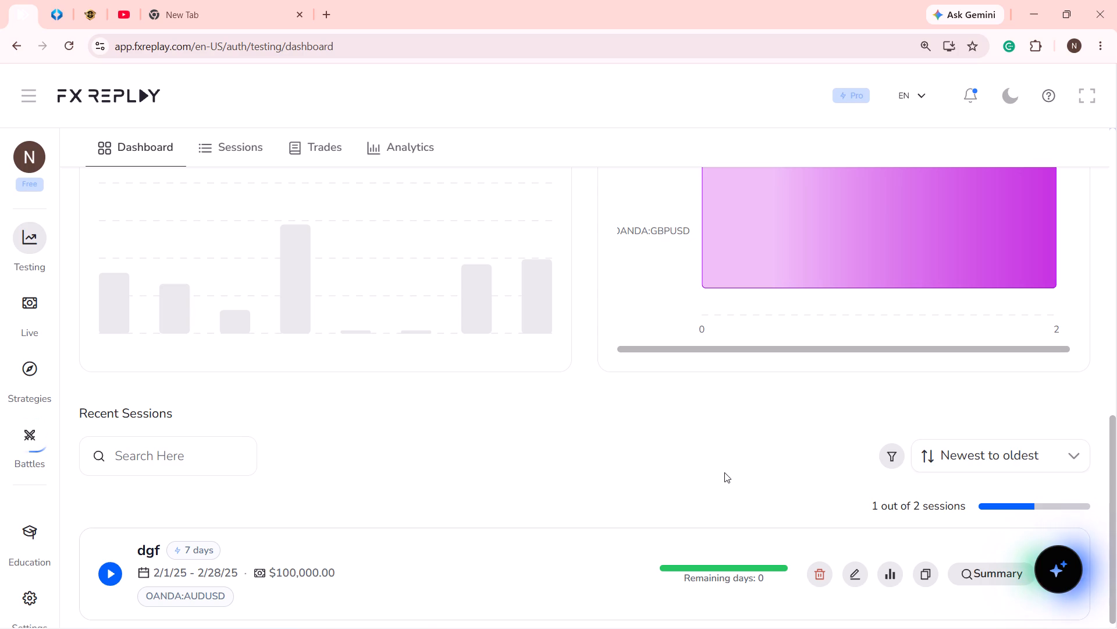
{"action": "left_click", "coordinate": [816, 566]}
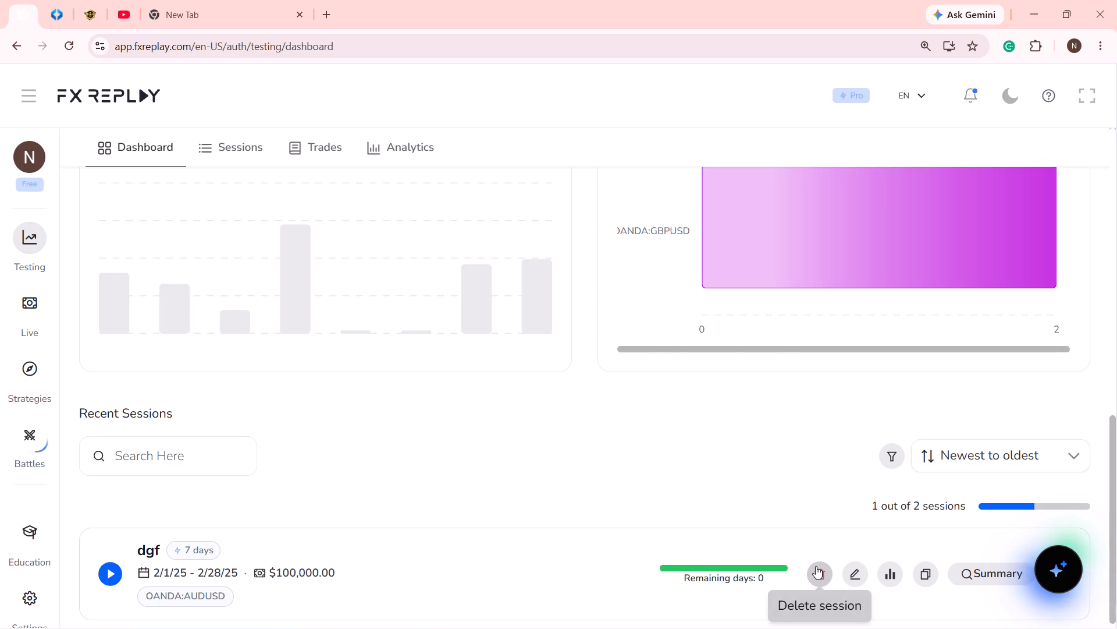
{"action": "left_click", "coordinate": [689, 395]}
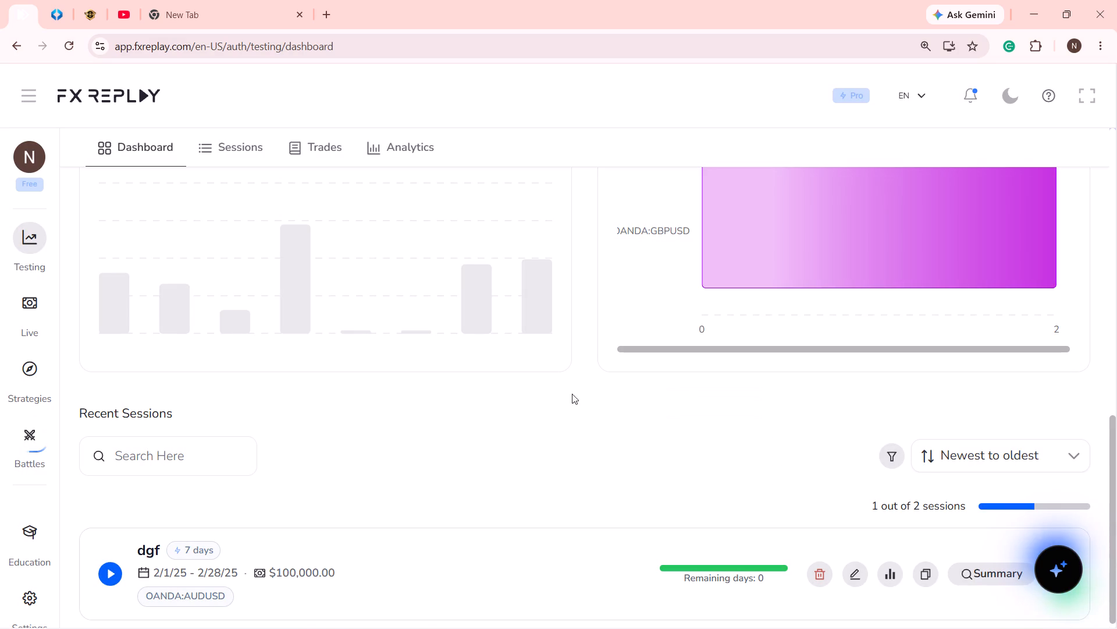
Start a new backtesting session named dgf and choose AUDUSD as its asset.
{"action": "scroll", "coordinate": [743, 436], "scroll_direction": "up", "scroll_amount": 2}
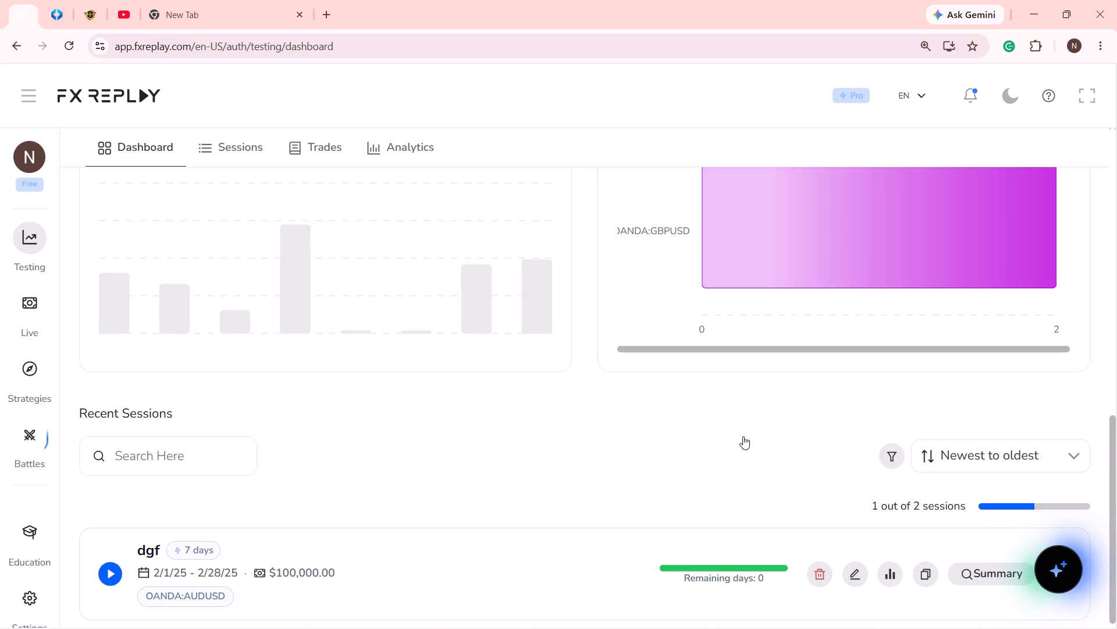
{"action": "scroll", "coordinate": [743, 436], "scroll_direction": "up", "scroll_amount": 4}
{"action": "left_click", "coordinate": [504, 397]}
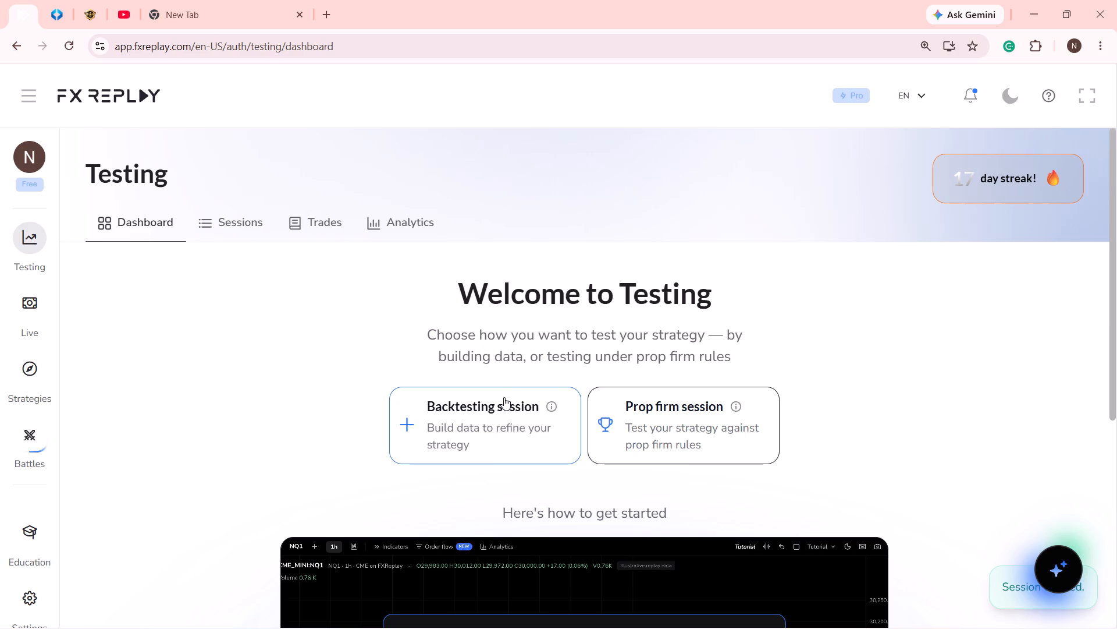
{"action": "left_click", "coordinate": [490, 315]}
{"action": "left_click", "coordinate": [506, 344]}
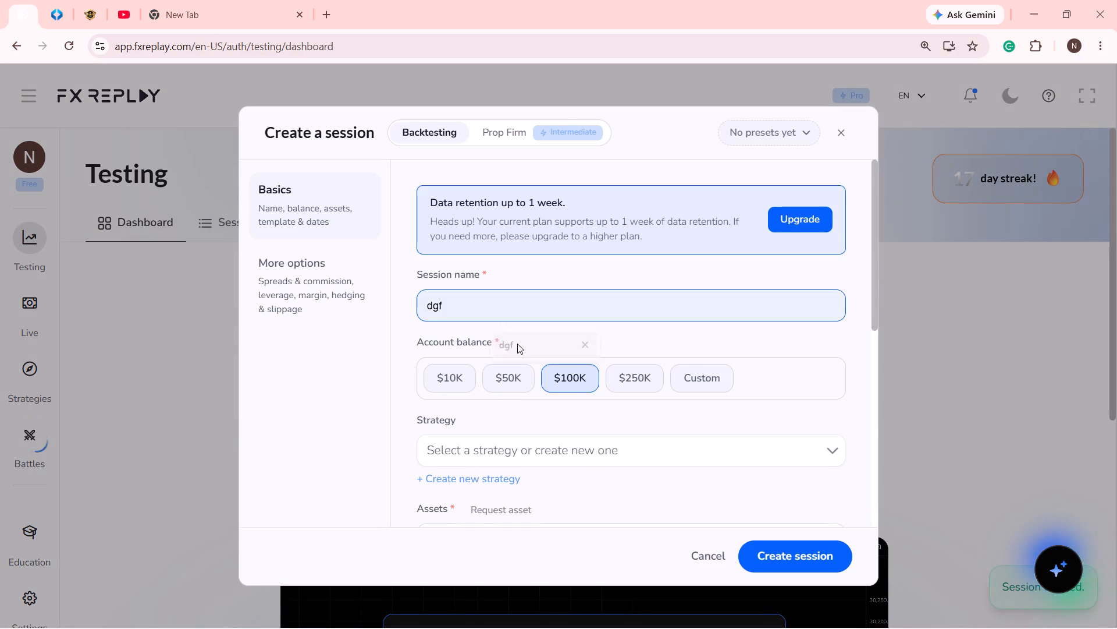
{"action": "scroll", "coordinate": [583, 366], "scroll_direction": "down", "scroll_amount": 3}
{"action": "left_click", "coordinate": [765, 326]}
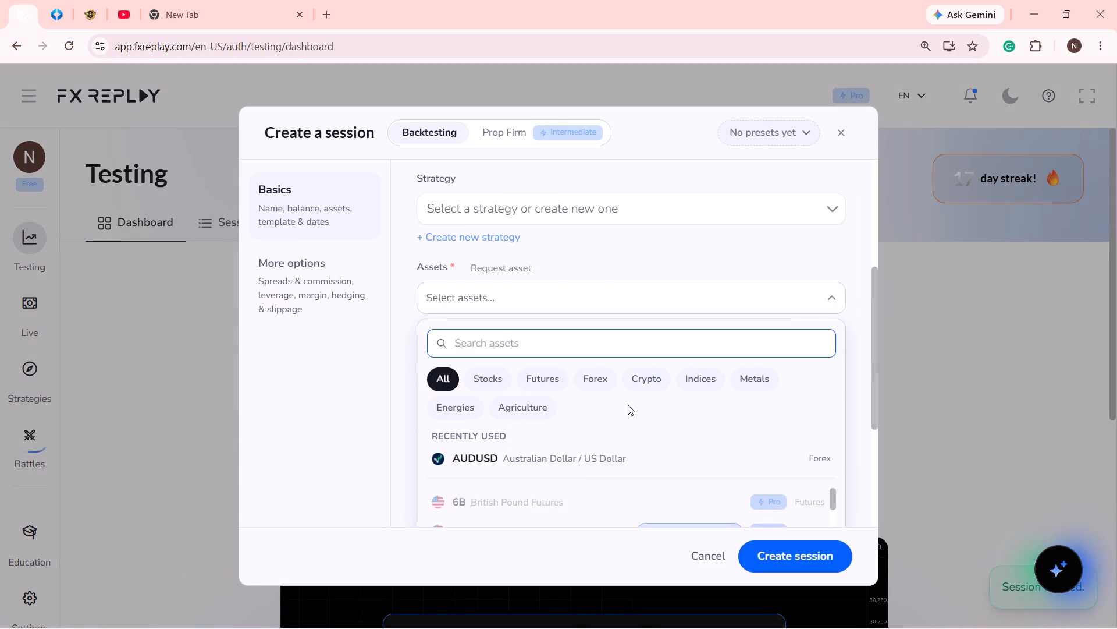
{"action": "left_click", "coordinate": [629, 452]}
Switch the session period to custom and set the initial date to 03/01/2025 18:30.
{"action": "scroll", "coordinate": [631, 431], "scroll_direction": "down", "scroll_amount": 1}
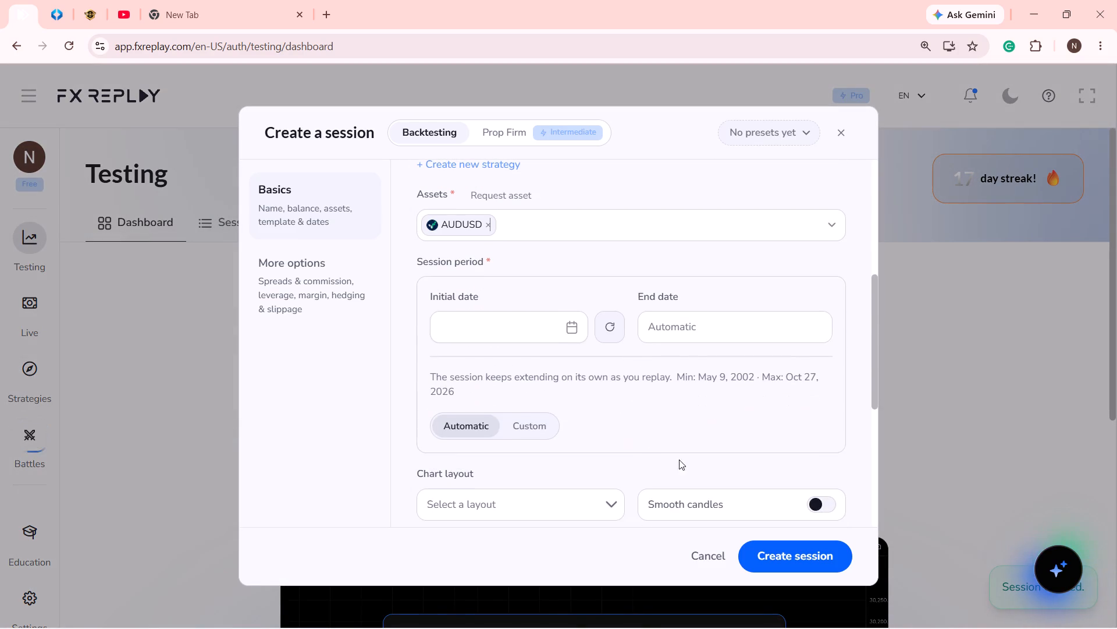
{"action": "left_click", "coordinate": [529, 416]}
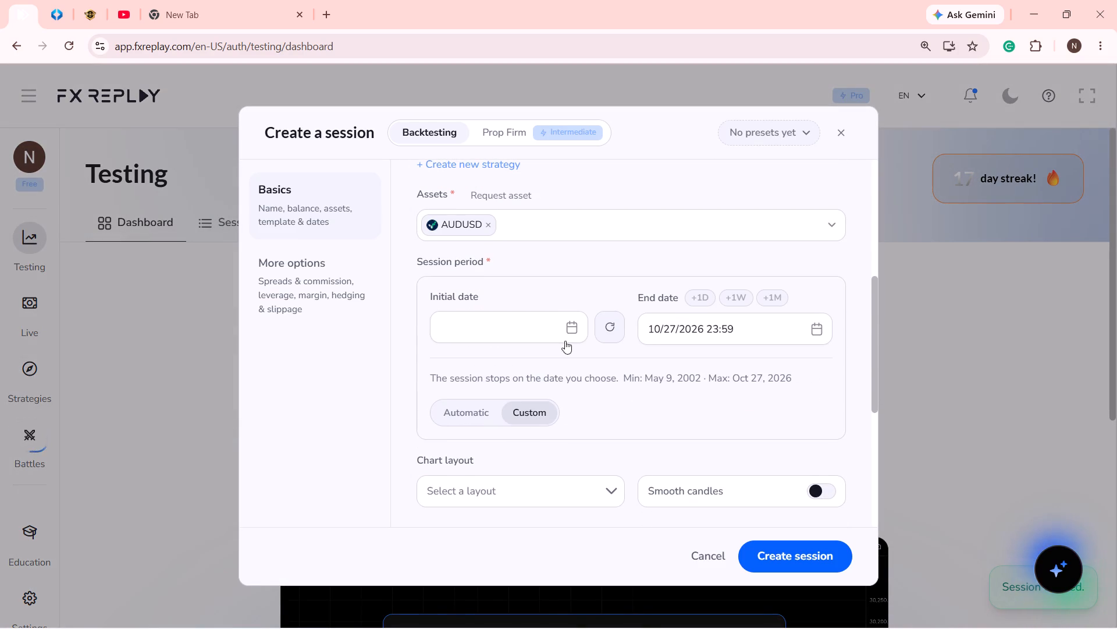
{"action": "left_click", "coordinate": [571, 331]}
{"action": "left_click", "coordinate": [593, 82]}
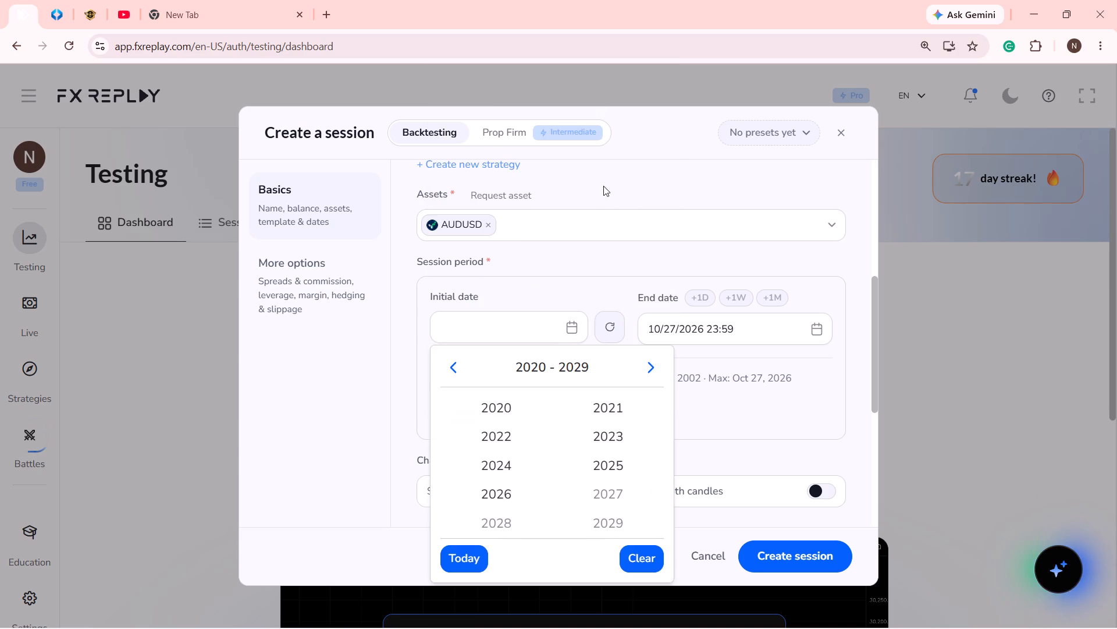
{"action": "left_click", "coordinate": [618, 466]}
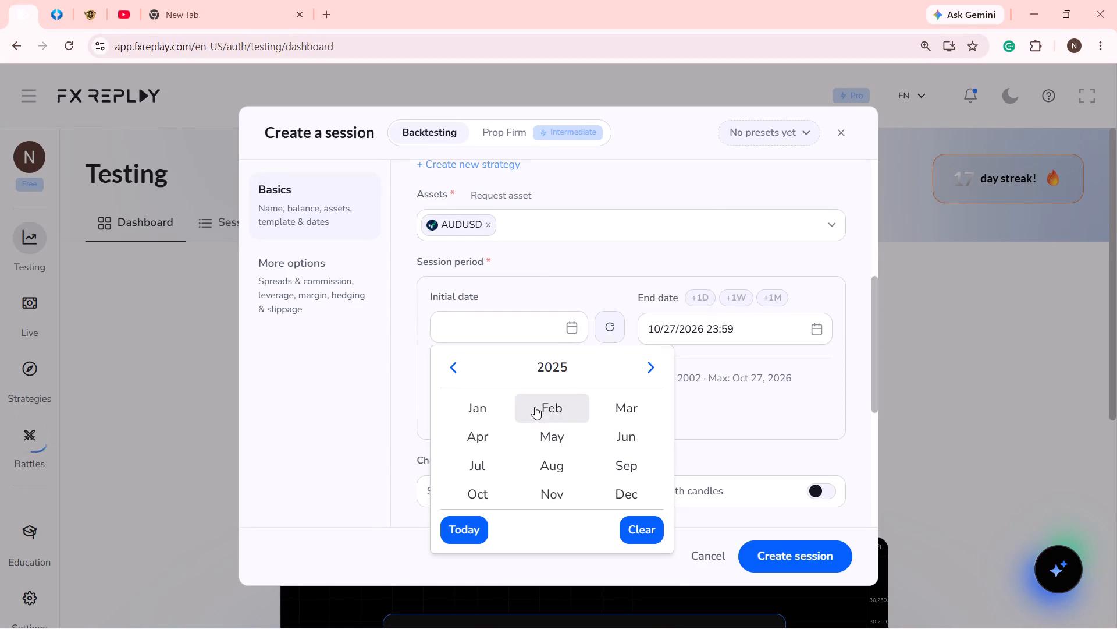
{"action": "left_click", "coordinate": [645, 408]}
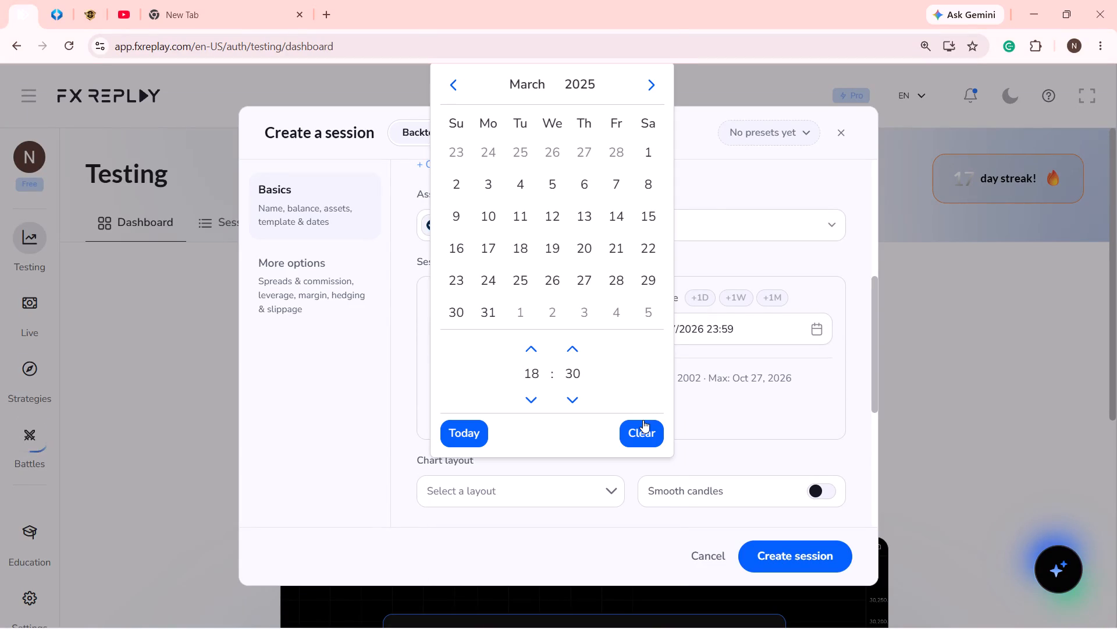
{"action": "left_click", "coordinate": [650, 151]}
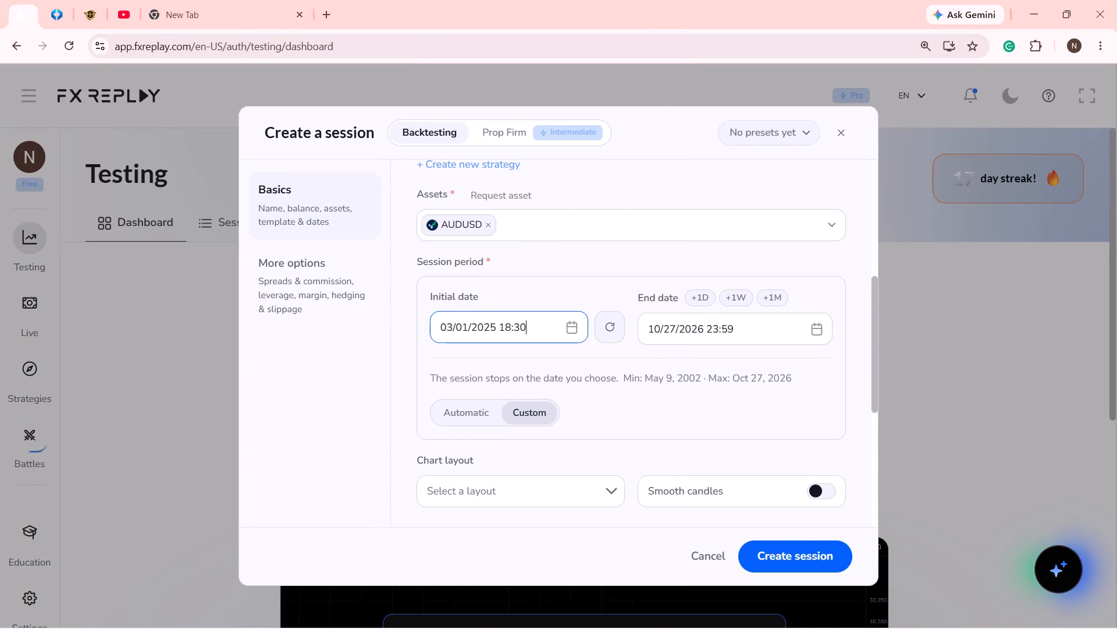
Set the session's end date to 03/31/2025 23:59.
{"action": "left_click", "coordinate": [817, 336]}
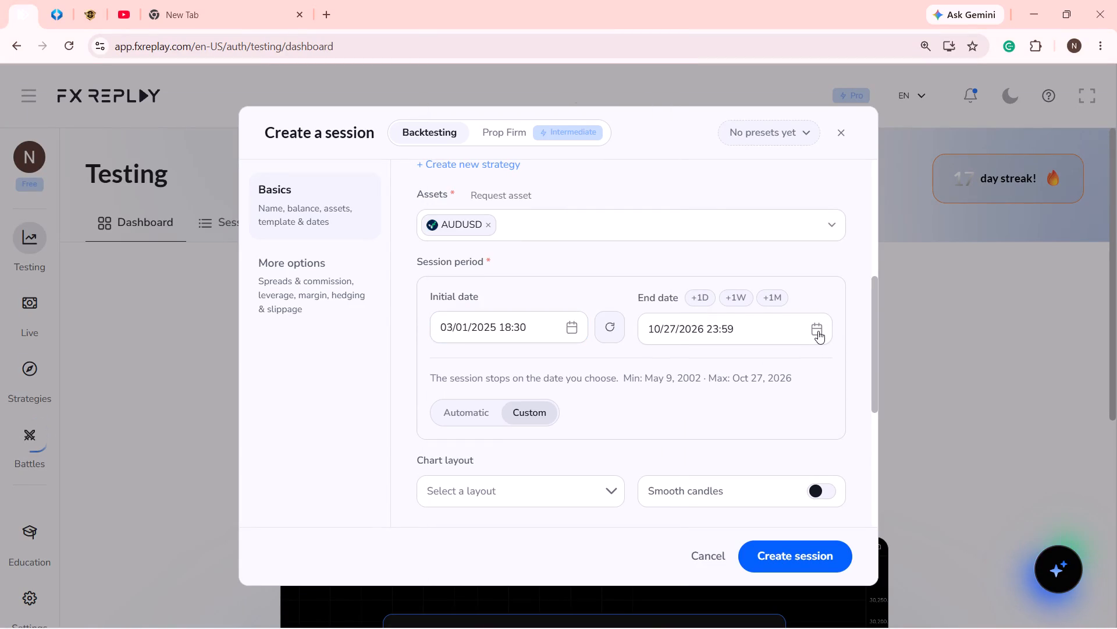
{"action": "left_click", "coordinate": [818, 331]}
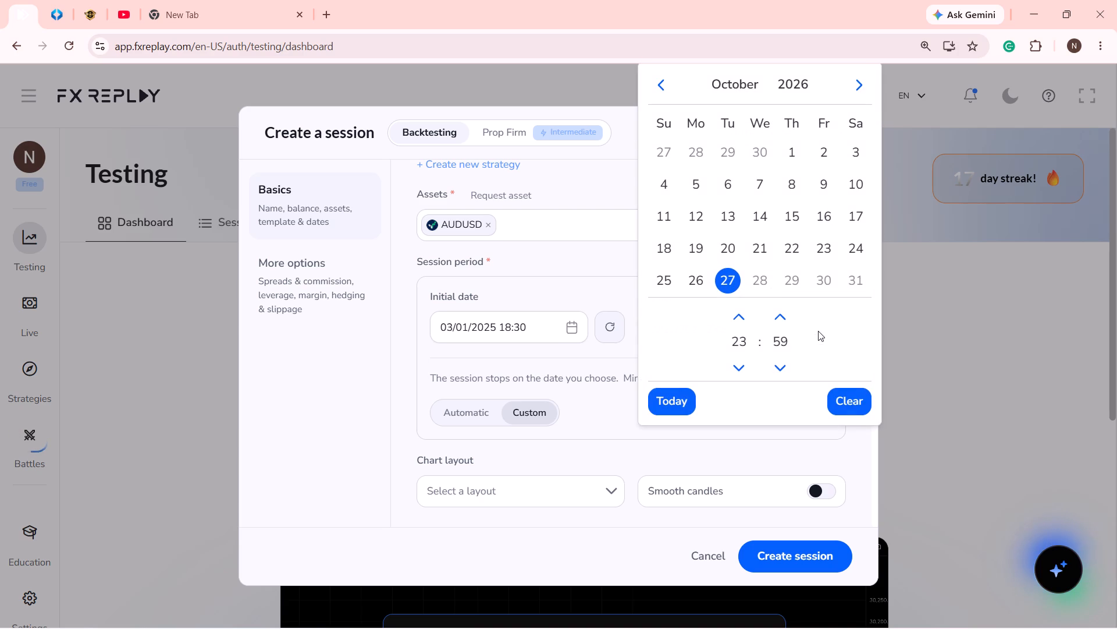
{"action": "left_click", "coordinate": [795, 93]}
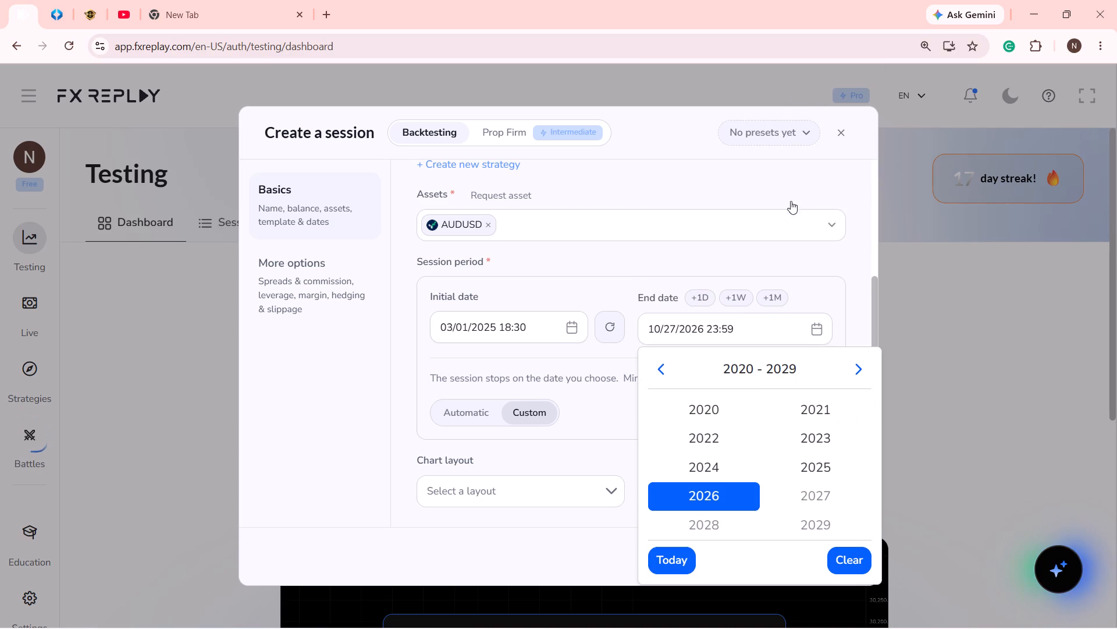
{"action": "left_click", "coordinate": [830, 466]}
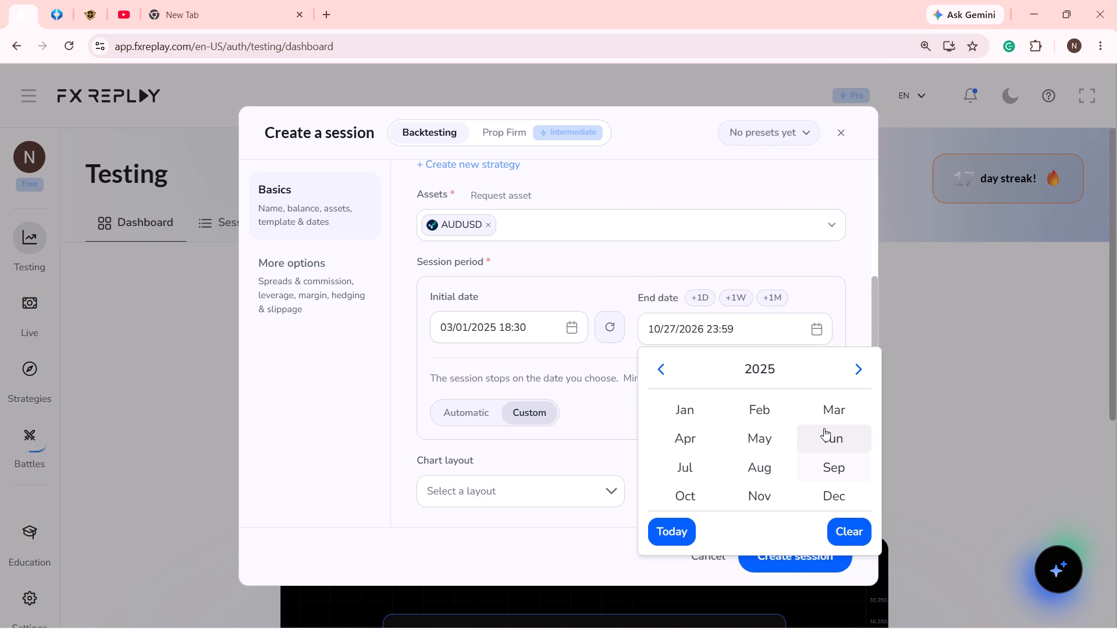
{"action": "left_click", "coordinate": [826, 410]}
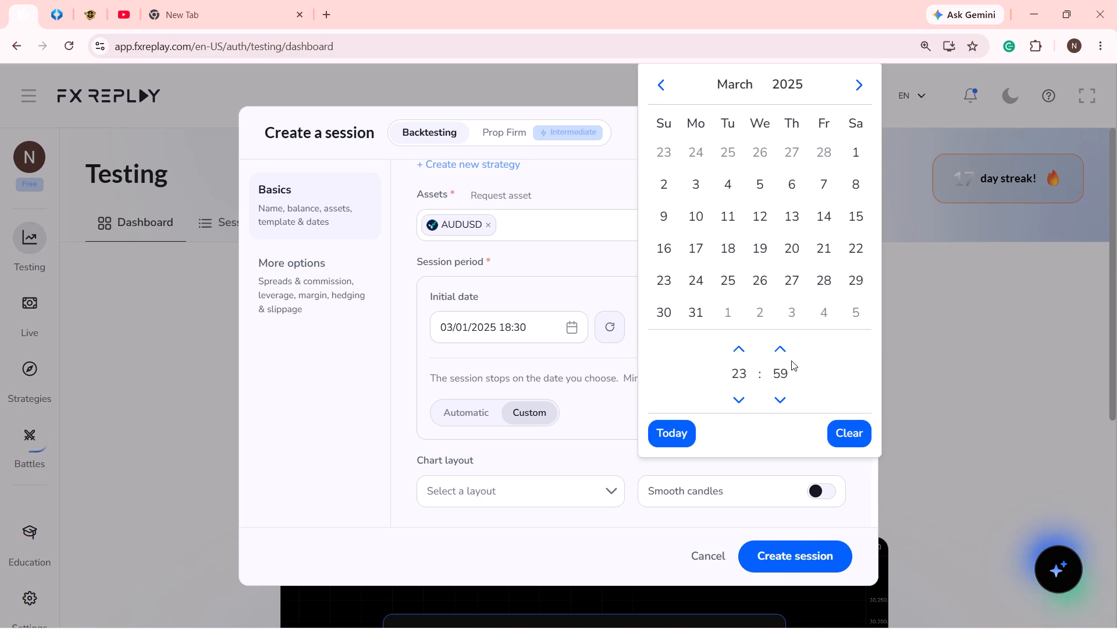
{"action": "left_click", "coordinate": [696, 310]}
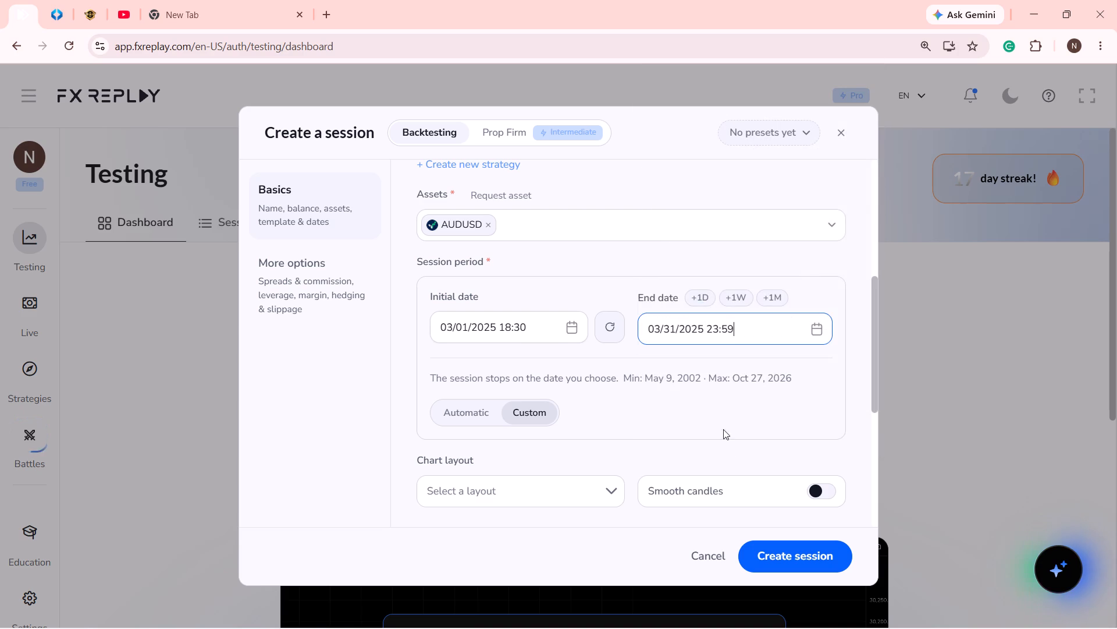
Create the March 2025 AUDUSD backtesting session, using the Legacy Chart engine.
{"action": "scroll", "coordinate": [753, 470], "scroll_direction": "down", "scroll_amount": 3}
{"action": "left_click", "coordinate": [736, 386]}
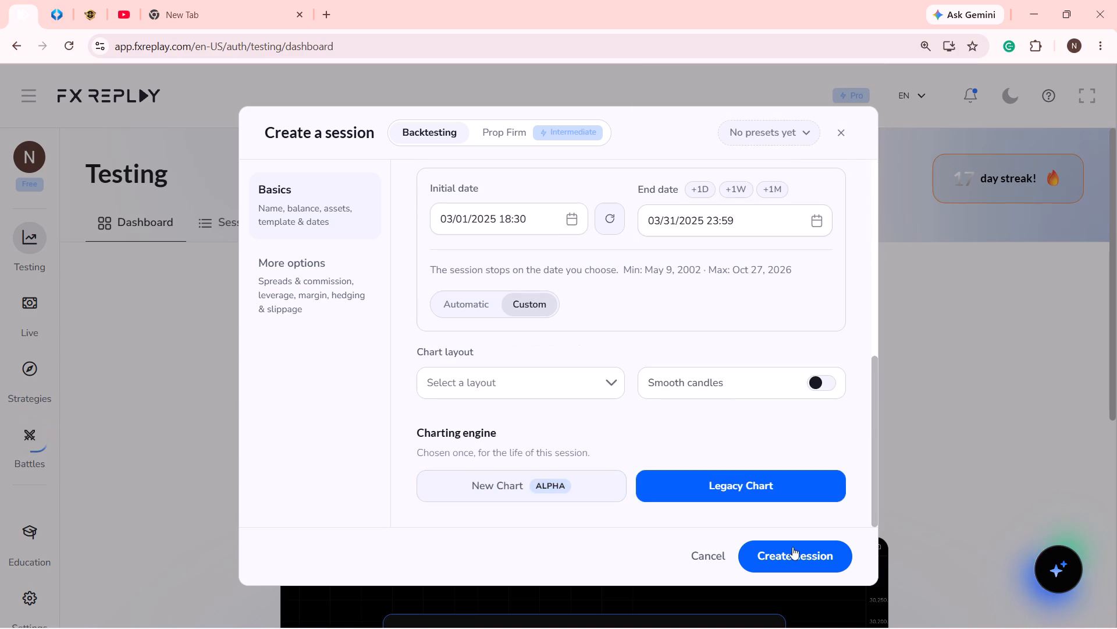
{"action": "left_click", "coordinate": [795, 554]}
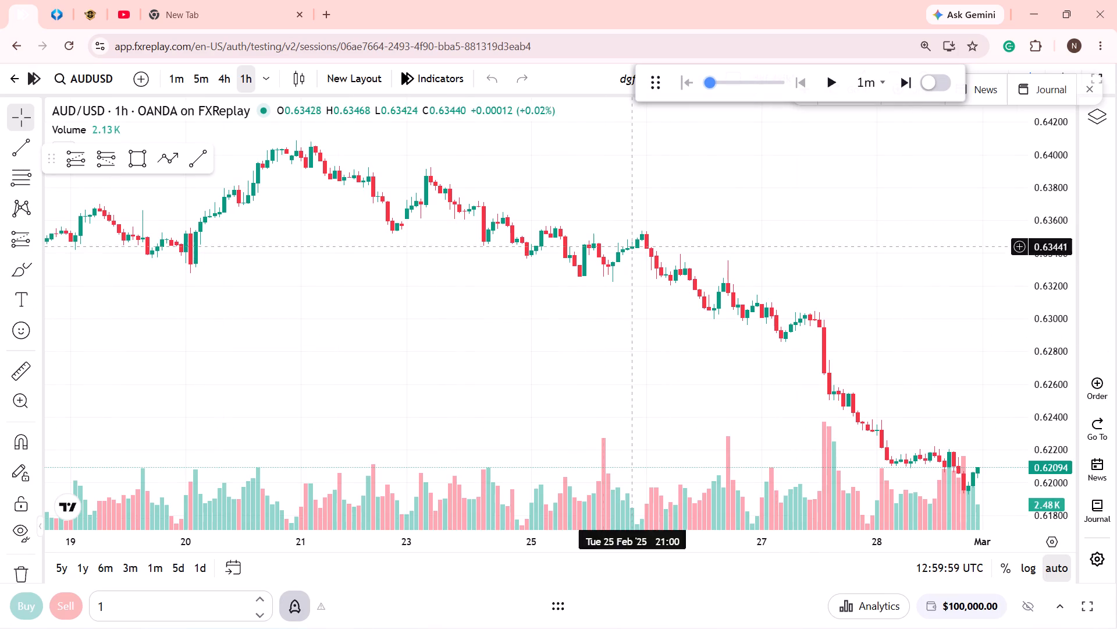
Switch the new session's chart to the 4-hour interval and remove the Volume indicator.
{"action": "left_click", "coordinate": [220, 79]}
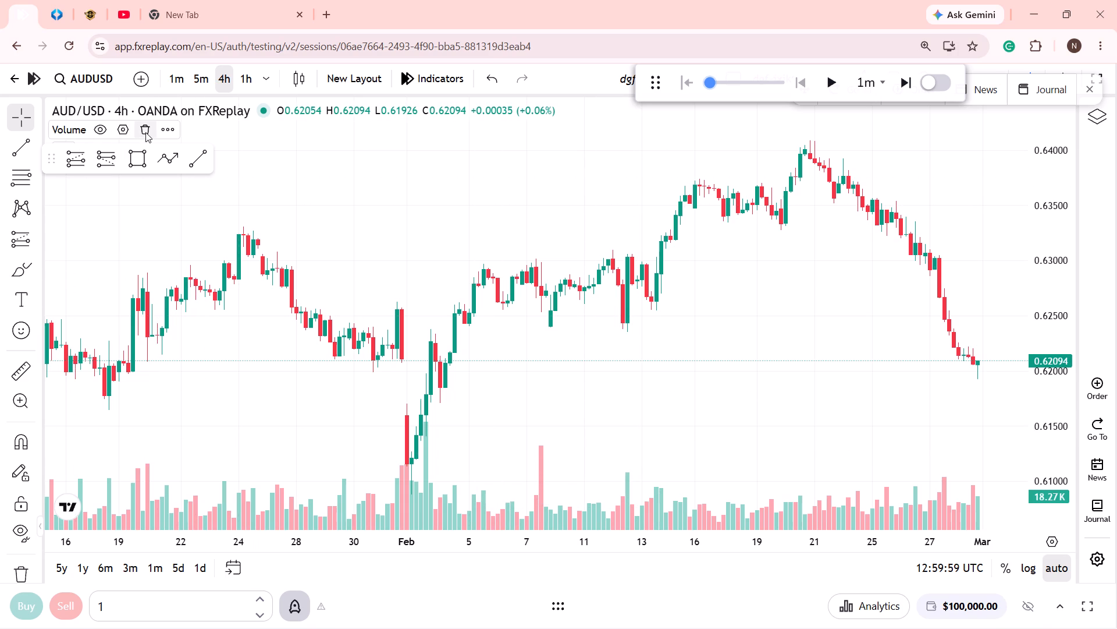
{"action": "left_click", "coordinate": [145, 132]}
Examine the 4-hour AUDUSD price action from January up to the end of February.
{"action": "left_click_drag", "start_coordinate": [851, 355], "coordinate": [732, 405]}
{"action": "scroll", "coordinate": [737, 403], "scroll_direction": "down", "scroll_amount": 1}
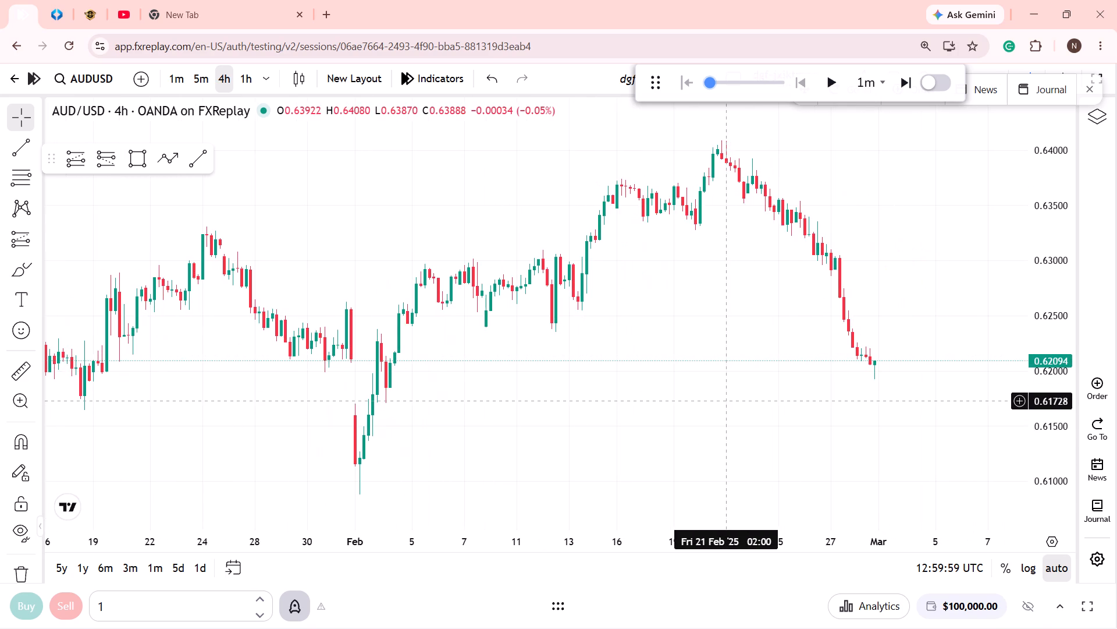
{"action": "scroll", "coordinate": [729, 401], "scroll_direction": "down", "scroll_amount": 3}
{"action": "left_click_drag", "start_coordinate": [777, 323], "coordinate": [786, 434]}
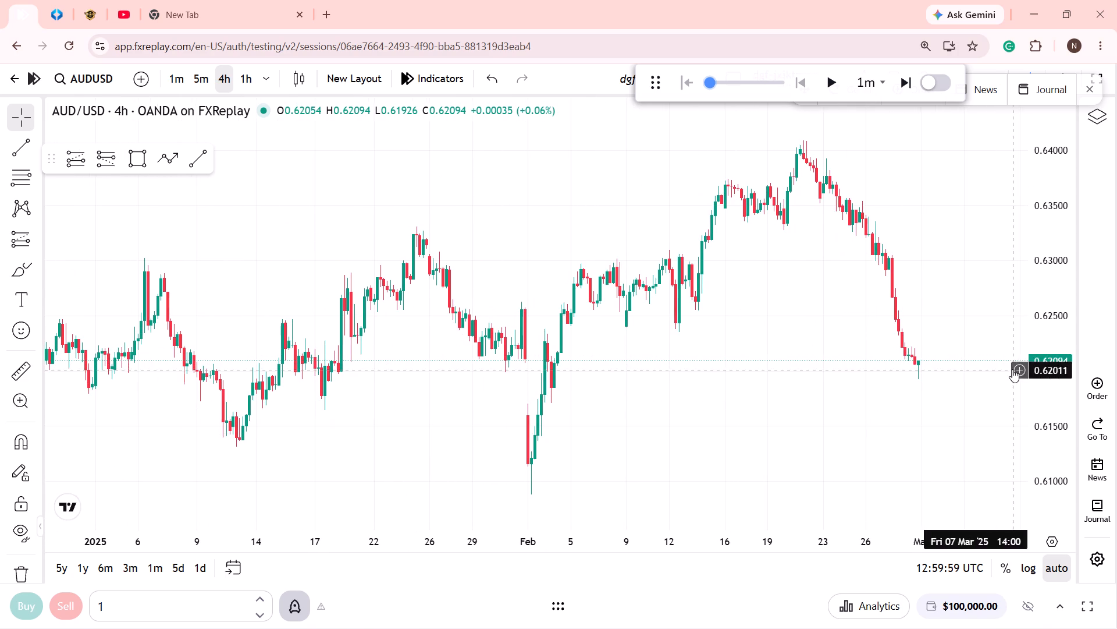
{"action": "left_click_drag", "start_coordinate": [1043, 373], "coordinate": [1075, 276]}
{"action": "left_click_drag", "start_coordinate": [995, 267], "coordinate": [956, 424]}
{"action": "left_click", "coordinate": [956, 425]}
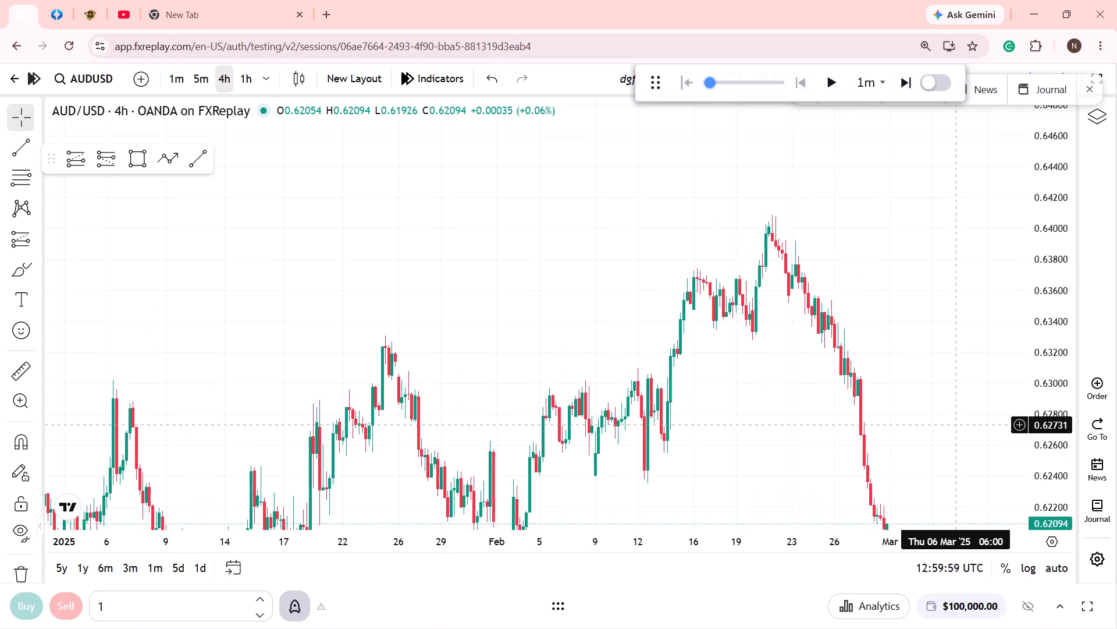
{"action": "scroll", "coordinate": [951, 430], "scroll_direction": "up", "scroll_amount": 4}
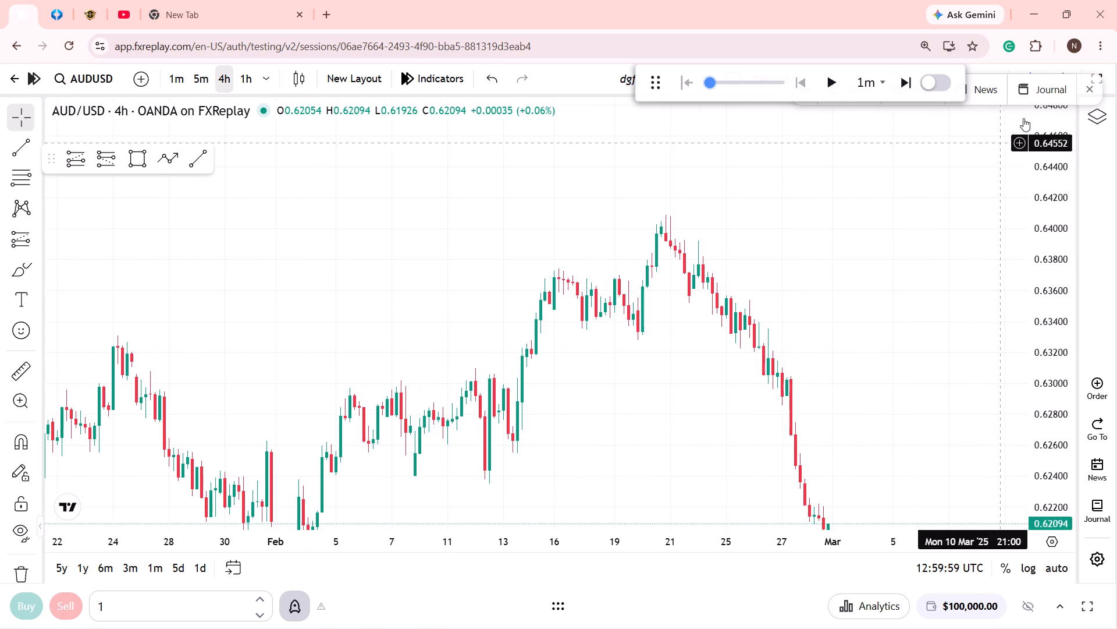
Close the overlapping bar with News and Journal and switch the chart to full screen.
{"action": "left_click", "coordinate": [1091, 84]}
{"action": "left_click", "coordinate": [1095, 82]}
Set the chart's time zone to (UTC+5:30) Kolkata.
{"action": "left_click_drag", "start_coordinate": [975, 213], "coordinate": [986, 114]}
{"action": "scroll", "coordinate": [867, 300], "scroll_direction": "up", "scroll_amount": 4}
{"action": "left_click_drag", "start_coordinate": [825, 232], "coordinate": [835, 302]}
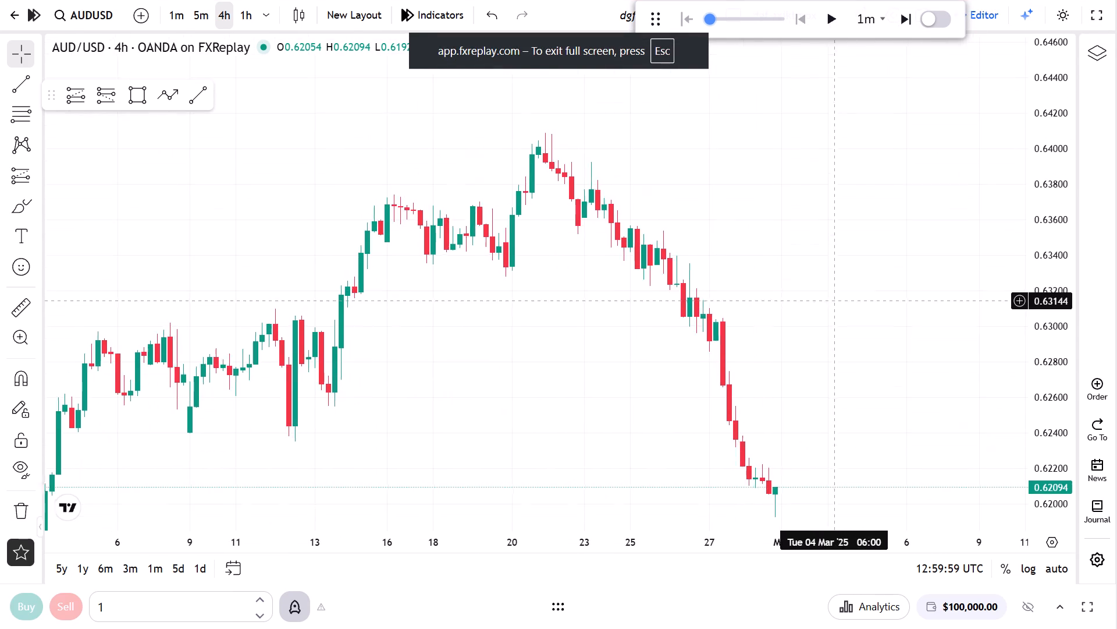
{"action": "left_click_drag", "start_coordinate": [835, 302], "coordinate": [838, 301]}
{"action": "left_click", "coordinate": [956, 566]}
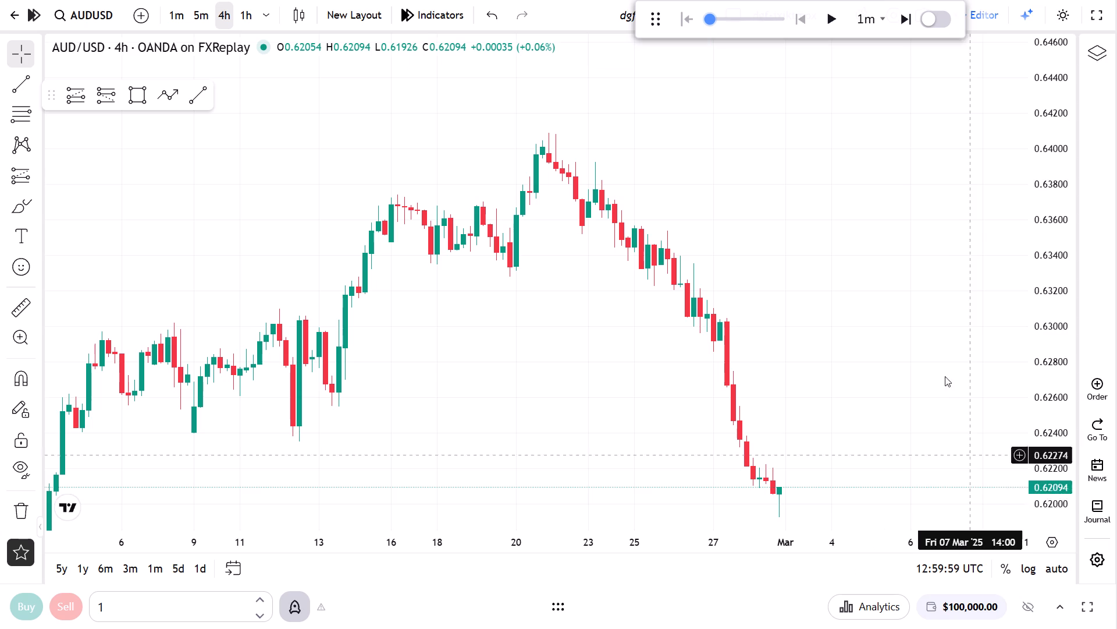
{"action": "scroll", "coordinate": [944, 361], "scroll_direction": "down", "scroll_amount": 8}
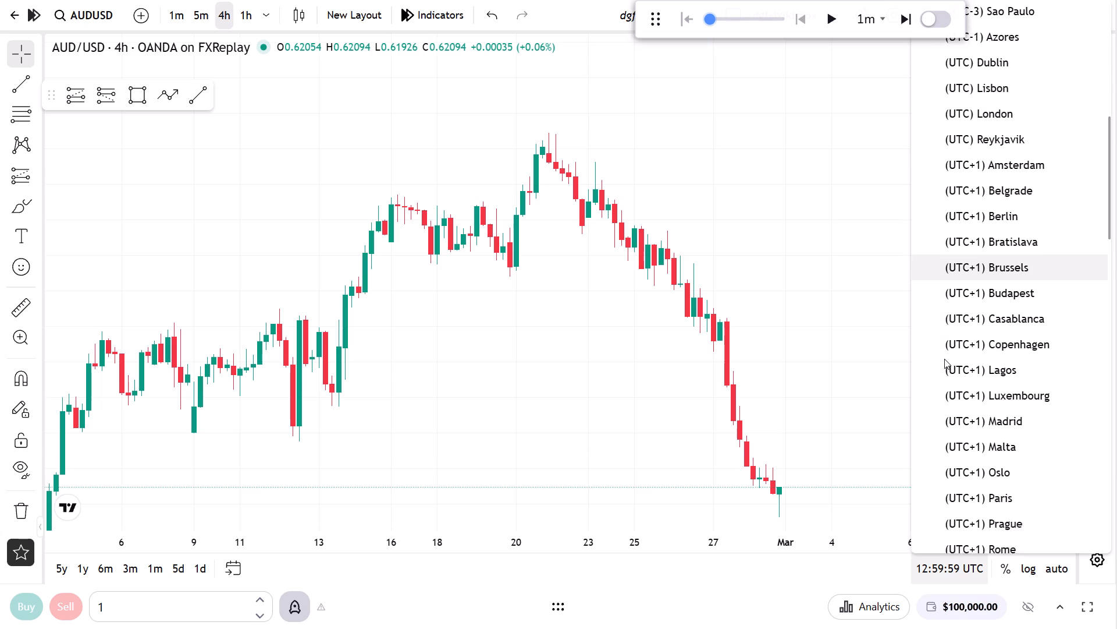
{"action": "scroll", "coordinate": [944, 359], "scroll_direction": "down", "scroll_amount": 8}
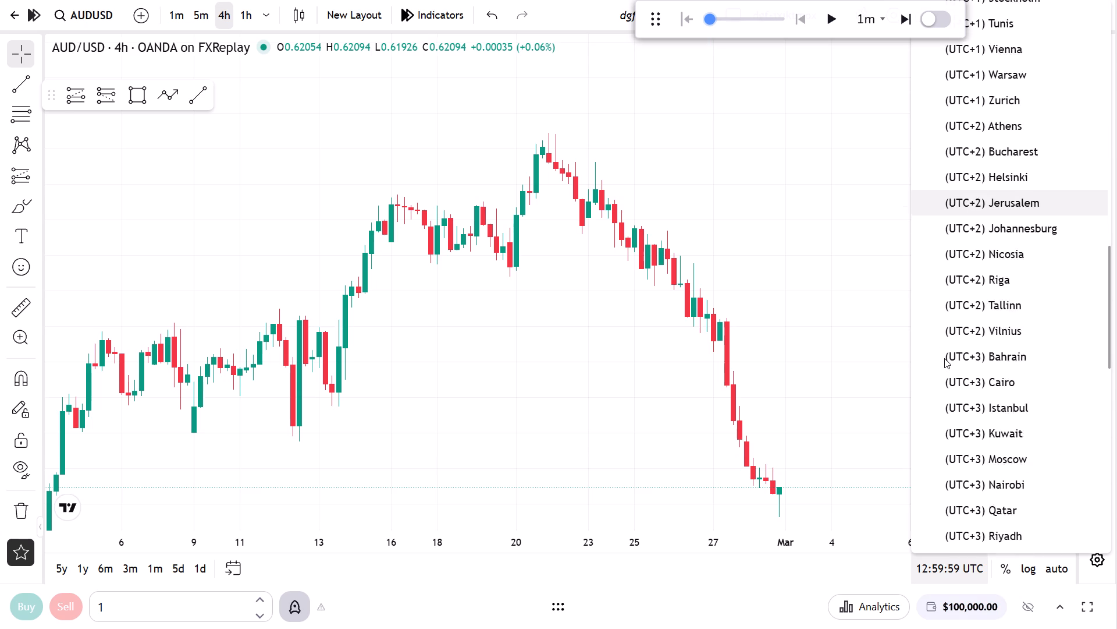
{"action": "scroll", "coordinate": [944, 358], "scroll_direction": "down", "scroll_amount": 4}
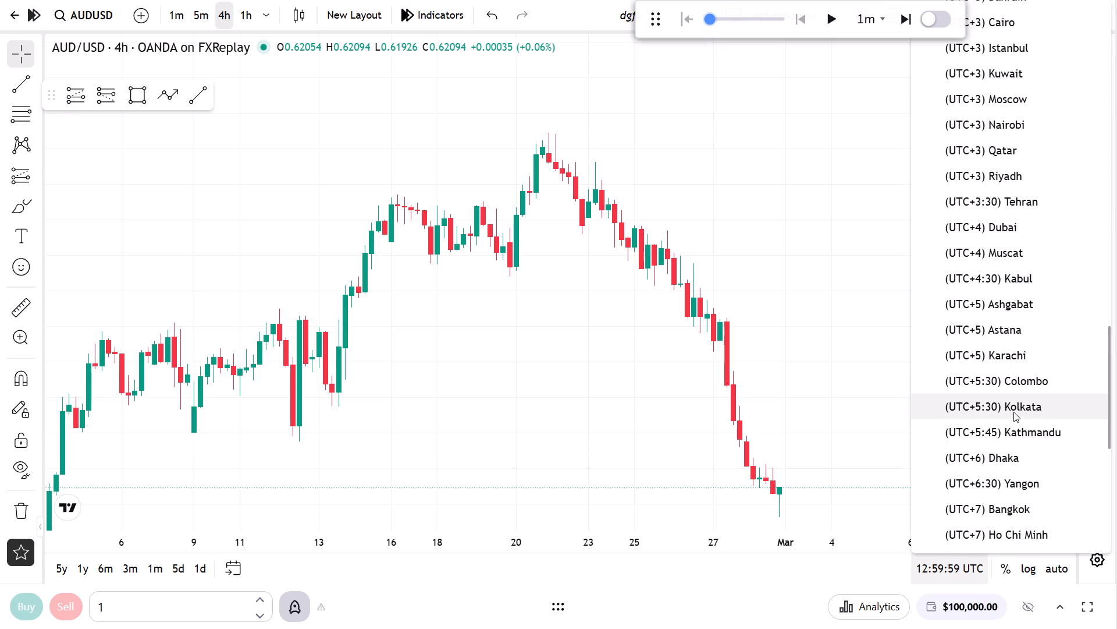
{"action": "left_click", "coordinate": [1020, 407]}
Draw a horizontal trend line at about 0.63288 from the 20 February swing low to the 26 February candles.
{"action": "left_click_drag", "start_coordinate": [894, 415], "coordinate": [891, 358]}
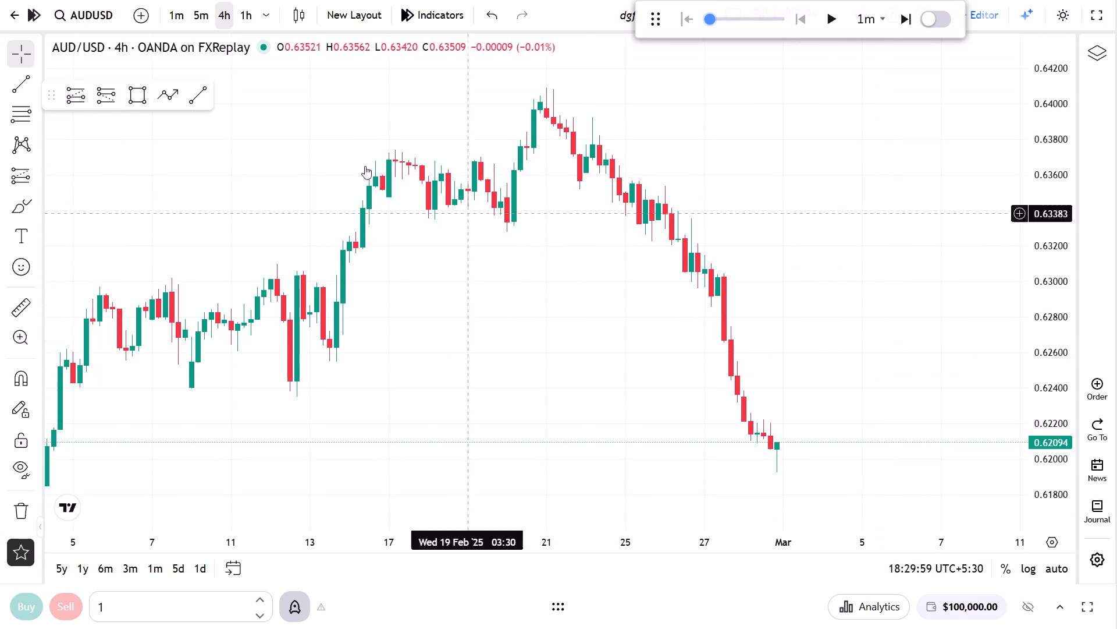
{"action": "left_click", "coordinate": [197, 95]}
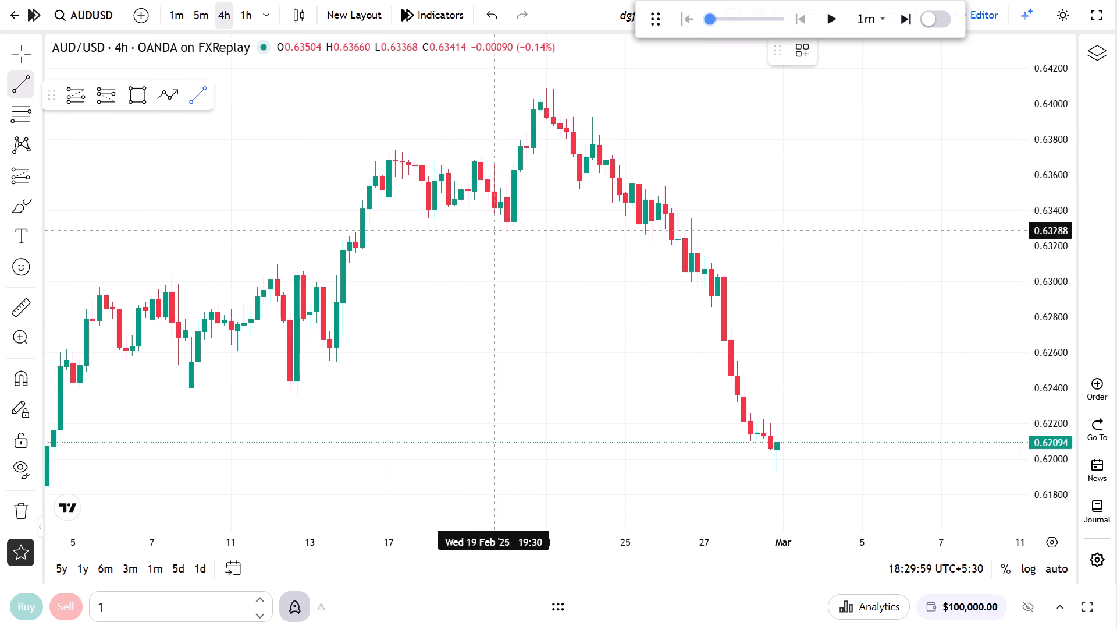
{"action": "left_click", "coordinate": [507, 231]}
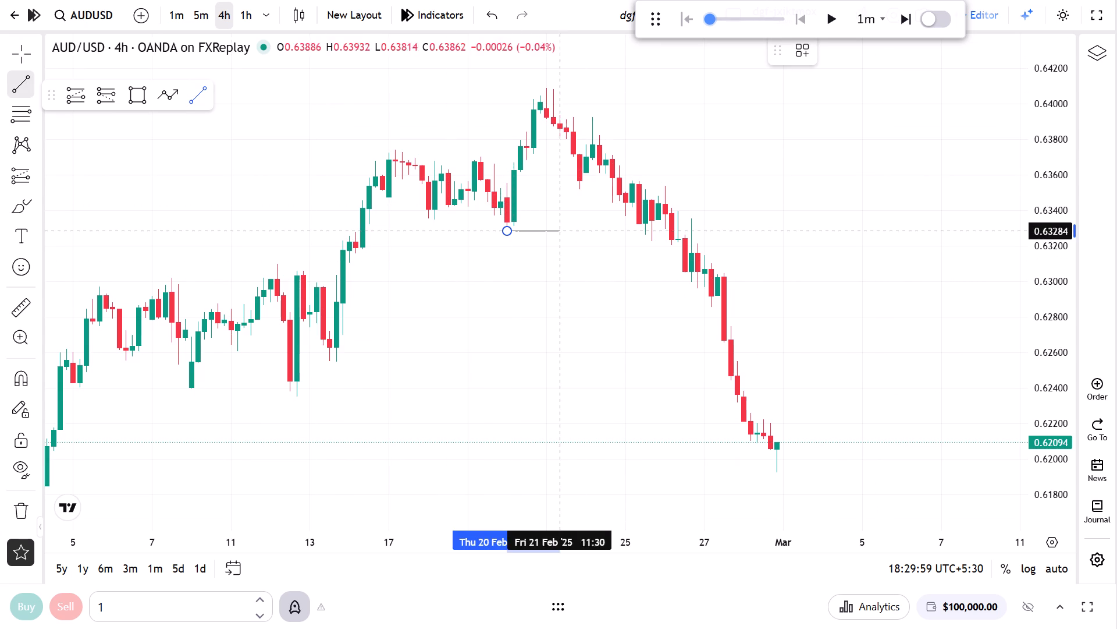
{"action": "left_click", "coordinate": [670, 231]}
{"action": "left_click", "coordinate": [596, 263]}
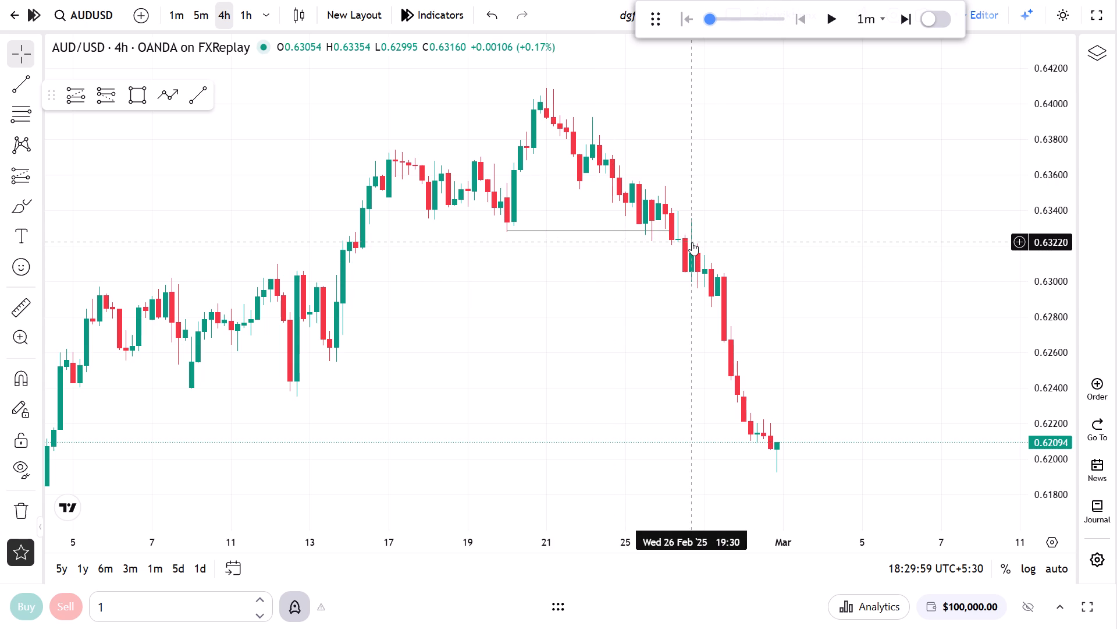
Draw a rectangle zone from about 0.63279 to 0.63329, spanning 19 February to 10 March, and fill it pink.
{"action": "left_click", "coordinate": [131, 91]}
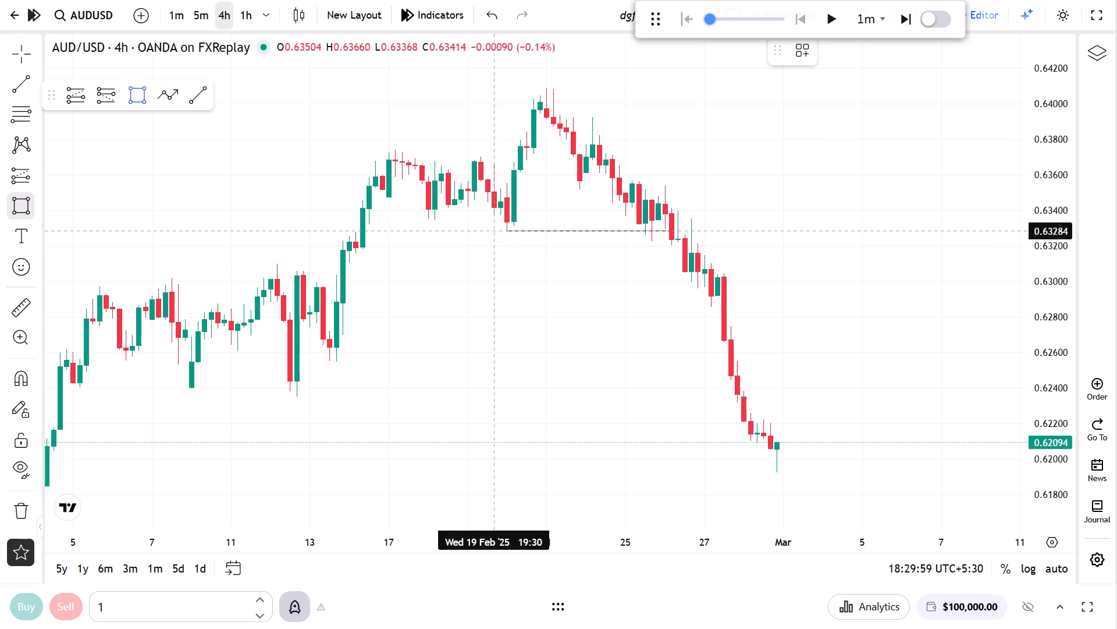
{"action": "left_click", "coordinate": [500, 232]}
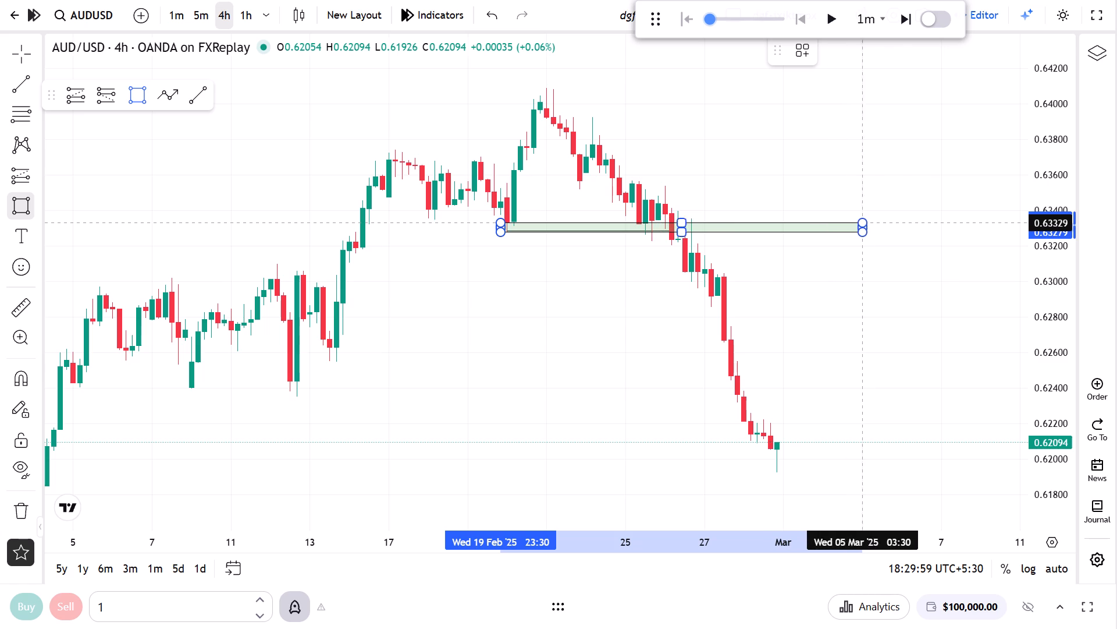
{"action": "left_click", "coordinate": [983, 223]}
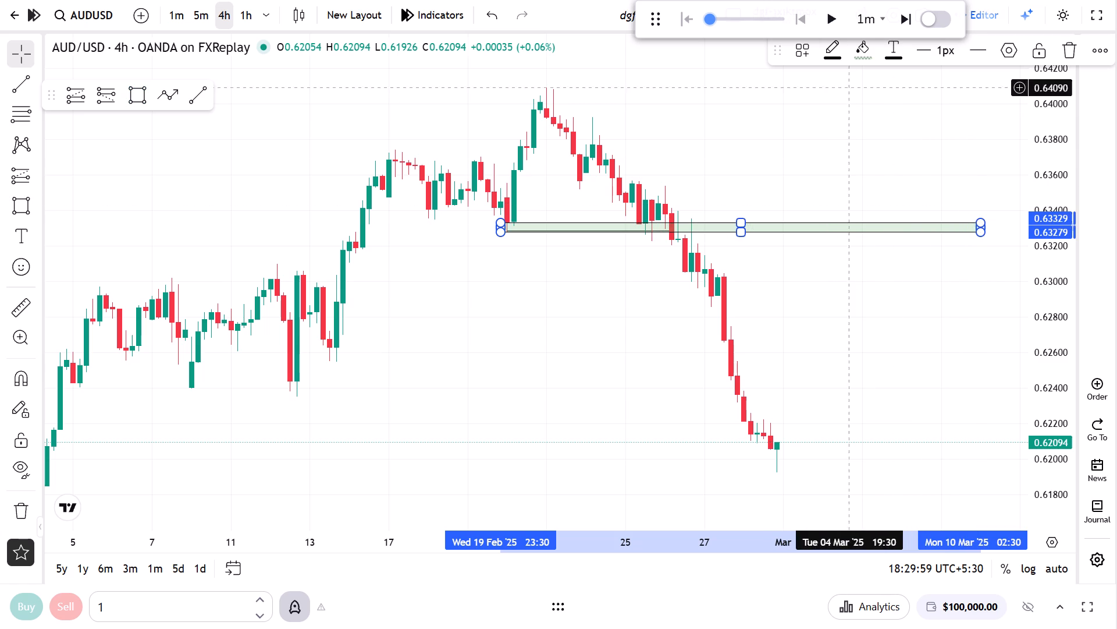
{"action": "left_click", "coordinate": [858, 64]}
{"action": "left_click", "coordinate": [867, 103]}
Play the replay in 1h steps and pause it on 6 March at 08:29, after price trades above the pink zone.
{"action": "left_click_drag", "start_coordinate": [823, 282], "coordinate": [749, 287]}
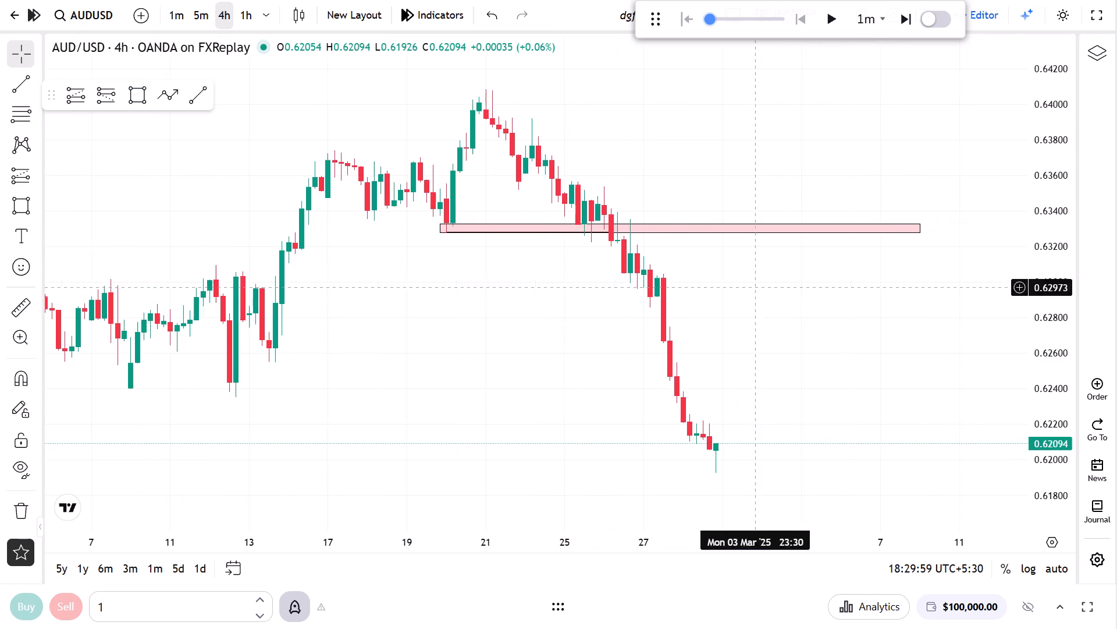
{"action": "left_click", "coordinate": [880, 20]}
{"action": "scroll", "coordinate": [865, 166], "scroll_direction": "down", "scroll_amount": 3}
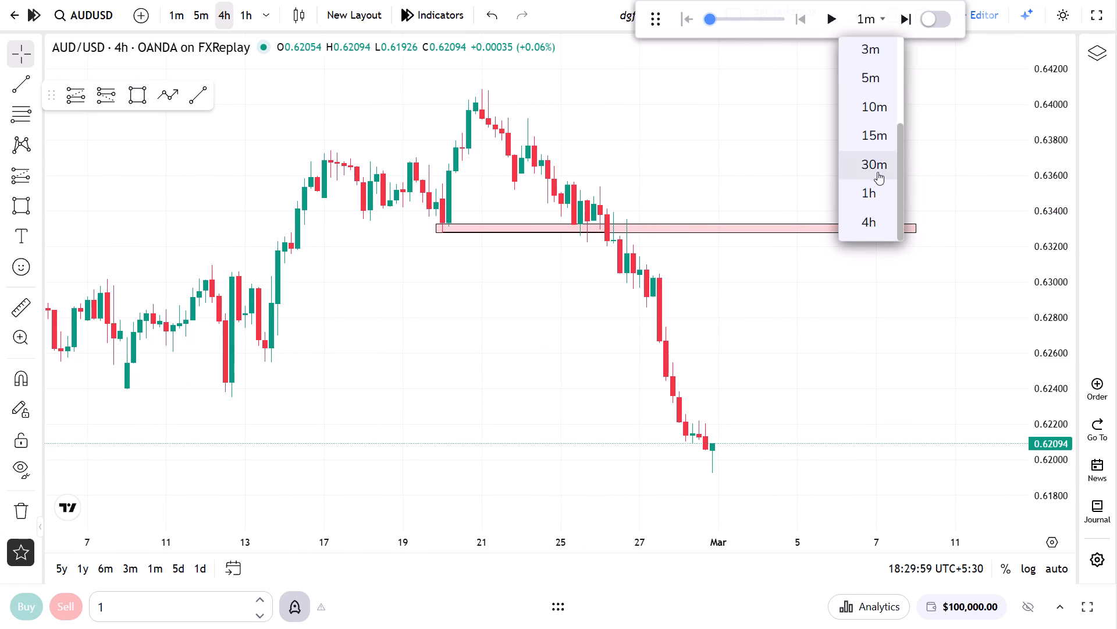
{"action": "left_click", "coordinate": [875, 204]}
{"action": "left_click", "coordinate": [839, 23]}
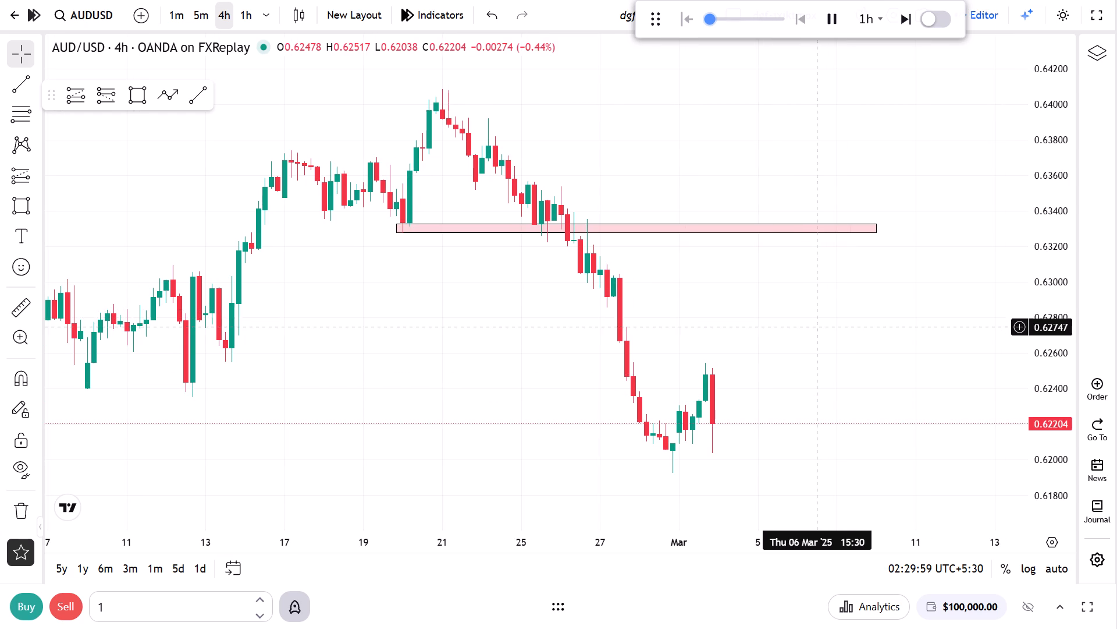
{"action": "left_click_drag", "start_coordinate": [802, 405], "coordinate": [862, 334]}
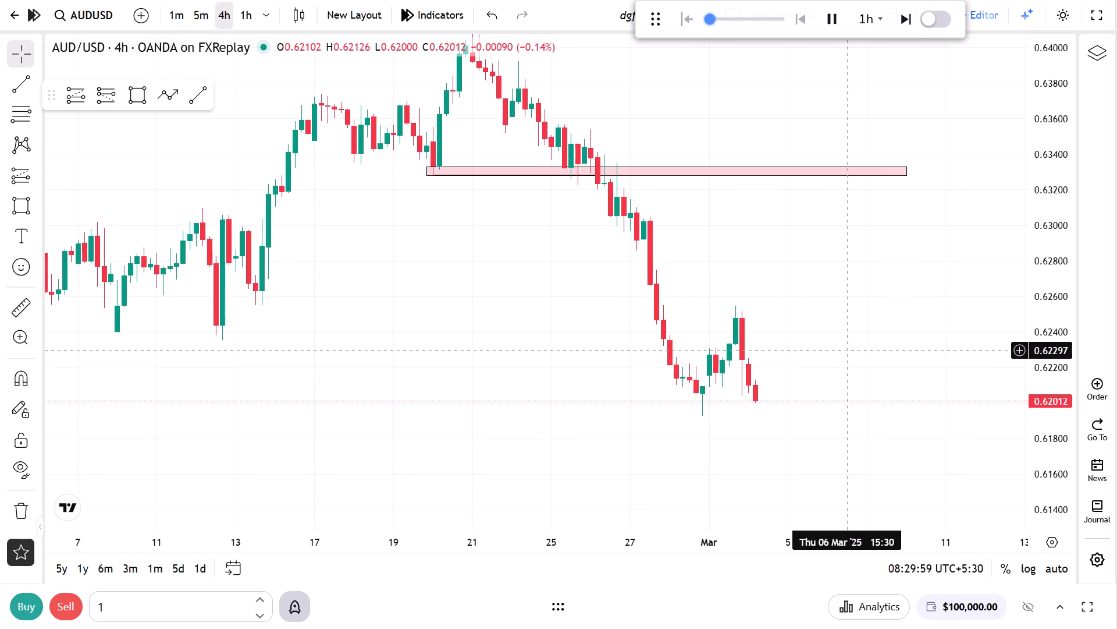
{"action": "left_click_drag", "start_coordinate": [818, 407], "coordinate": [870, 371]}
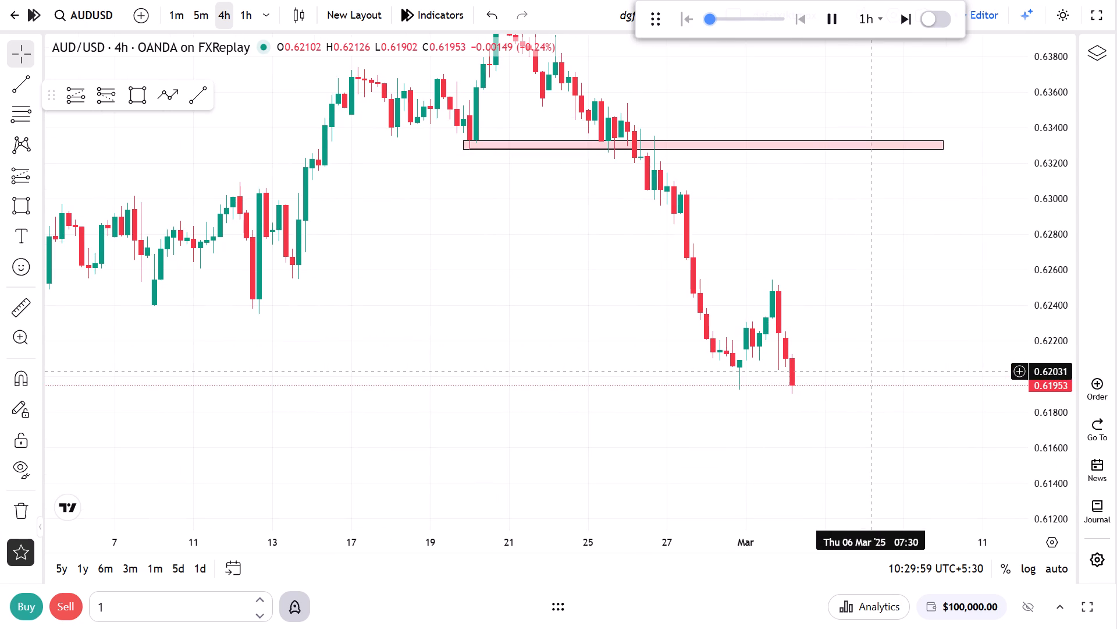
{"action": "left_click_drag", "start_coordinate": [899, 396], "coordinate": [894, 392]}
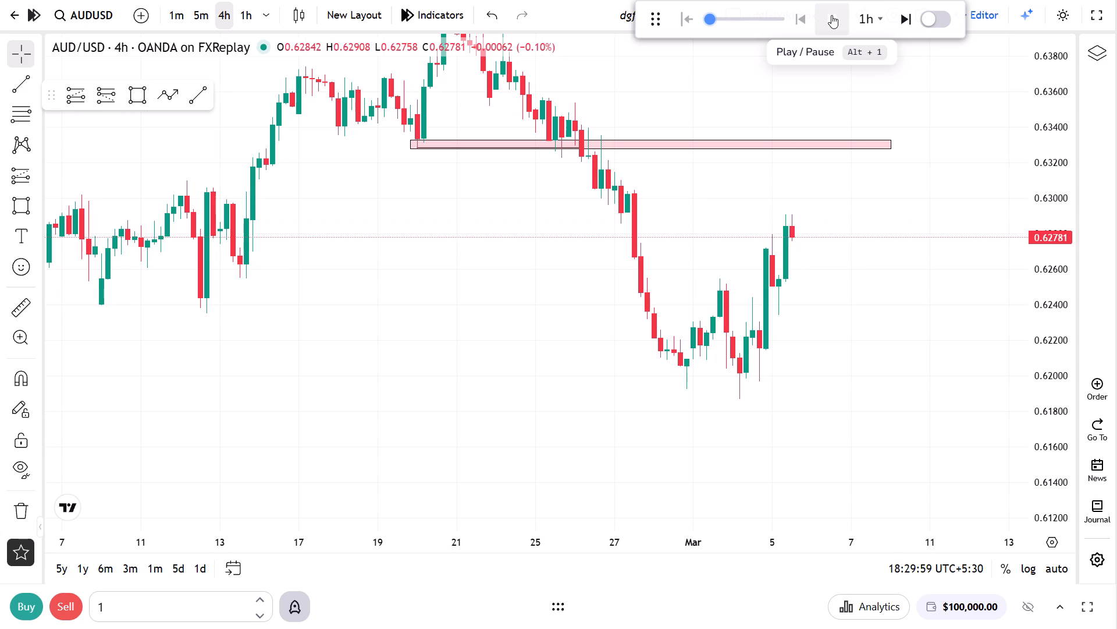
{"action": "left_click", "coordinate": [831, 15]}
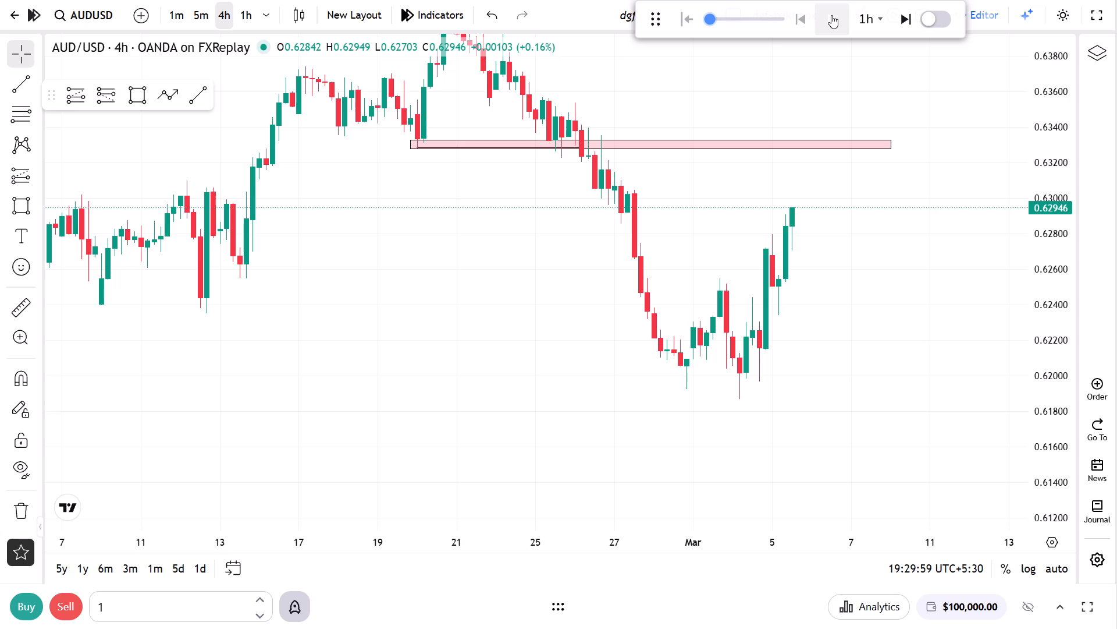
{"action": "left_click", "coordinate": [831, 15]}
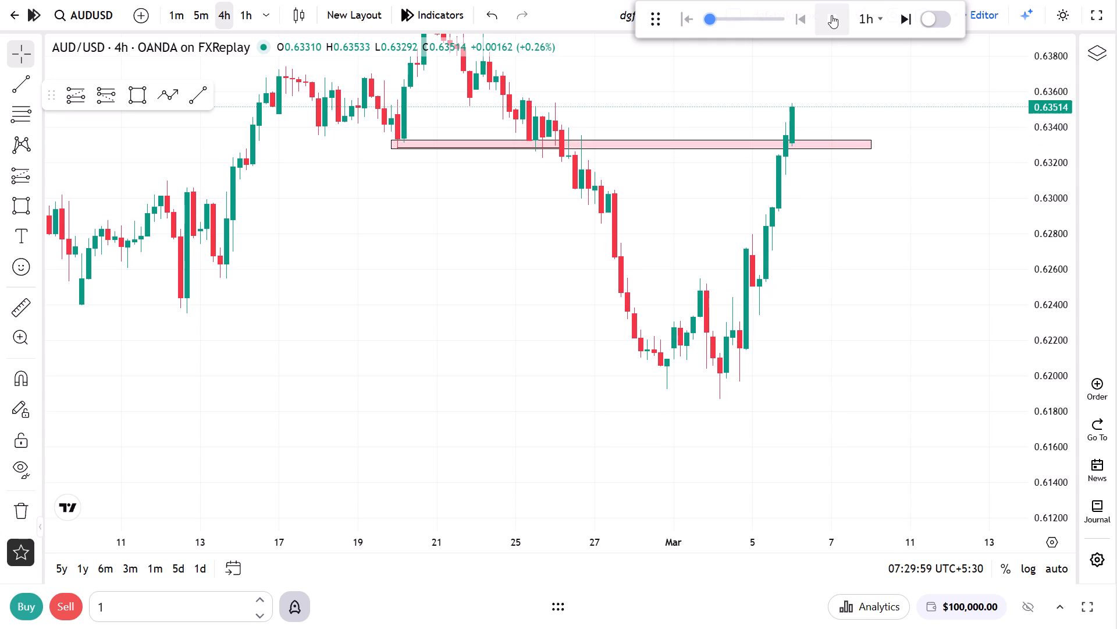
{"action": "left_click", "coordinate": [831, 15]}
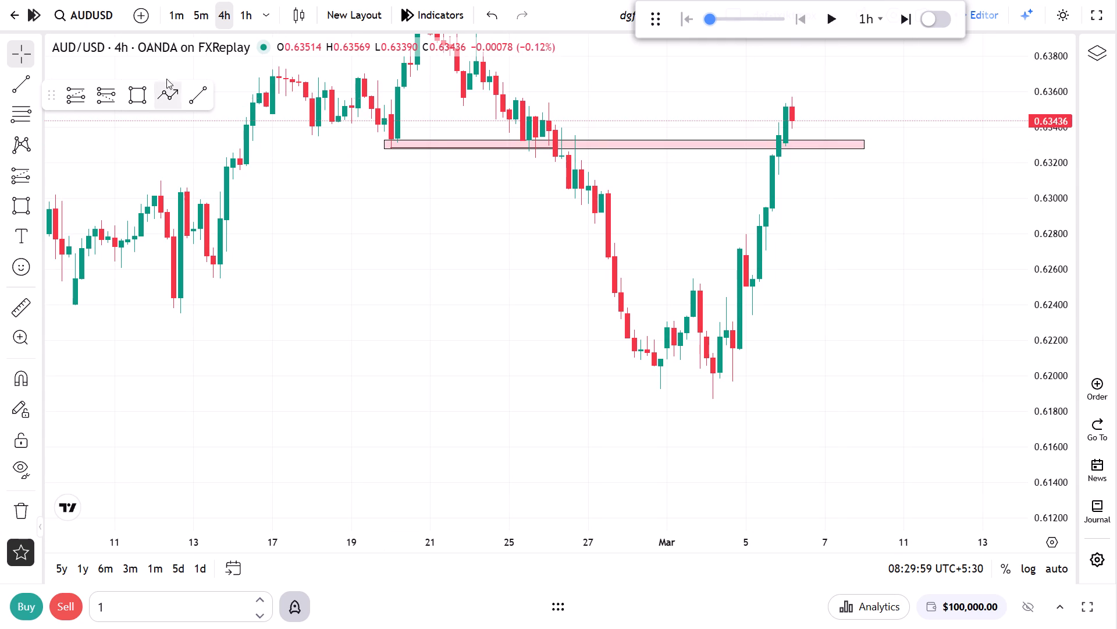
Switch the chart to the 1-minute interval and stretch the price scale around the 6 March peak and decline.
{"action": "left_click", "coordinate": [180, 21]}
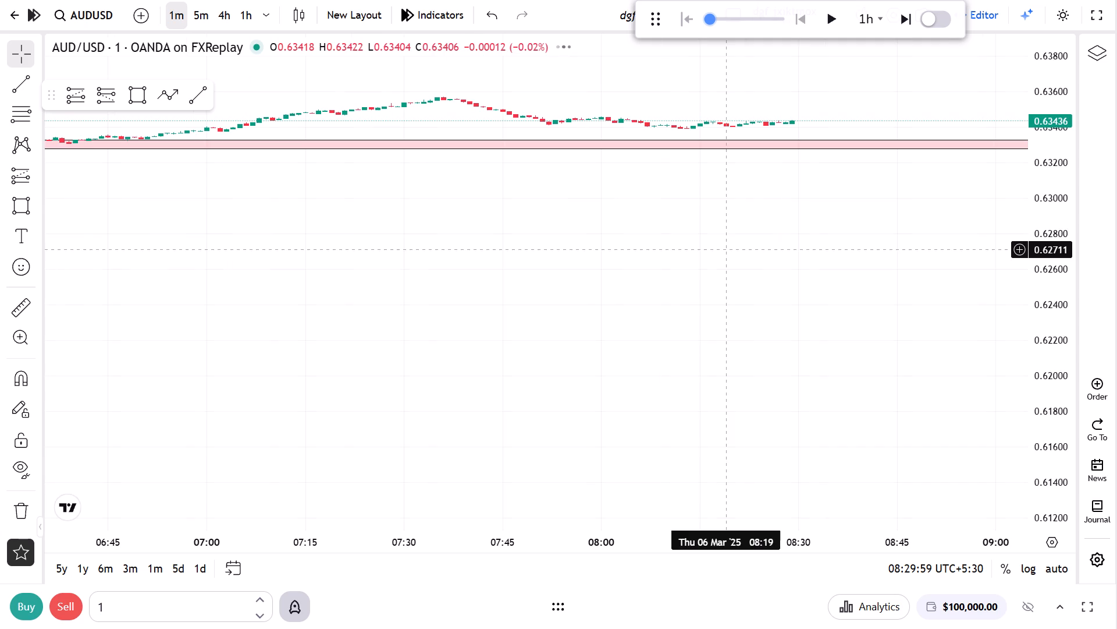
{"action": "left_click_drag", "start_coordinate": [771, 250], "coordinate": [770, 492]}
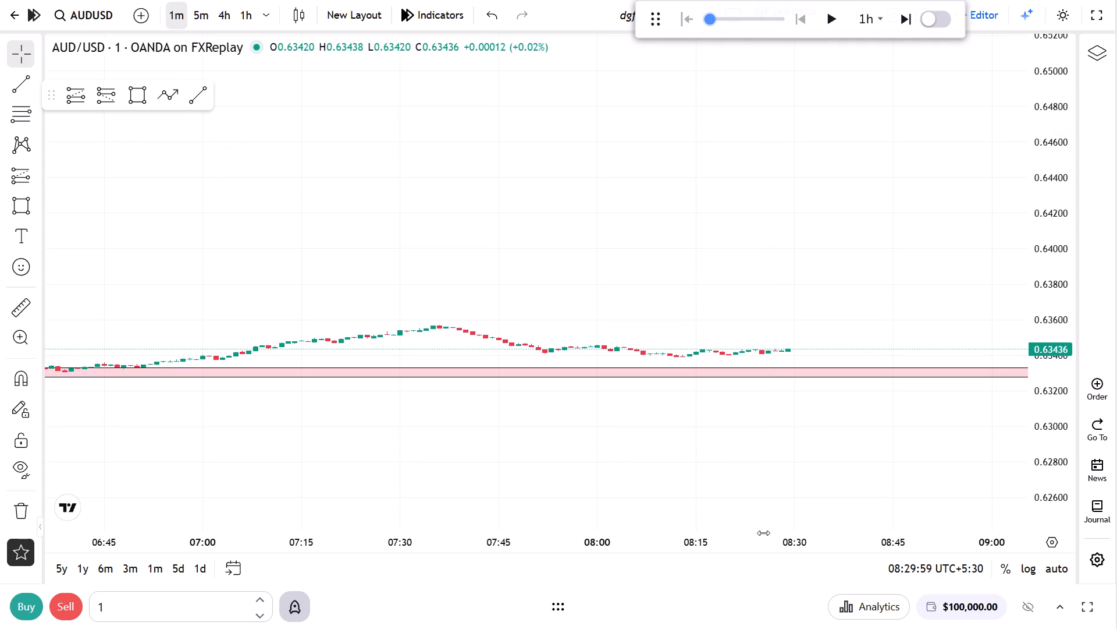
{"action": "left_click_drag", "start_coordinate": [763, 531], "coordinate": [771, 618]}
{"action": "scroll", "coordinate": [771, 577], "scroll_direction": "down", "scroll_amount": 2}
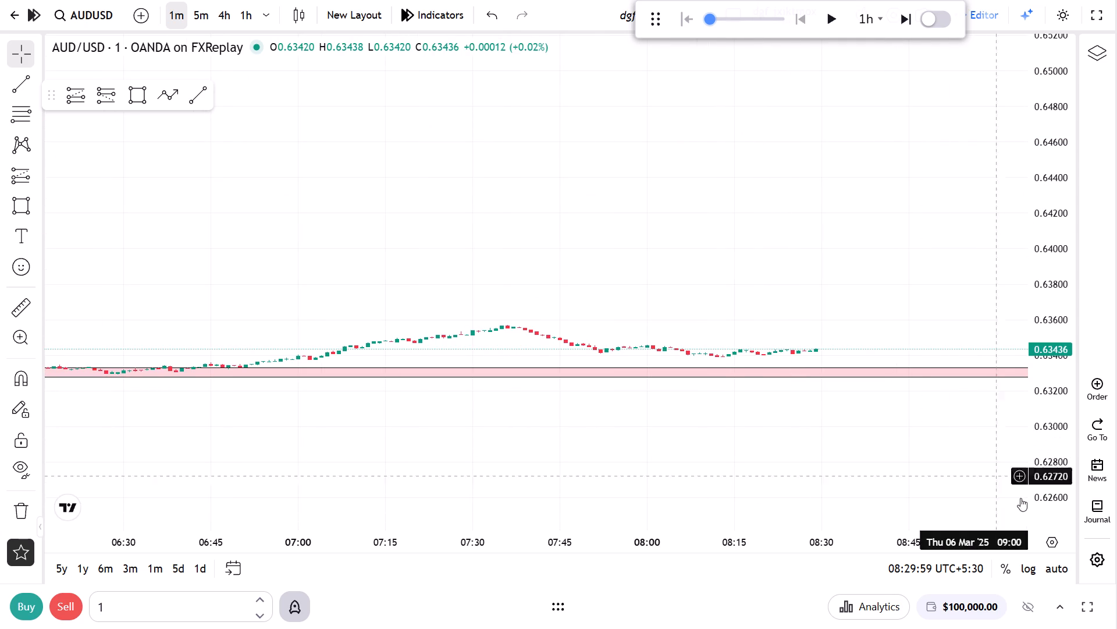
{"action": "left_click_drag", "start_coordinate": [1042, 507], "coordinate": [1064, 101]}
{"action": "left_click_drag", "start_coordinate": [624, 402], "coordinate": [762, 118]}
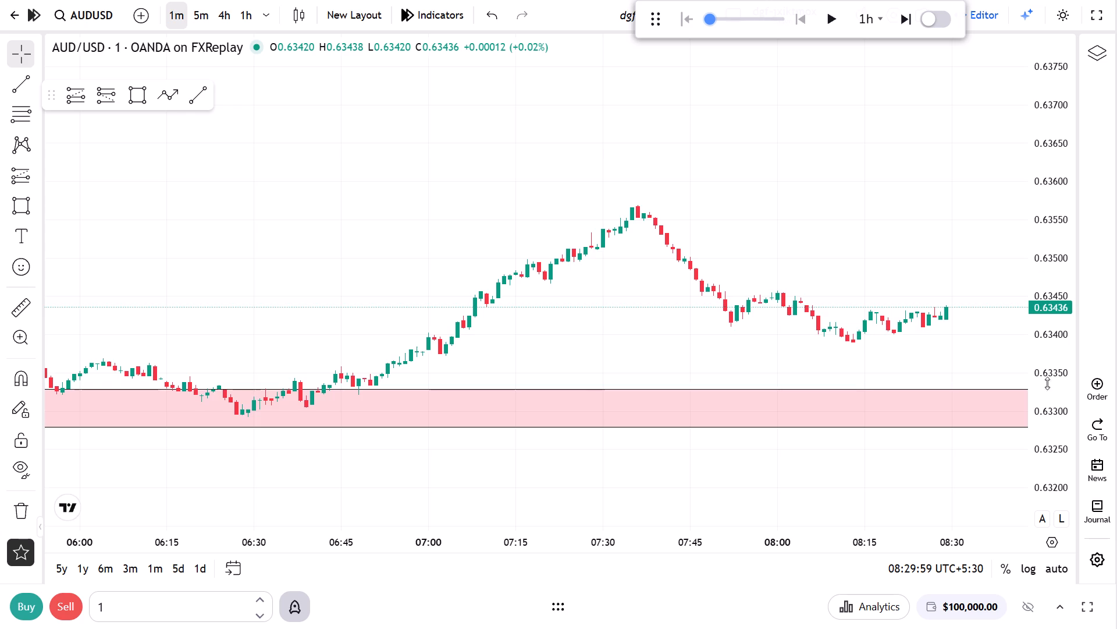
{"action": "left_click_drag", "start_coordinate": [1051, 404], "coordinate": [1072, 74]}
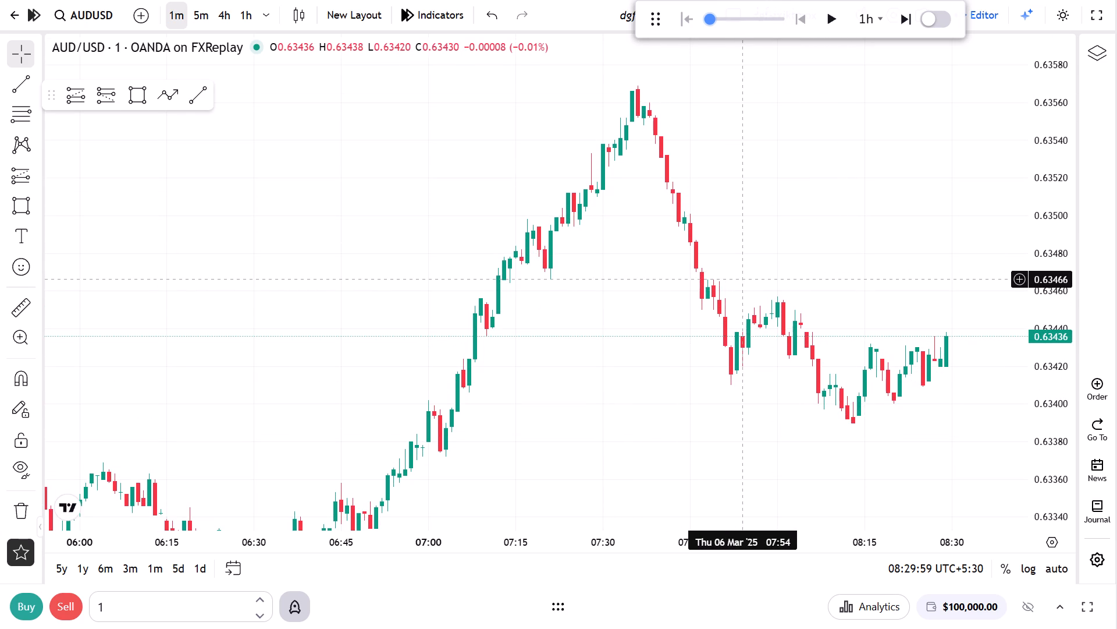
{"action": "scroll", "coordinate": [742, 279], "scroll_direction": "up", "scroll_amount": 3}
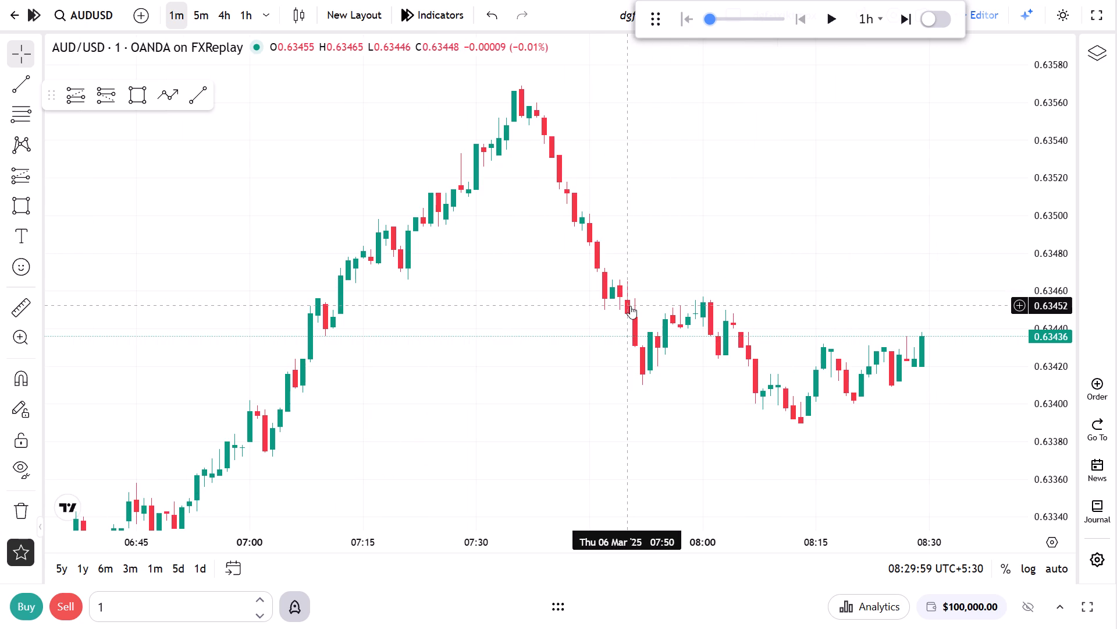
Draw a rectangle zone from about 0.63466 to 0.63471, spanning 07:20 to 07:51 on 6 March.
{"action": "left_click", "coordinate": [124, 98]}
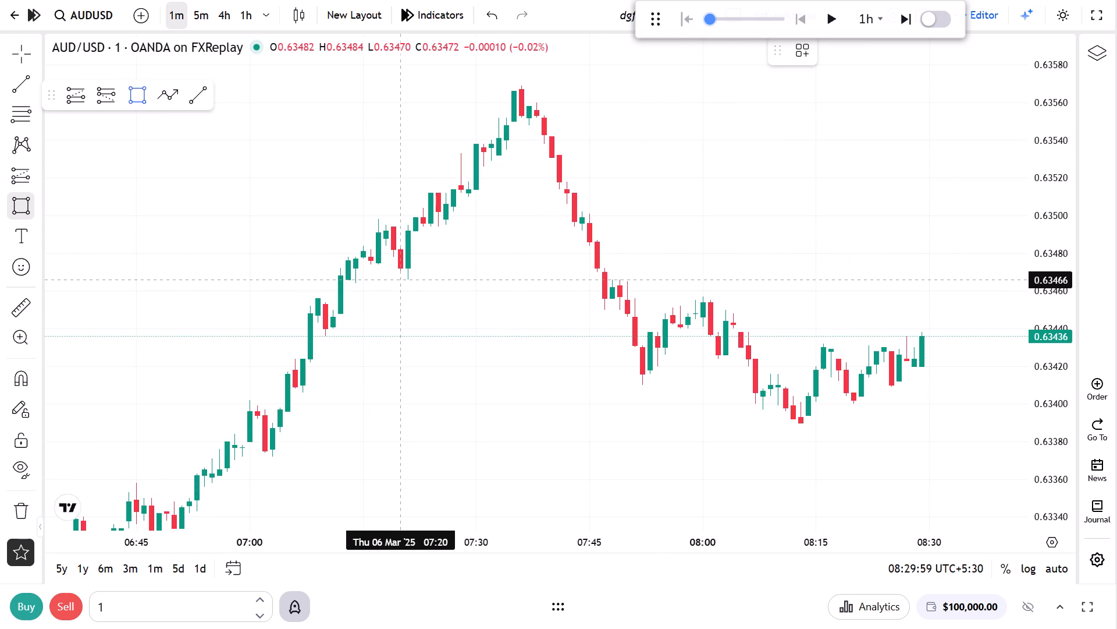
{"action": "left_click", "coordinate": [401, 280]}
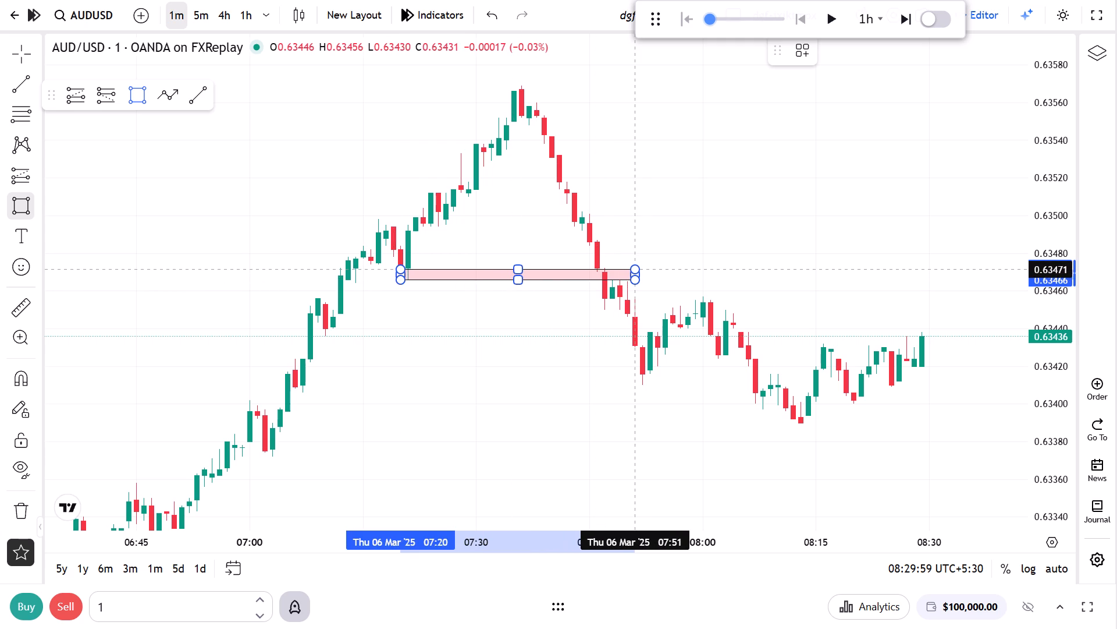
{"action": "left_click", "coordinate": [638, 268]}
{"action": "left_click", "coordinate": [609, 336]}
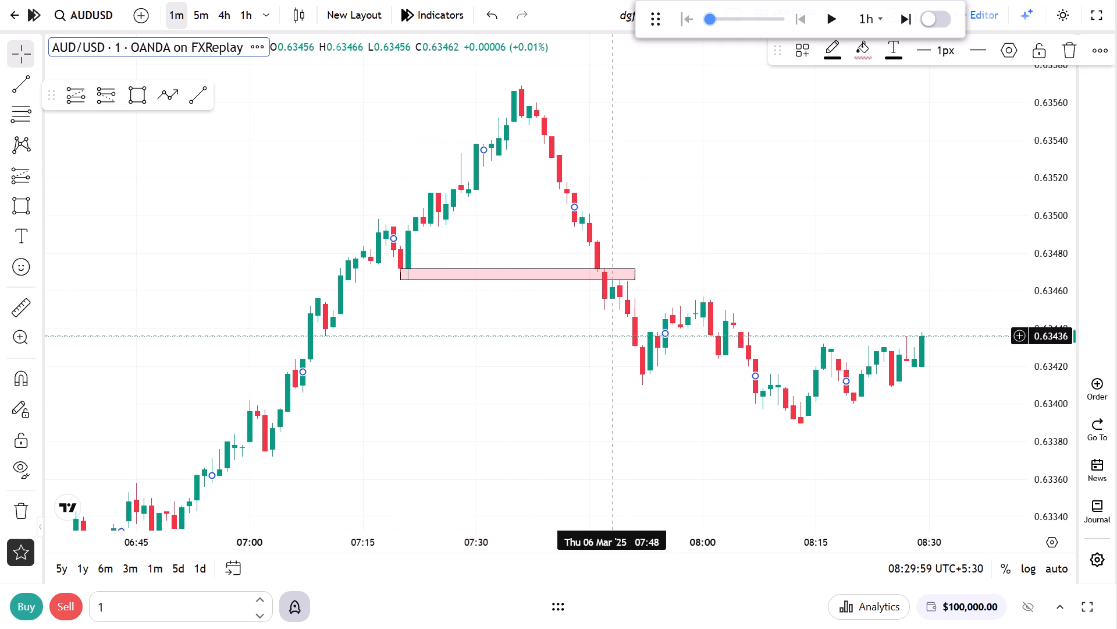
Place a Short Position at 07:51 with entry at about 0.63447 and move its stop above the peak to about 0.63576.
{"action": "left_click", "coordinate": [106, 104]}
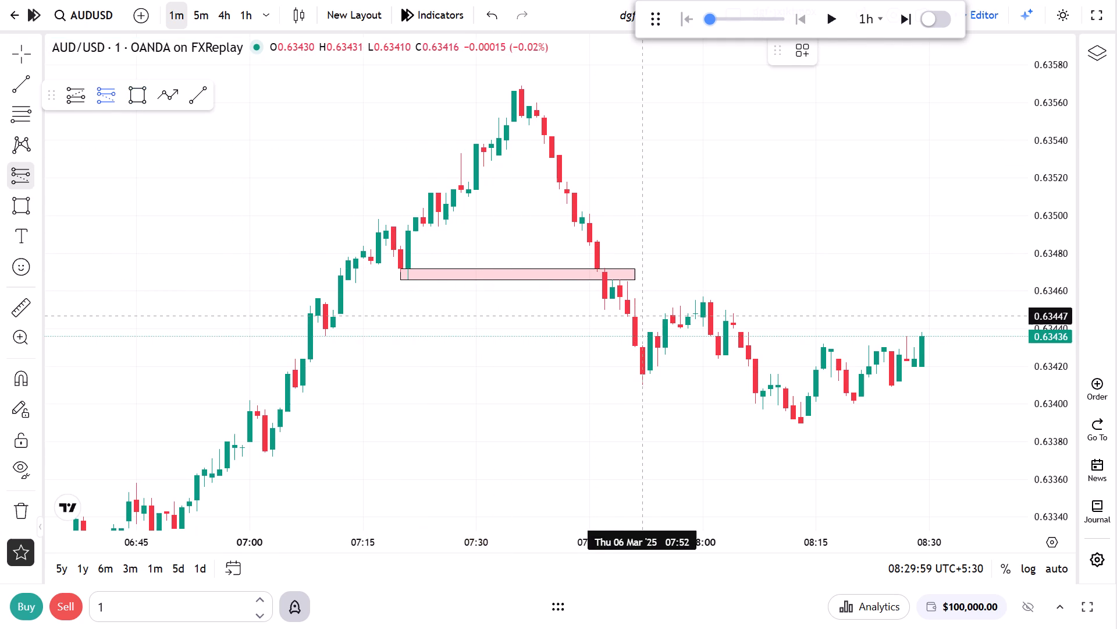
{"action": "left_click", "coordinate": [632, 316]}
{"action": "left_click_drag", "start_coordinate": [637, 214], "coordinate": [645, 83]}
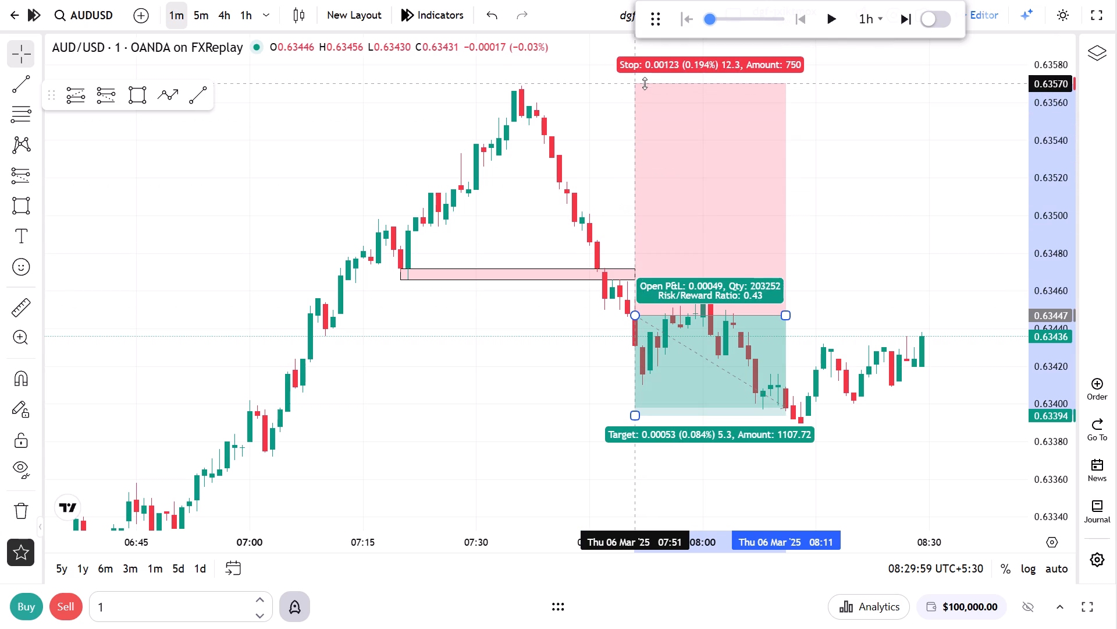
{"action": "left_click_drag", "start_coordinate": [645, 83], "coordinate": [648, 80]}
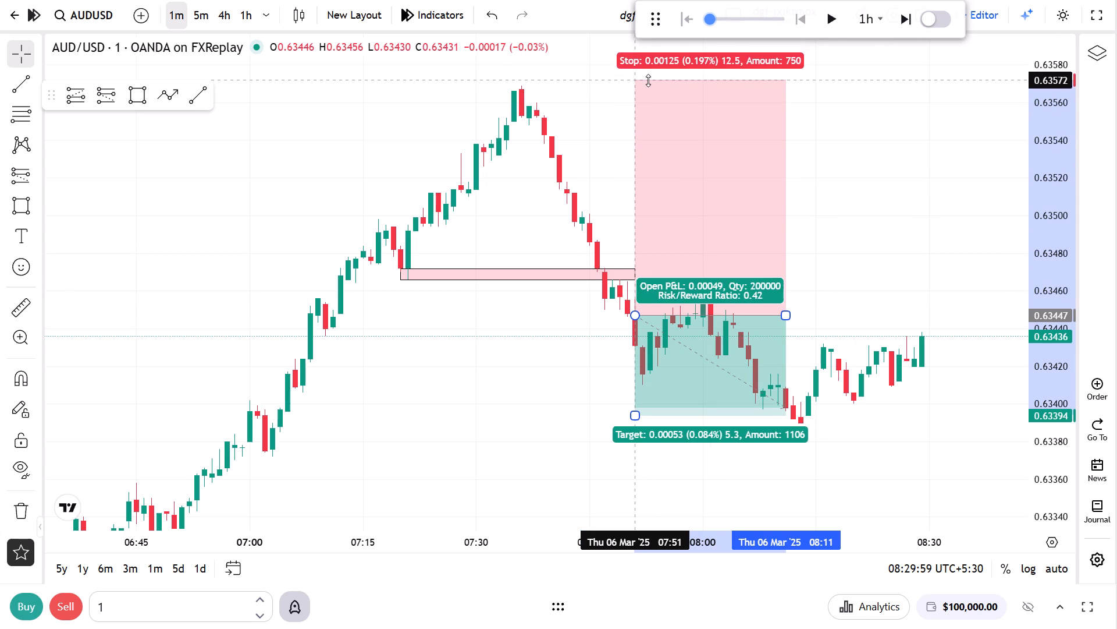
{"action": "left_click_drag", "start_coordinate": [648, 80], "coordinate": [649, 86]}
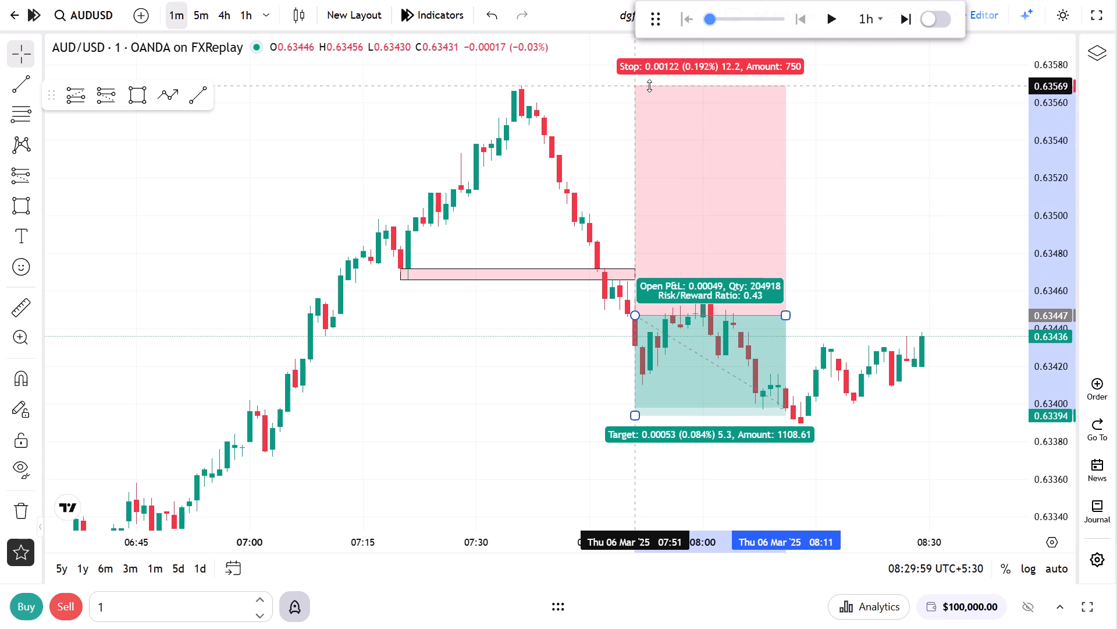
{"action": "left_click_drag", "start_coordinate": [649, 86], "coordinate": [646, 72]}
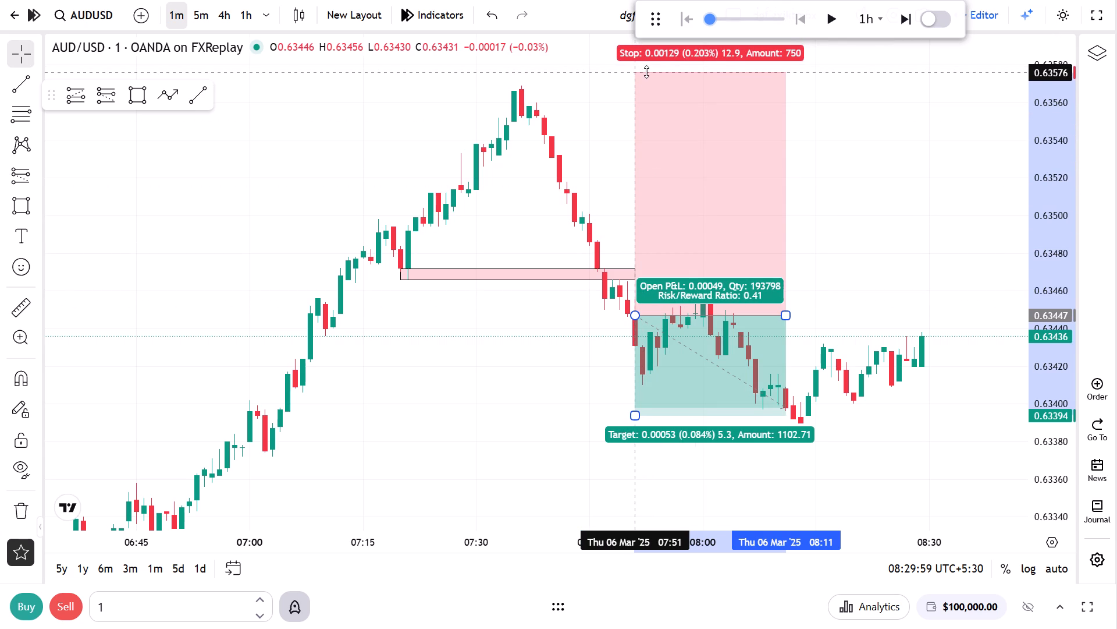
Set the short position's stop to about 0.63577 and target to about 0.63252, and widen its box to about 09:28.
{"action": "left_click_drag", "start_coordinate": [646, 72], "coordinate": [645, 71]}
{"action": "left_click_drag", "start_coordinate": [528, 167], "coordinate": [279, 65]}
{"action": "scroll", "coordinate": [859, 331], "scroll_direction": "down", "scroll_amount": 3}
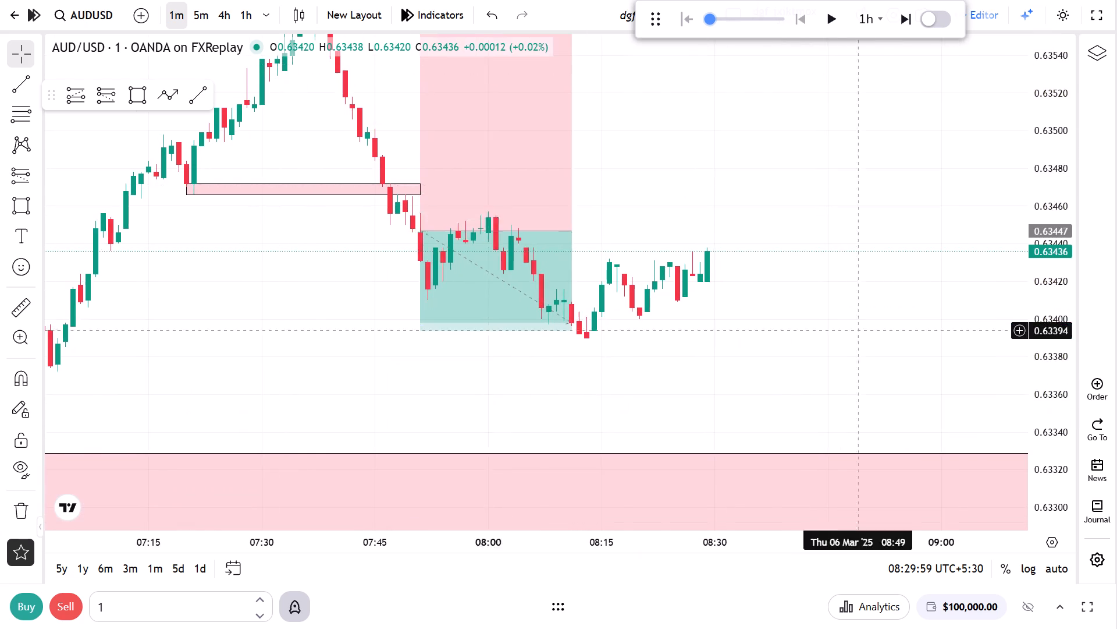
{"action": "scroll", "coordinate": [868, 331], "scroll_direction": "down", "scroll_amount": 3}
{"action": "left_click_drag", "start_coordinate": [1034, 209], "coordinate": [1027, 344]}
{"action": "left_click_drag", "start_coordinate": [936, 317], "coordinate": [713, 284]}
{"action": "scroll", "coordinate": [698, 280], "scroll_direction": "down", "scroll_amount": 4}
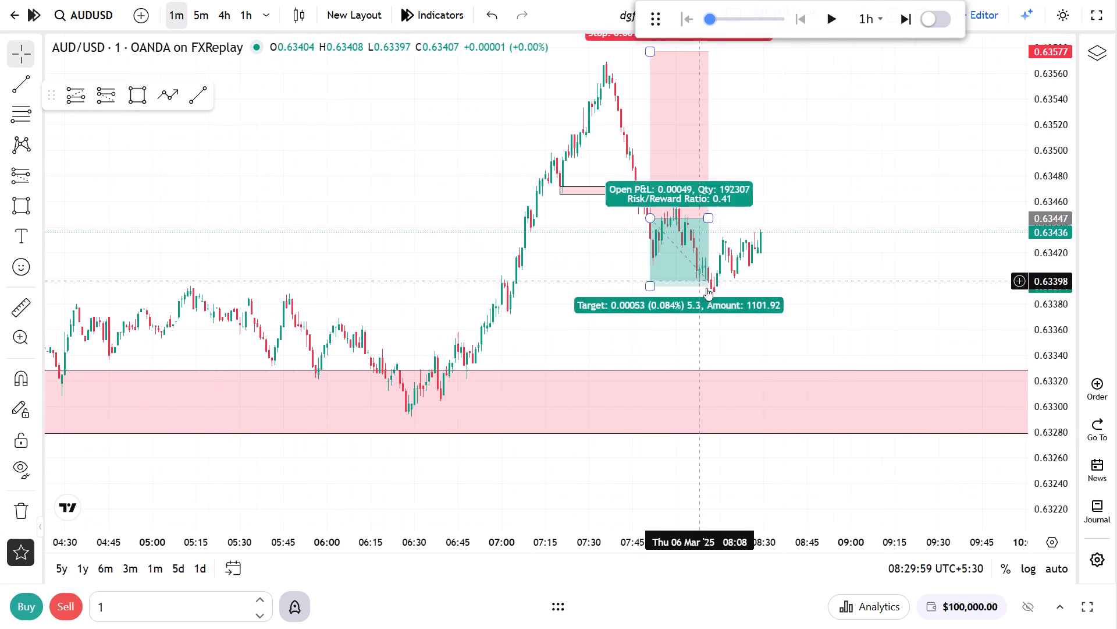
{"action": "left_click_drag", "start_coordinate": [656, 283], "coordinate": [614, 409]}
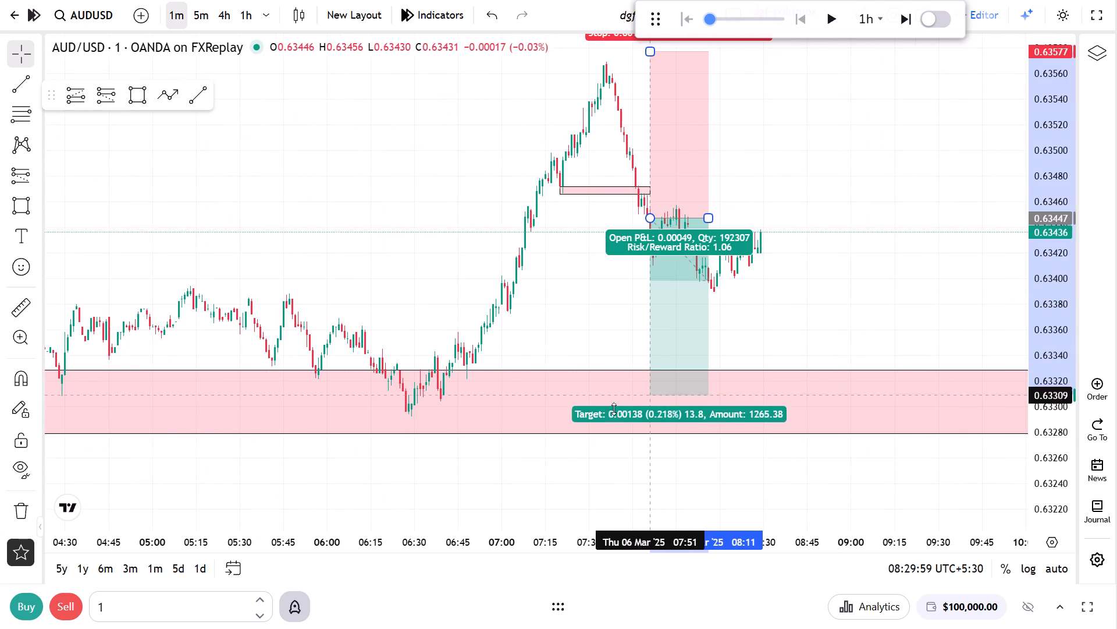
{"action": "left_click_drag", "start_coordinate": [614, 409], "coordinate": [614, 471]}
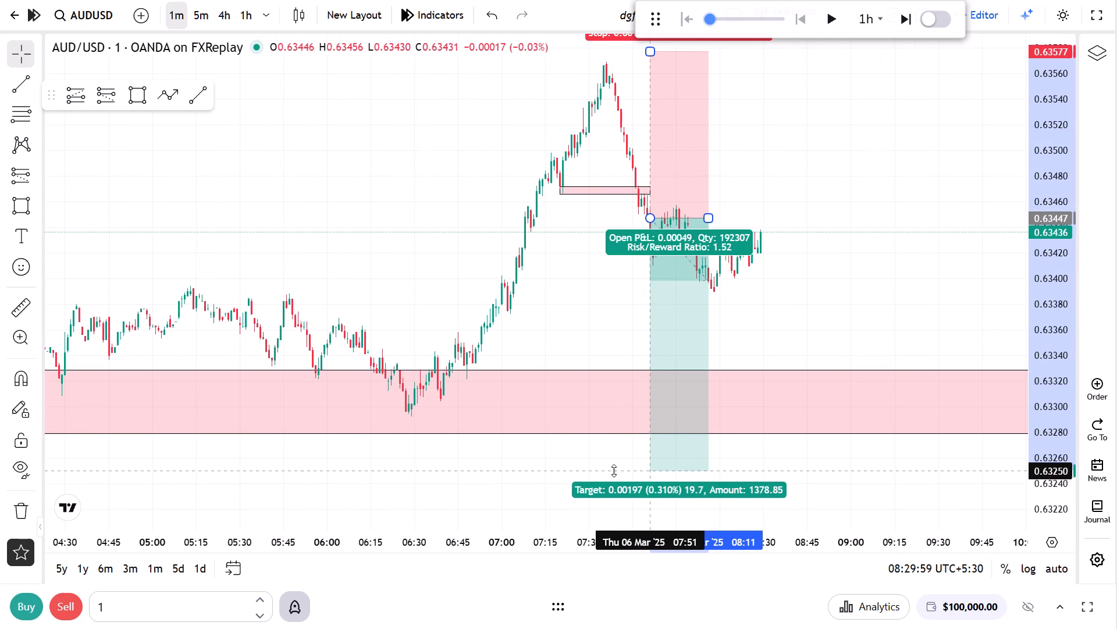
{"action": "left_click_drag", "start_coordinate": [614, 471], "coordinate": [614, 468]}
{"action": "left_click_drag", "start_coordinate": [712, 215], "coordinate": [931, 228]}
{"action": "left_click_drag", "start_coordinate": [976, 280], "coordinate": [832, 277]}
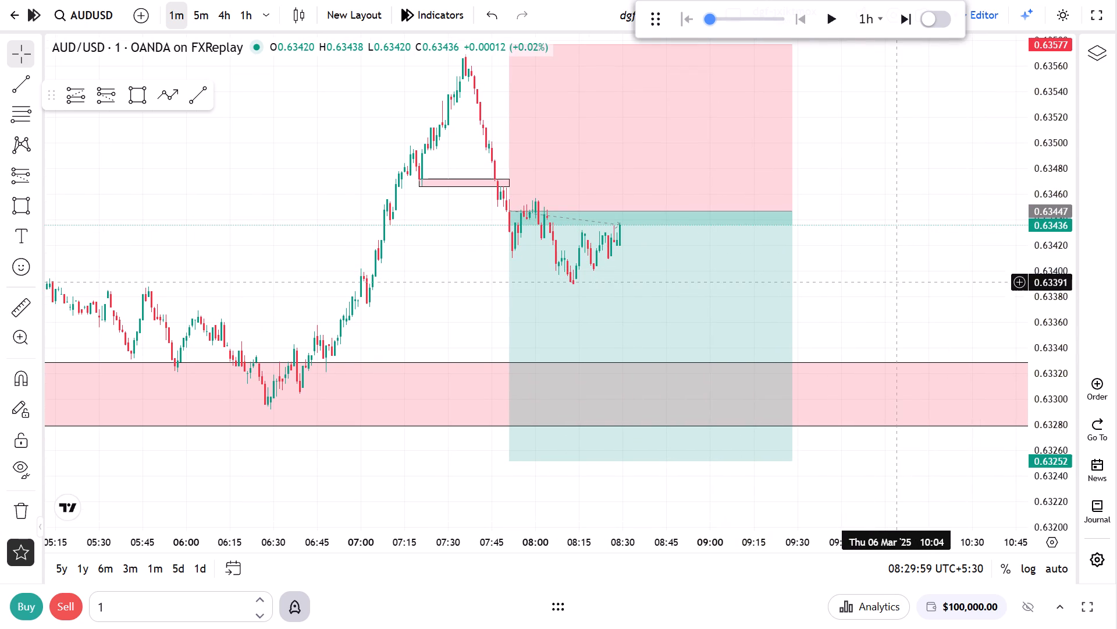
Change the replay step to 5m and play on from 08:29 on 6 March, keeping the short position in view.
{"action": "left_click", "coordinate": [876, 15]}
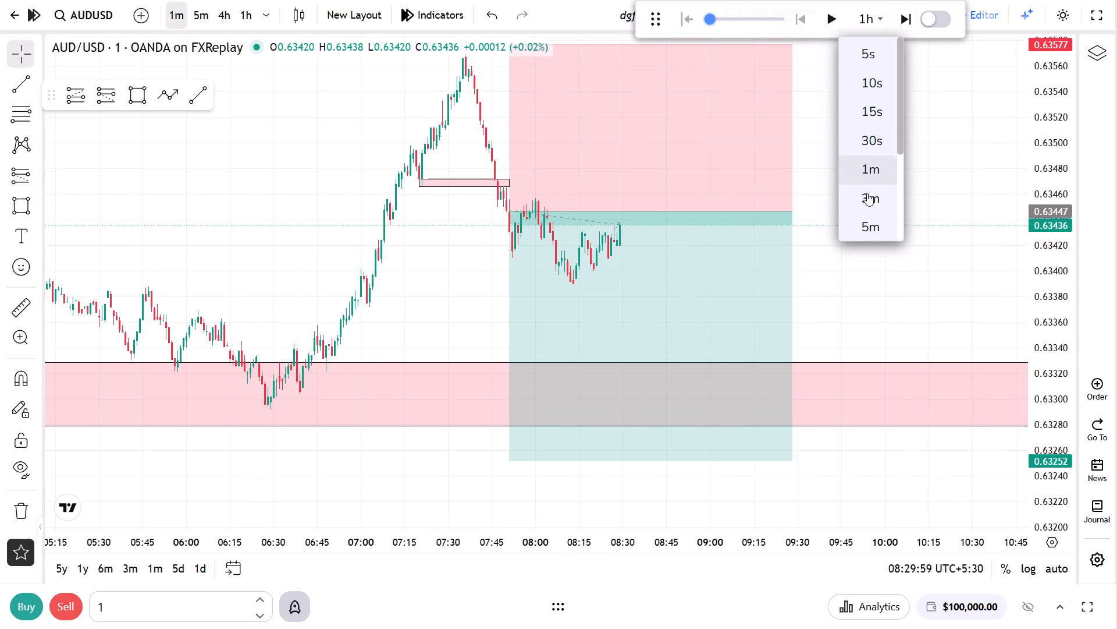
{"action": "left_click", "coordinate": [868, 222]}
{"action": "left_click", "coordinate": [837, 24]}
{"action": "left_click_drag", "start_coordinate": [859, 133], "coordinate": [900, 223]}
{"action": "left_click_drag", "start_coordinate": [903, 229], "coordinate": [901, 92]}
{"action": "left_click_drag", "start_coordinate": [901, 93], "coordinate": [910, 159]}
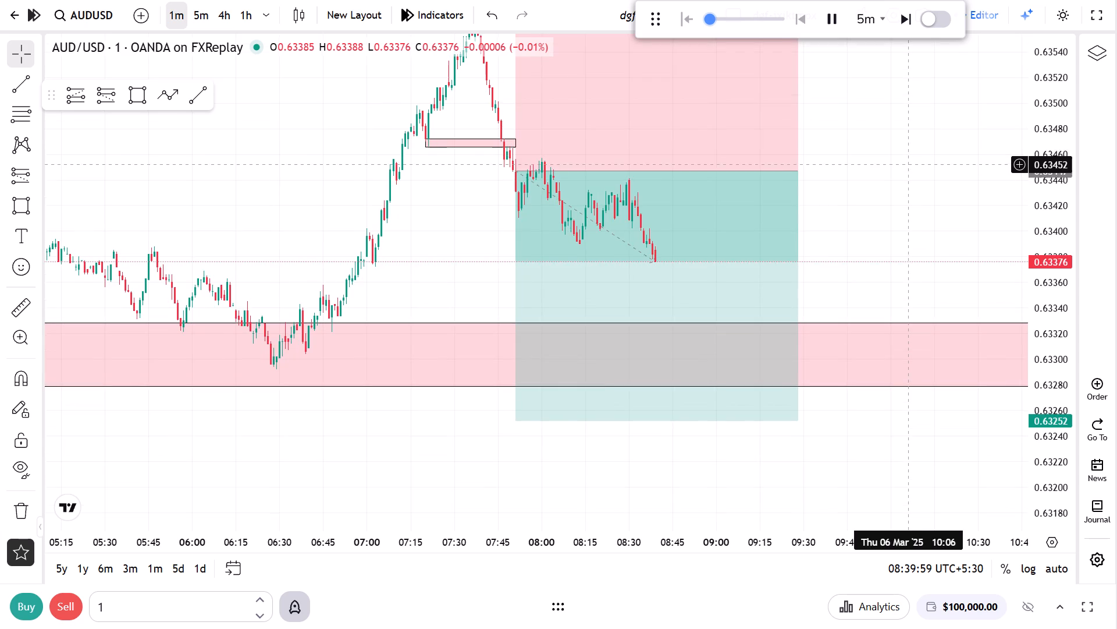
{"action": "left_click_drag", "start_coordinate": [933, 197], "coordinate": [952, 252]}
{"action": "left_click_drag", "start_coordinate": [1057, 186], "coordinate": [1054, 235]}
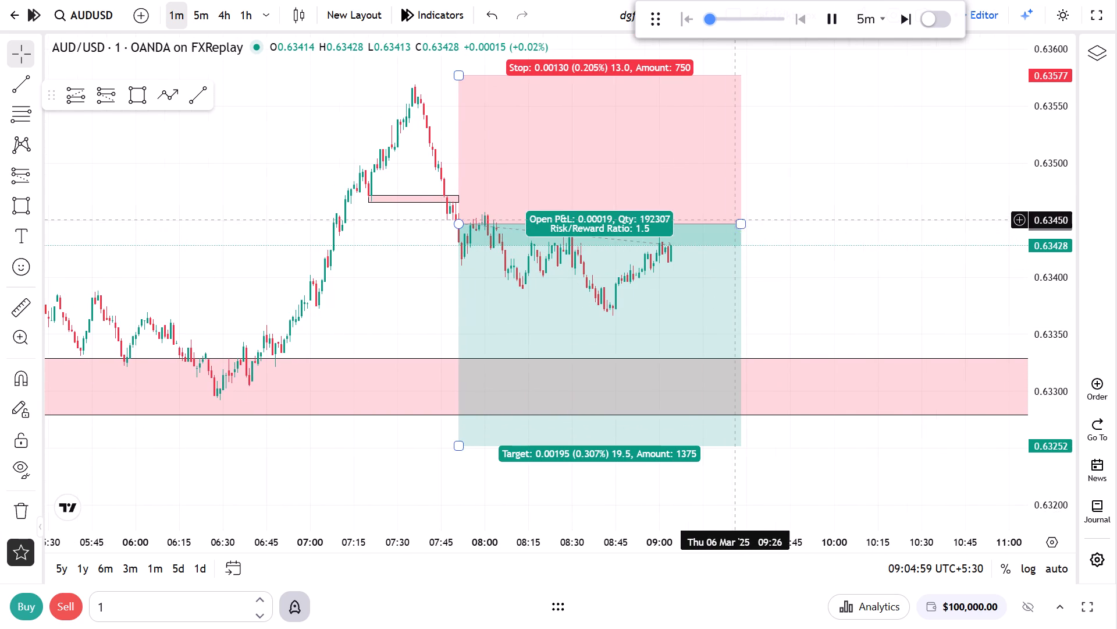
As the replay runs, extend the short position's box past the newest candles, first to 10:25 and finally to about 12:48.
{"action": "left_click_drag", "start_coordinate": [725, 223], "coordinate": [782, 229]}
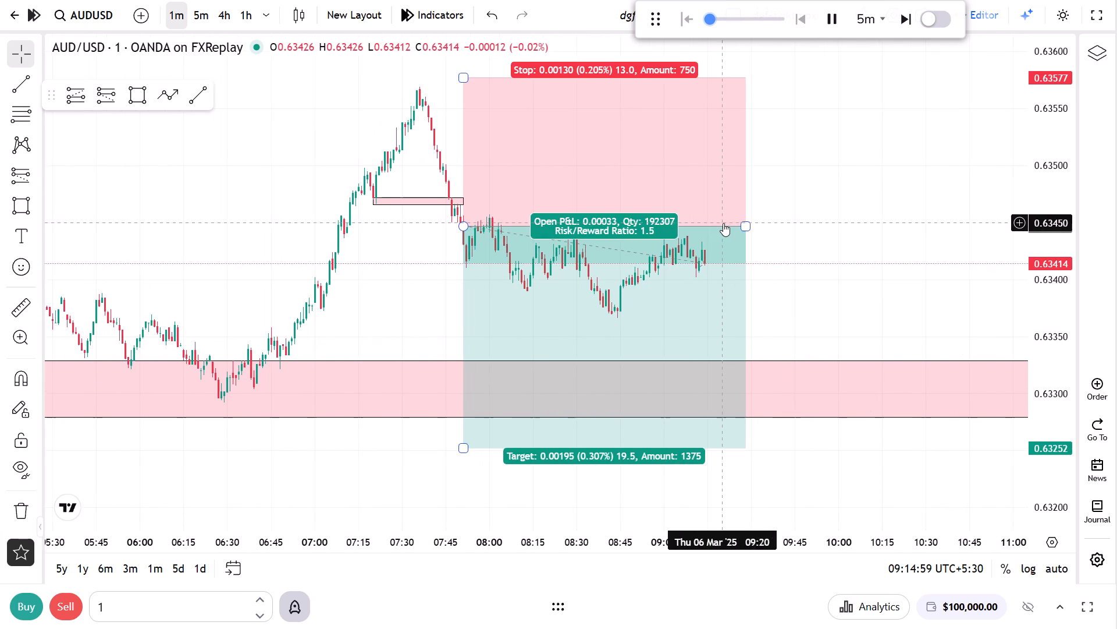
{"action": "left_click_drag", "start_coordinate": [728, 226], "coordinate": [882, 249]}
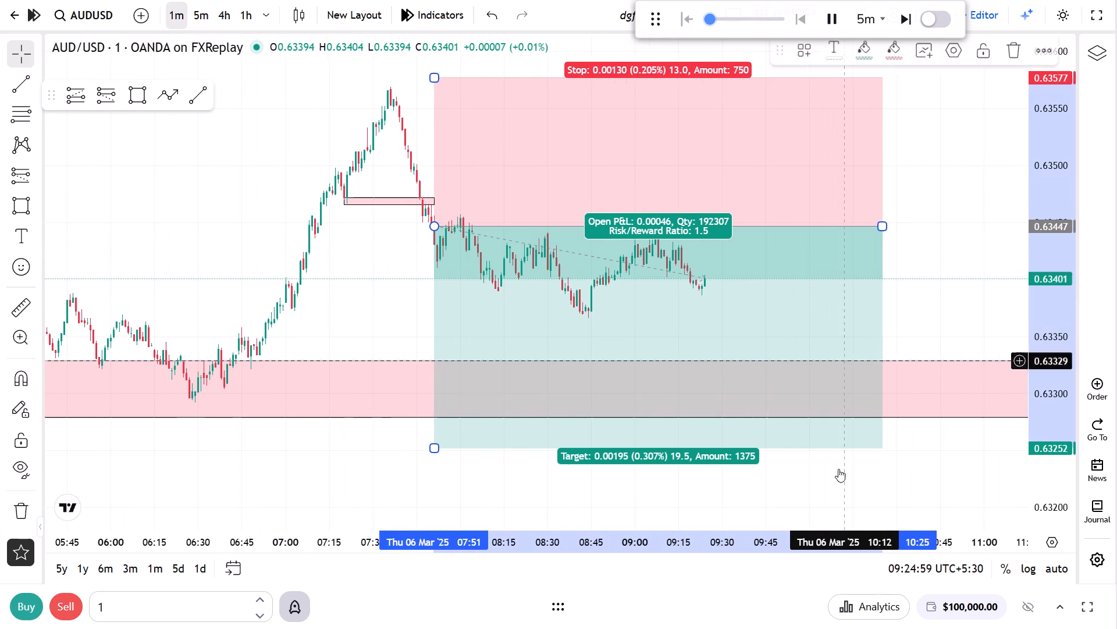
{"action": "left_click", "coordinate": [844, 491]}
{"action": "left_click_drag", "start_coordinate": [844, 490], "coordinate": [779, 464]}
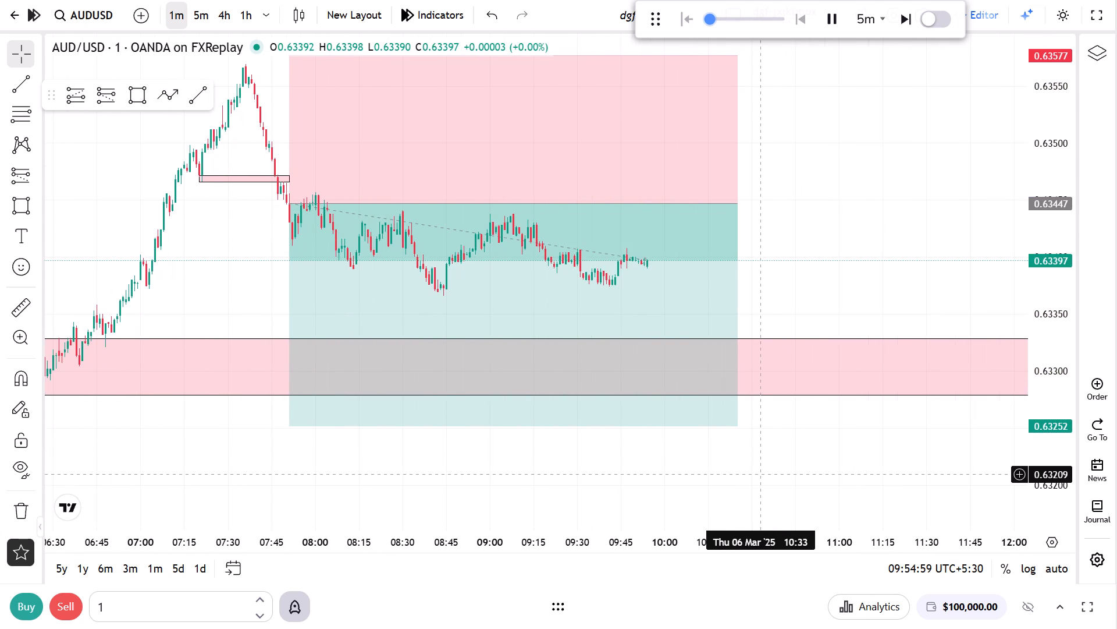
{"action": "scroll", "coordinate": [758, 492], "scroll_direction": "down", "scroll_amount": 5}
{"action": "left_click_drag", "start_coordinate": [784, 475], "coordinate": [785, 483]}
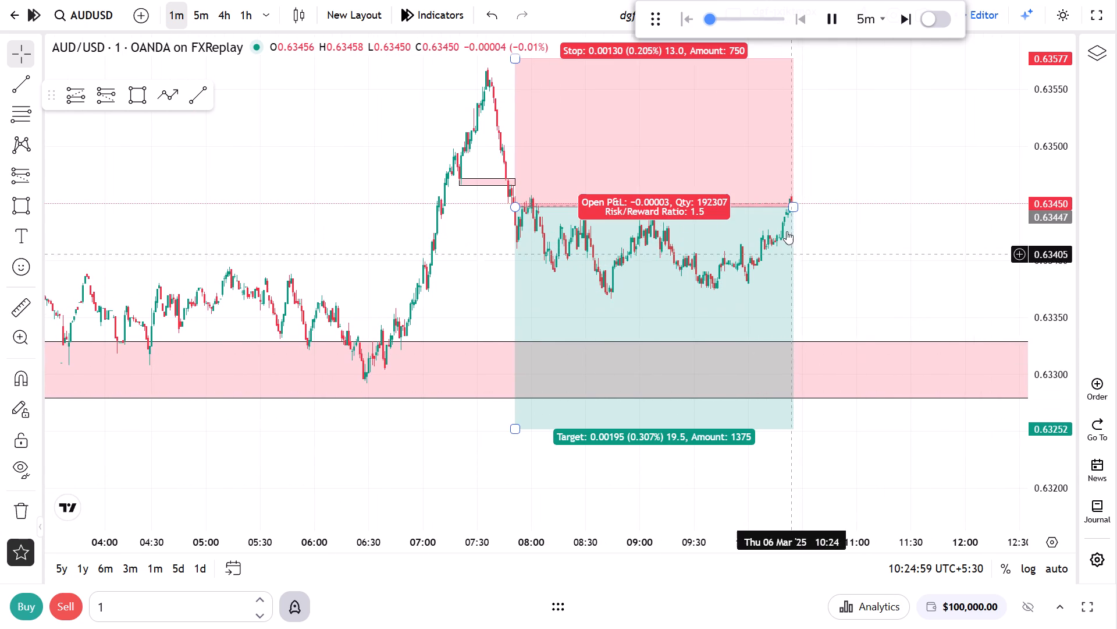
{"action": "left_click_drag", "start_coordinate": [775, 209], "coordinate": [814, 217]}
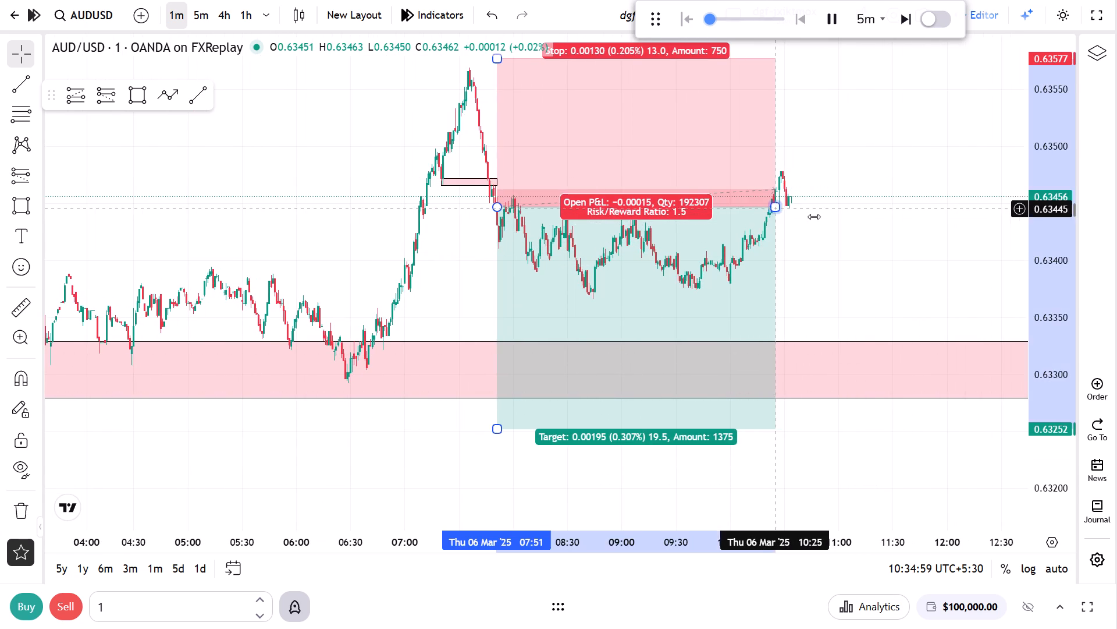
{"action": "left_click_drag", "start_coordinate": [814, 217], "coordinate": [1094, 232]}
{"action": "left_click_drag", "start_coordinate": [912, 473], "coordinate": [724, 477]}
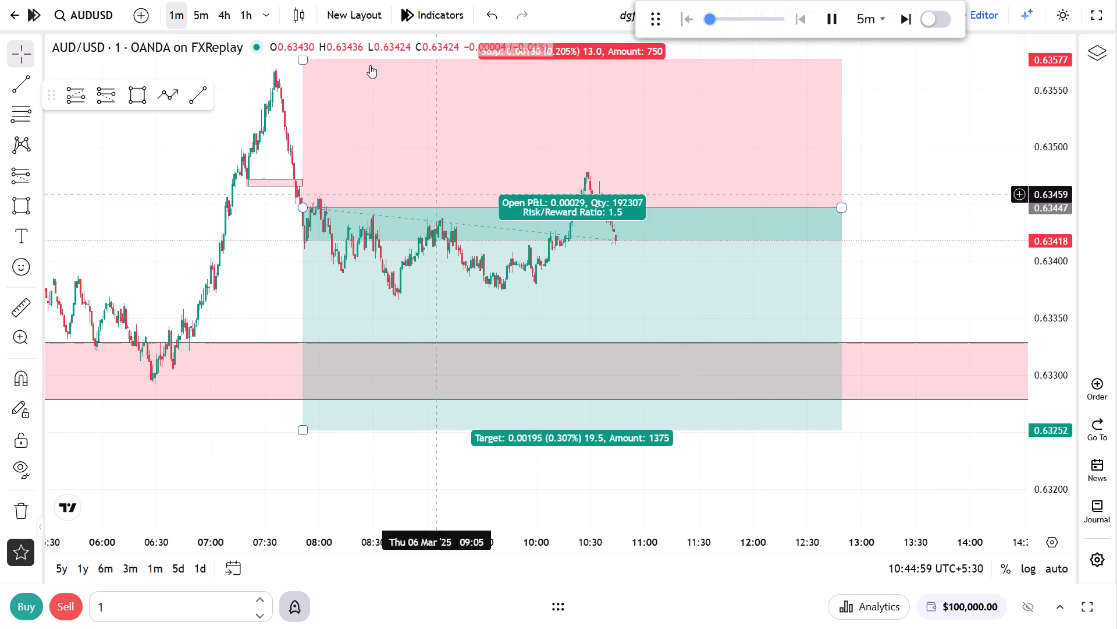
Switch the chart to the 5-minute interval and extend the short position's box to about 19:15 on 6 March.
{"action": "left_click", "coordinate": [204, 15]}
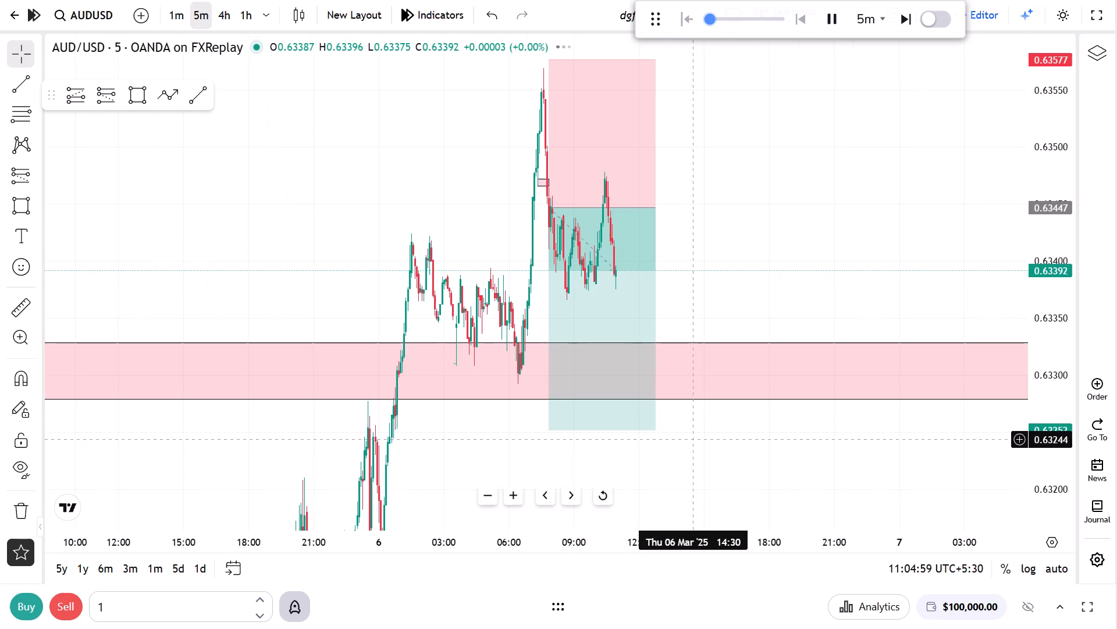
{"action": "left_click_drag", "start_coordinate": [702, 444], "coordinate": [826, 455]}
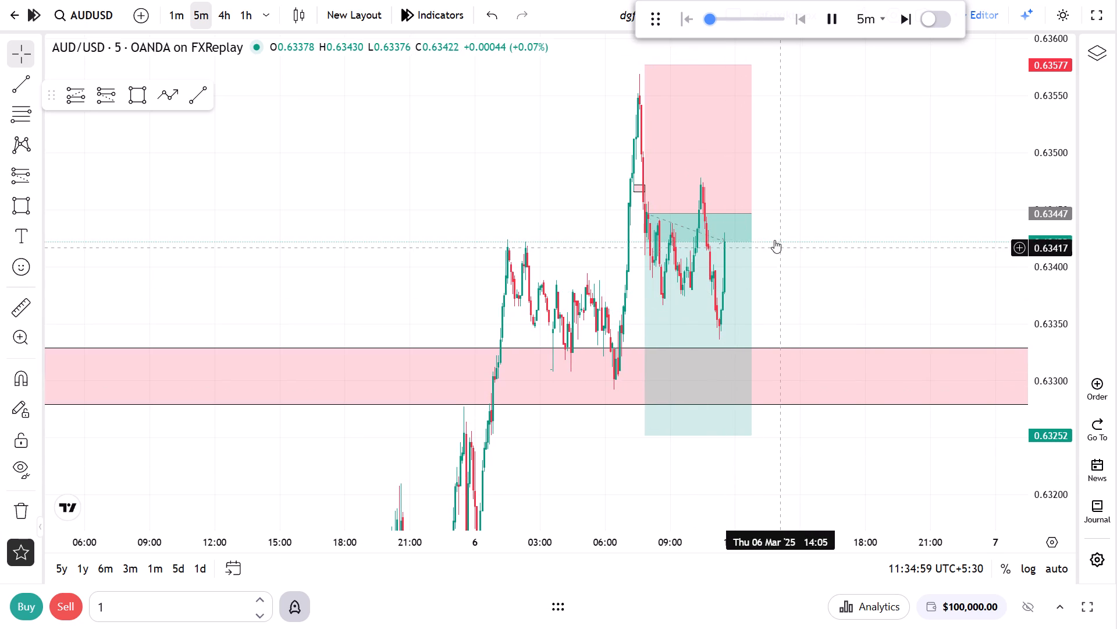
{"action": "left_click_drag", "start_coordinate": [748, 213], "coordinate": [890, 214]}
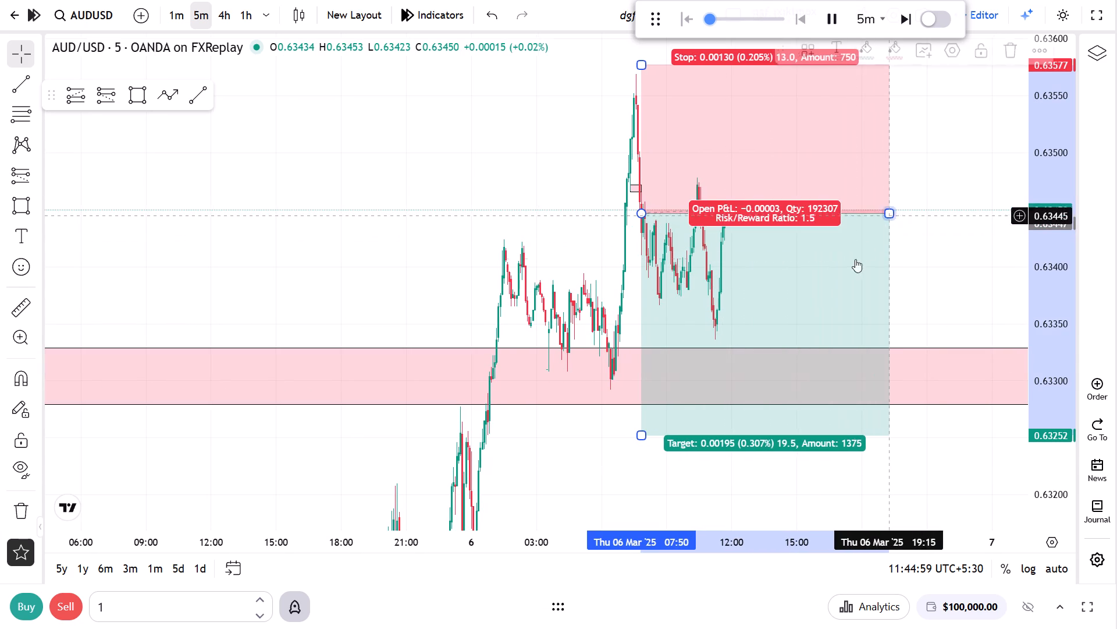
{"action": "left_click", "coordinate": [785, 497]}
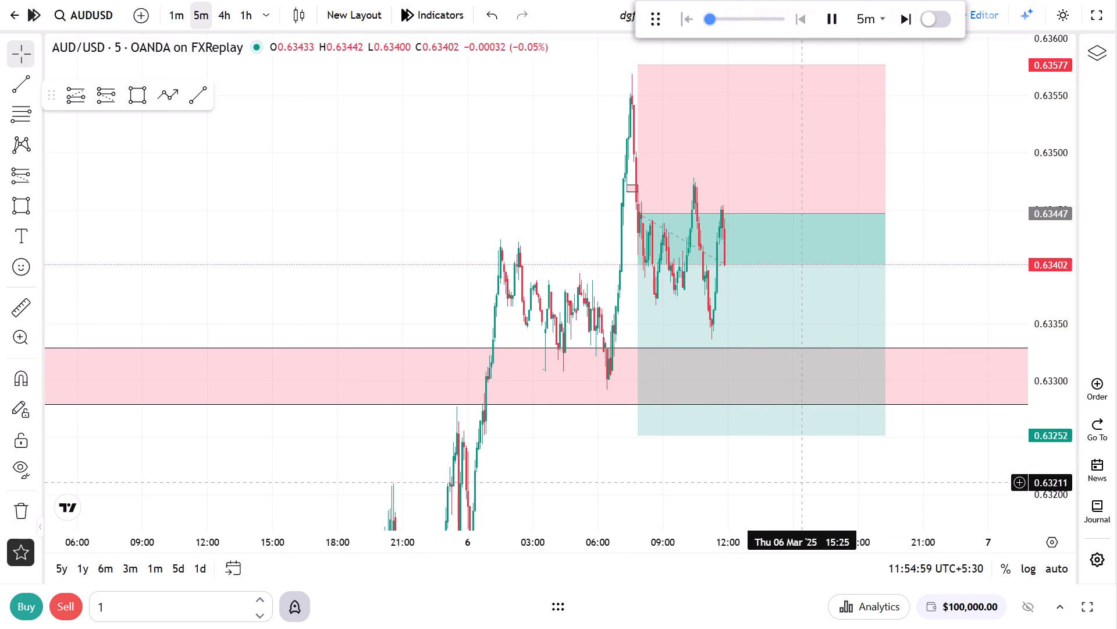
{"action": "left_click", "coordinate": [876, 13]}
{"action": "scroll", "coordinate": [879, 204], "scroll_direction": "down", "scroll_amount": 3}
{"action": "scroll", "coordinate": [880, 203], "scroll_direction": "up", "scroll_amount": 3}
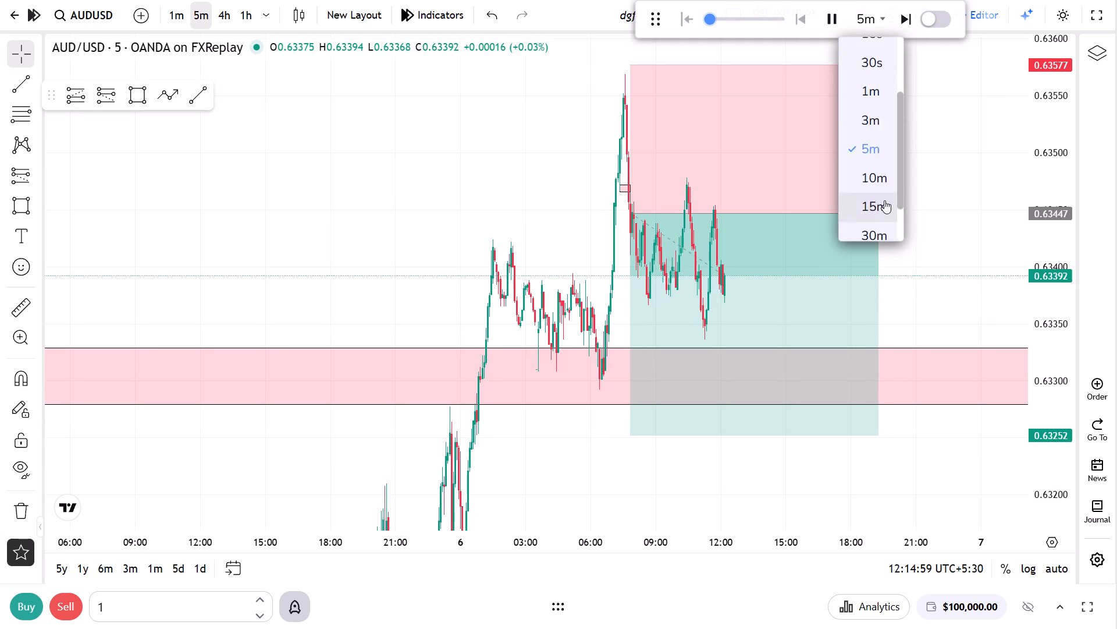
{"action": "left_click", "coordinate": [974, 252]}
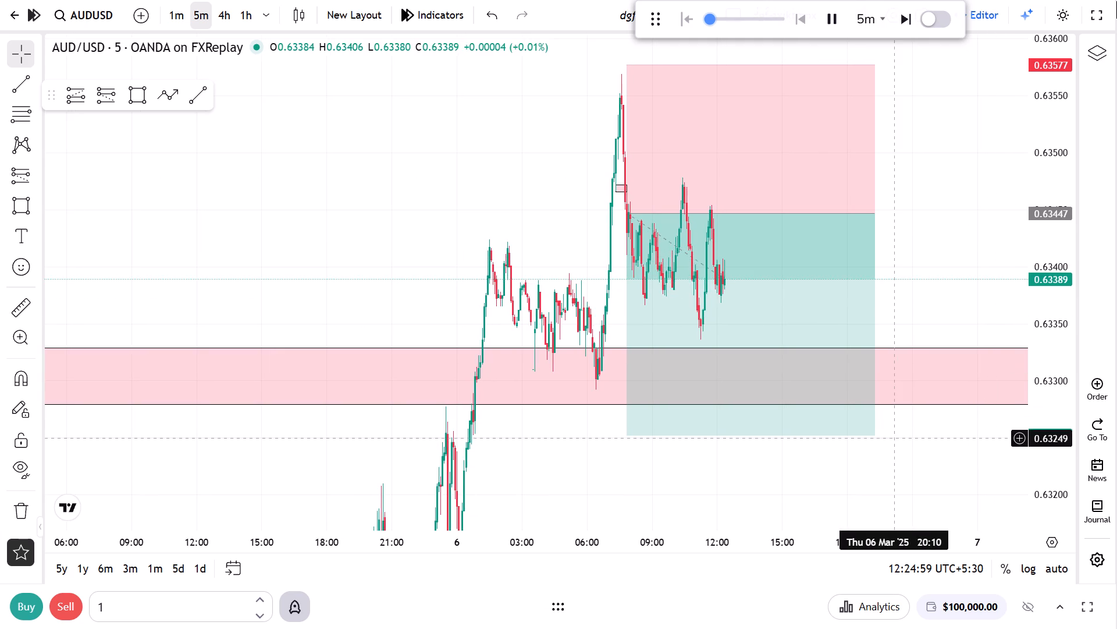
Let the replay run on in 5m steps and pause it at 15:09, when price reaches the 0.63252 target.
{"action": "scroll", "coordinate": [905, 462], "scroll_direction": "up", "scroll_amount": 3}
{"action": "left_click_drag", "start_coordinate": [903, 460], "coordinate": [891, 494]}
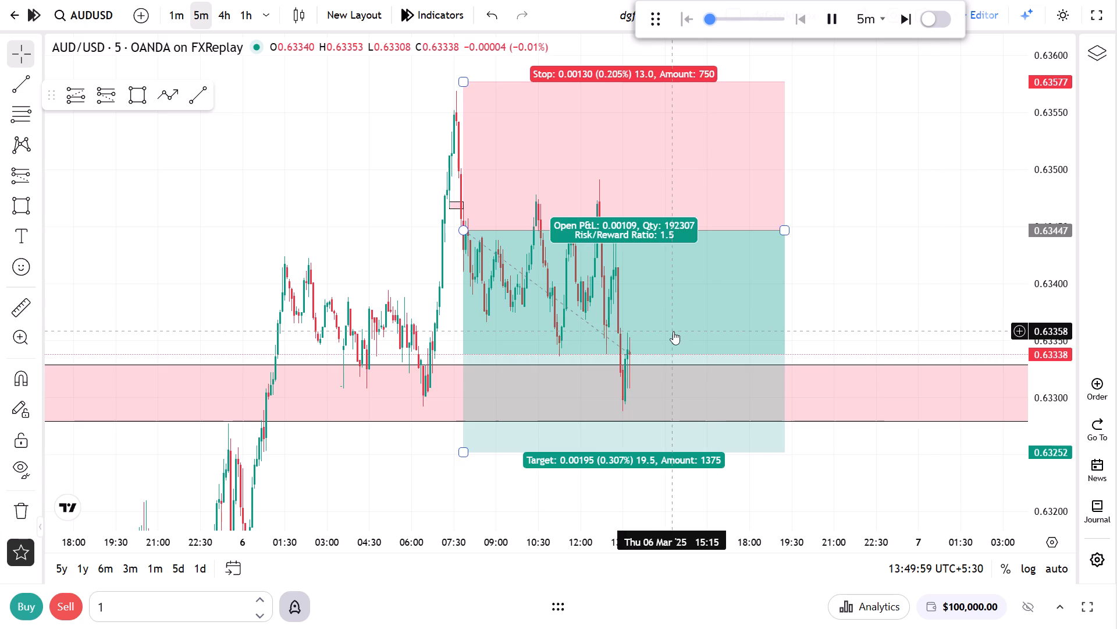
{"action": "left_click", "coordinate": [881, 341]}
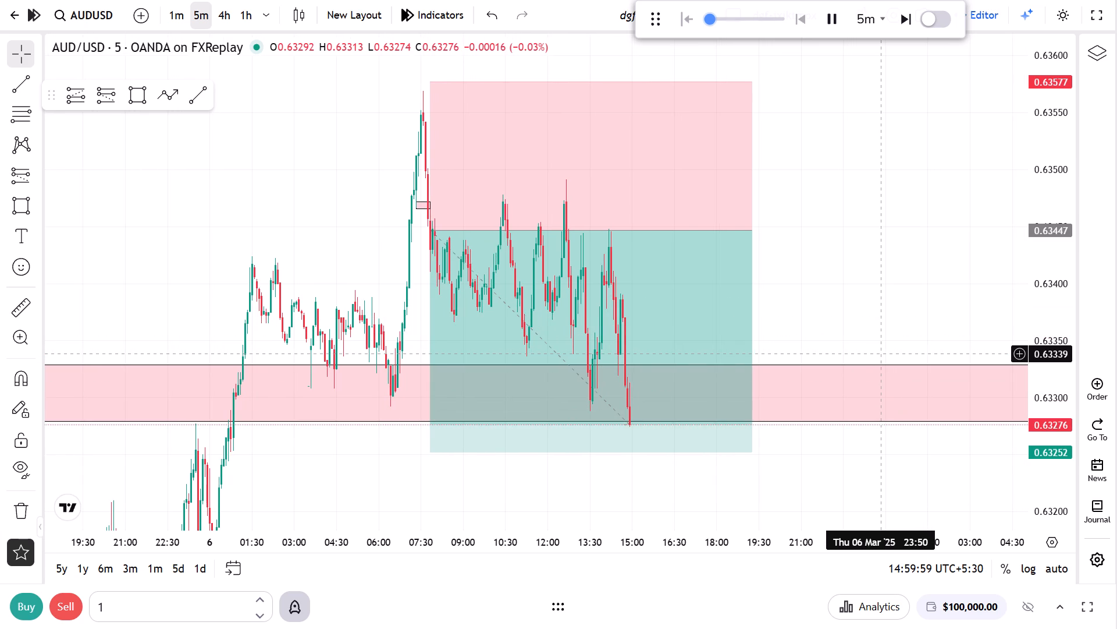
{"action": "left_click", "coordinate": [837, 24]}
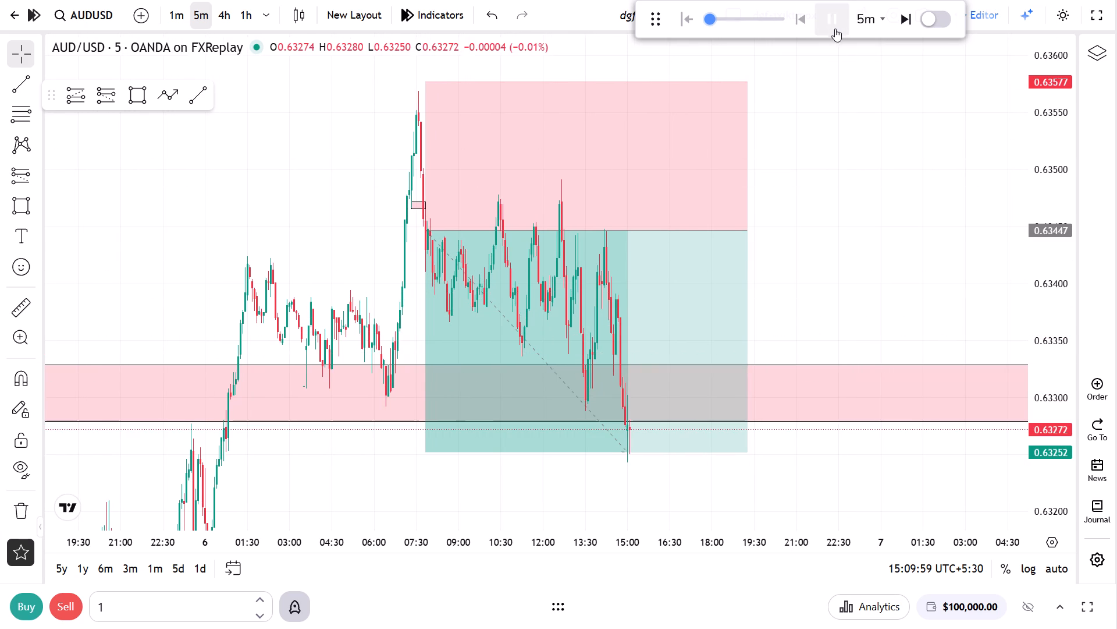
Shorten the short position's box to end at the target-hit candle, about 15:05 on 6 March.
{"action": "left_click_drag", "start_coordinate": [750, 232], "coordinate": [638, 233]}
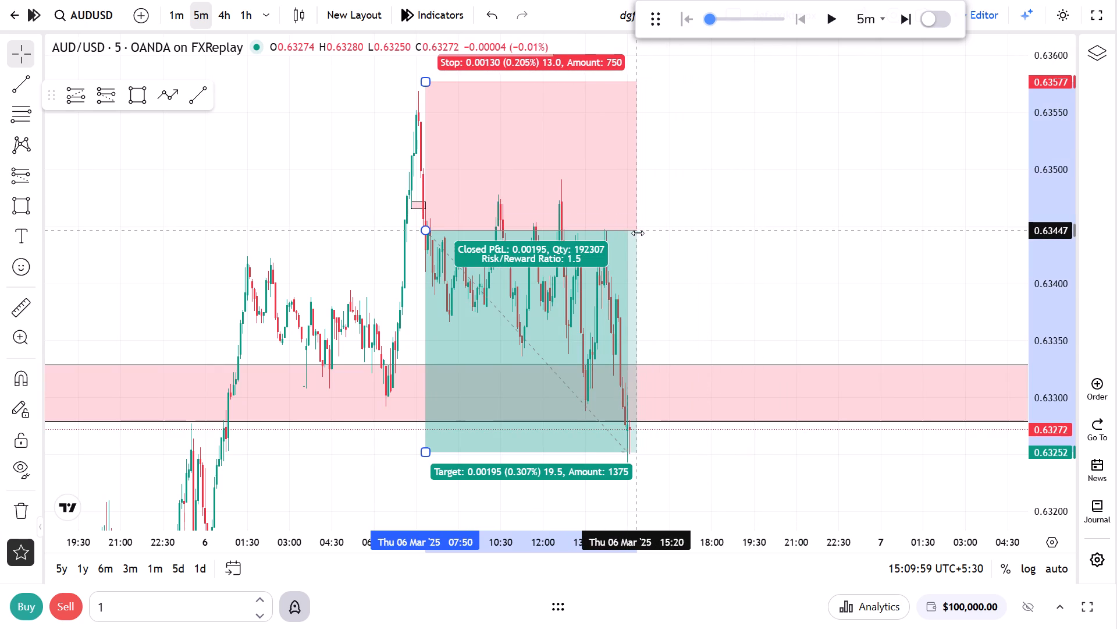
{"action": "left_click_drag", "start_coordinate": [638, 233], "coordinate": [631, 231]}
{"action": "left_click", "coordinate": [744, 244]}
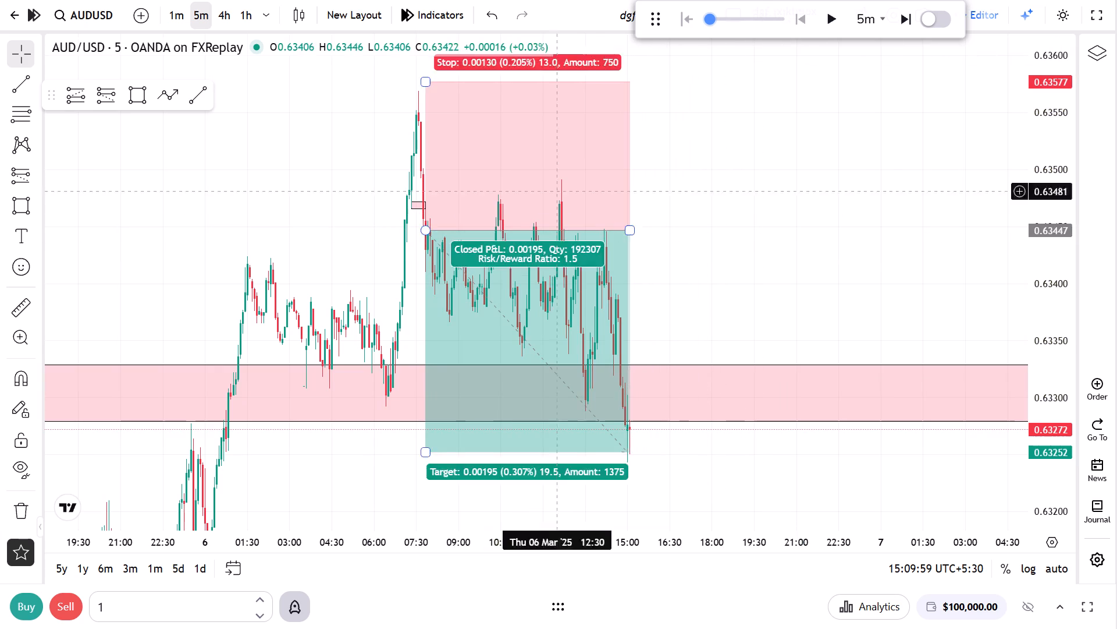
Switch the chart to the 4-hour interval and compress the price scale to show the late January to early March swings.
{"action": "left_click", "coordinate": [227, 10]}
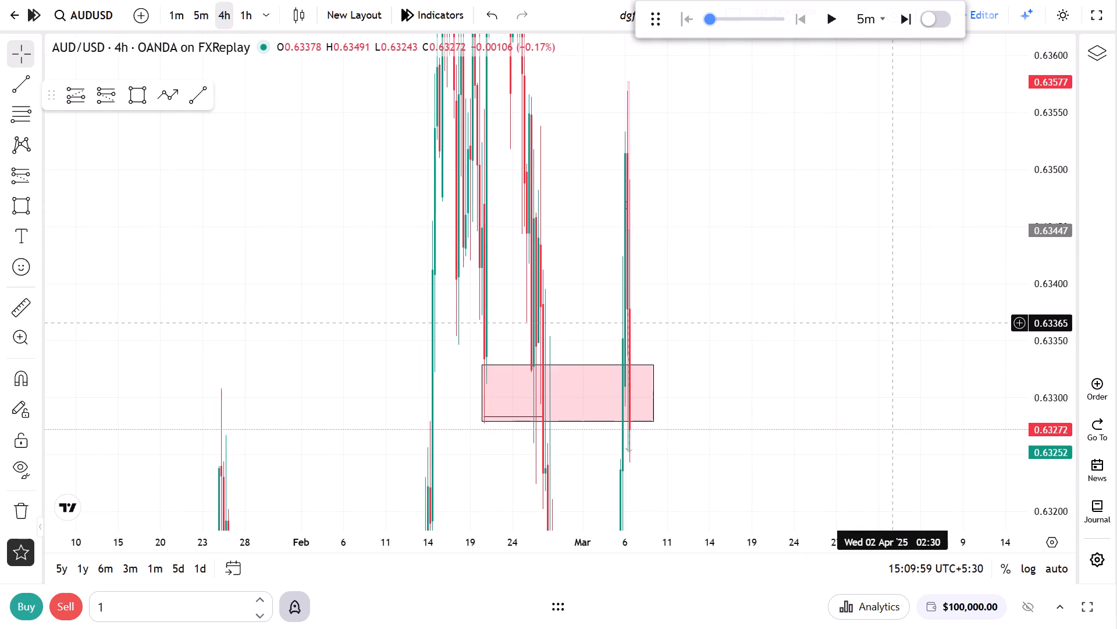
{"action": "left_click_drag", "start_coordinate": [1046, 219], "coordinate": [1020, 546]}
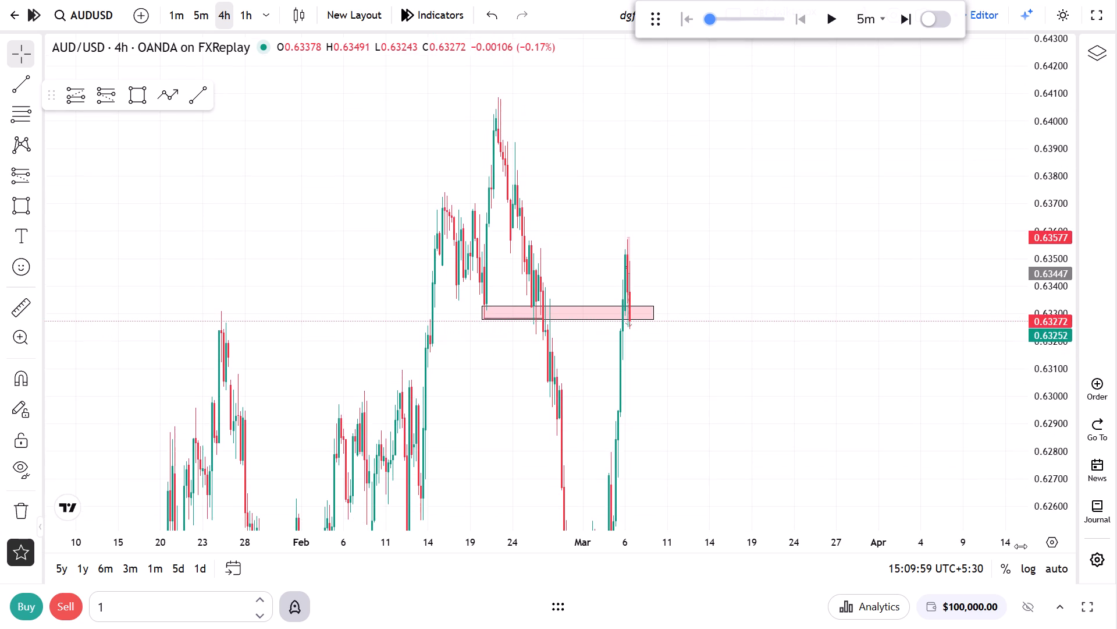
{"action": "left_click_drag", "start_coordinate": [1020, 546], "coordinate": [1010, 543]}
{"action": "left_click_drag", "start_coordinate": [695, 377], "coordinate": [1017, 357]}
{"action": "scroll", "coordinate": [884, 367], "scroll_direction": "up", "scroll_amount": 6}
{"action": "left_click_drag", "start_coordinate": [970, 361], "coordinate": [877, 266]}
{"action": "left_click_drag", "start_coordinate": [1059, 188], "coordinate": [1018, 255]}
{"action": "left_click_drag", "start_coordinate": [958, 251], "coordinate": [938, 265]}
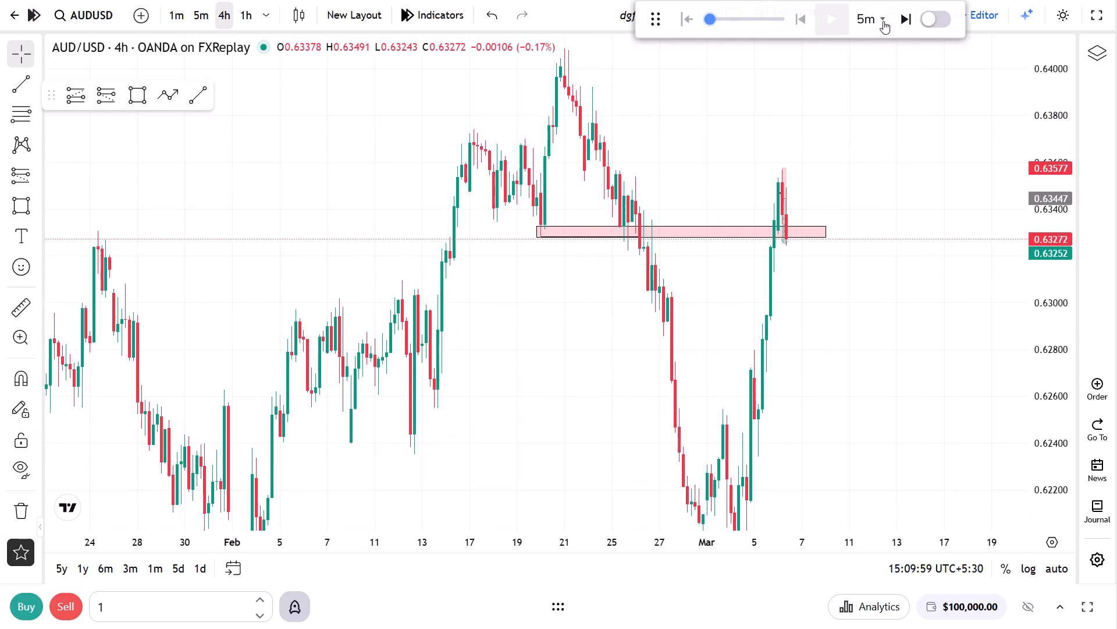
Set the replay step to 1h, play on from 15:09 on 6 March and pause at 02:29 on 7 March.
{"action": "left_click", "coordinate": [883, 21]}
{"action": "scroll", "coordinate": [889, 177], "scroll_direction": "down", "scroll_amount": 2}
{"action": "left_click", "coordinate": [876, 190]}
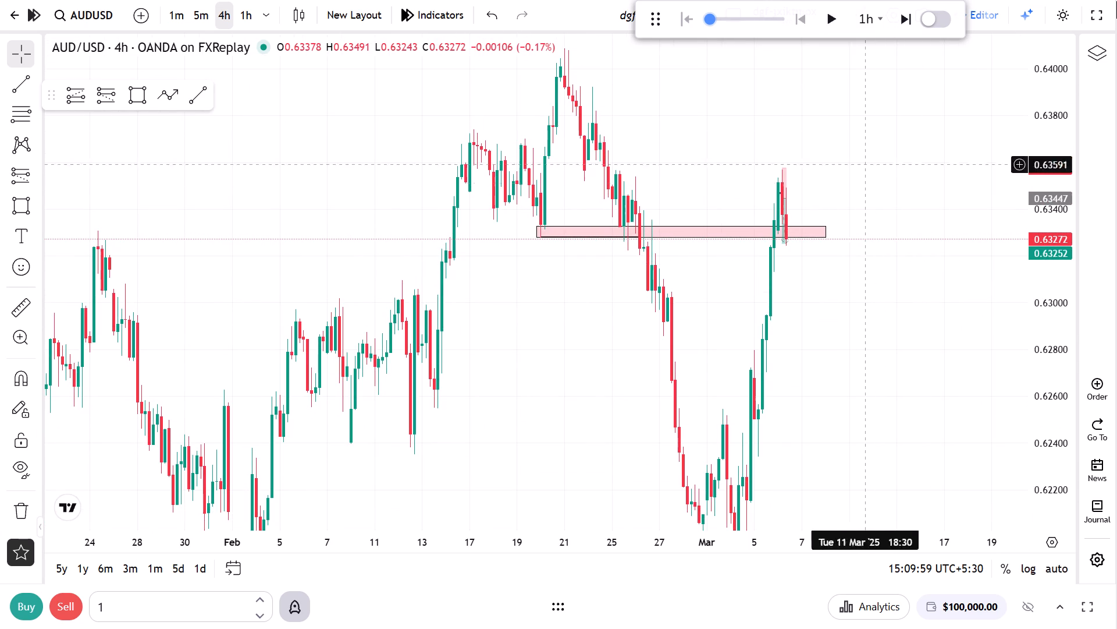
{"action": "left_click", "coordinate": [834, 19]}
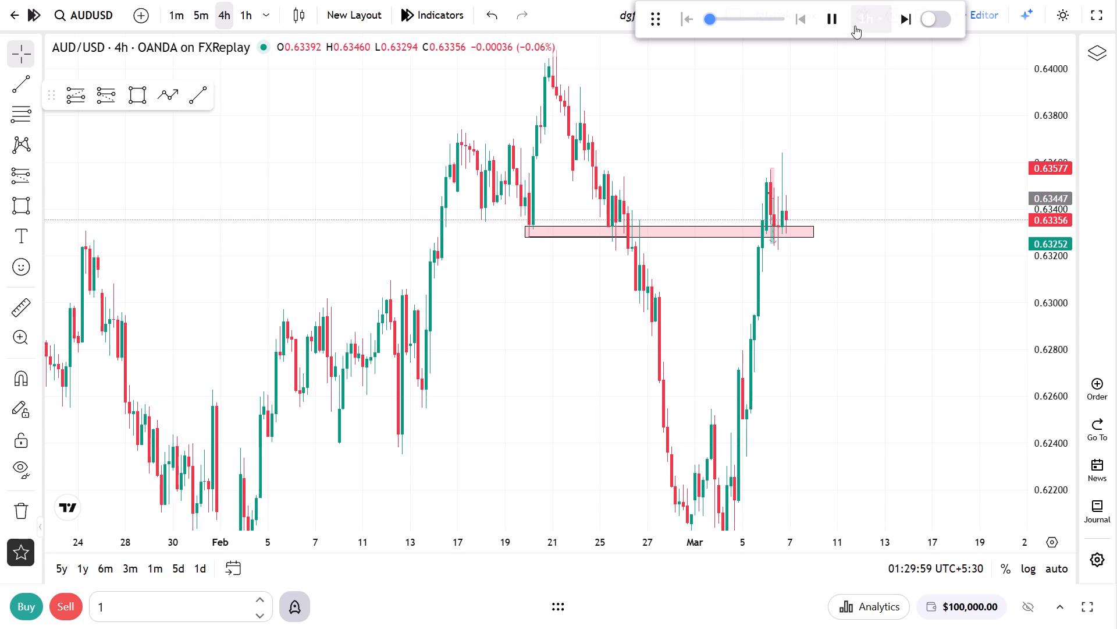
{"action": "left_click", "coordinate": [830, 20]}
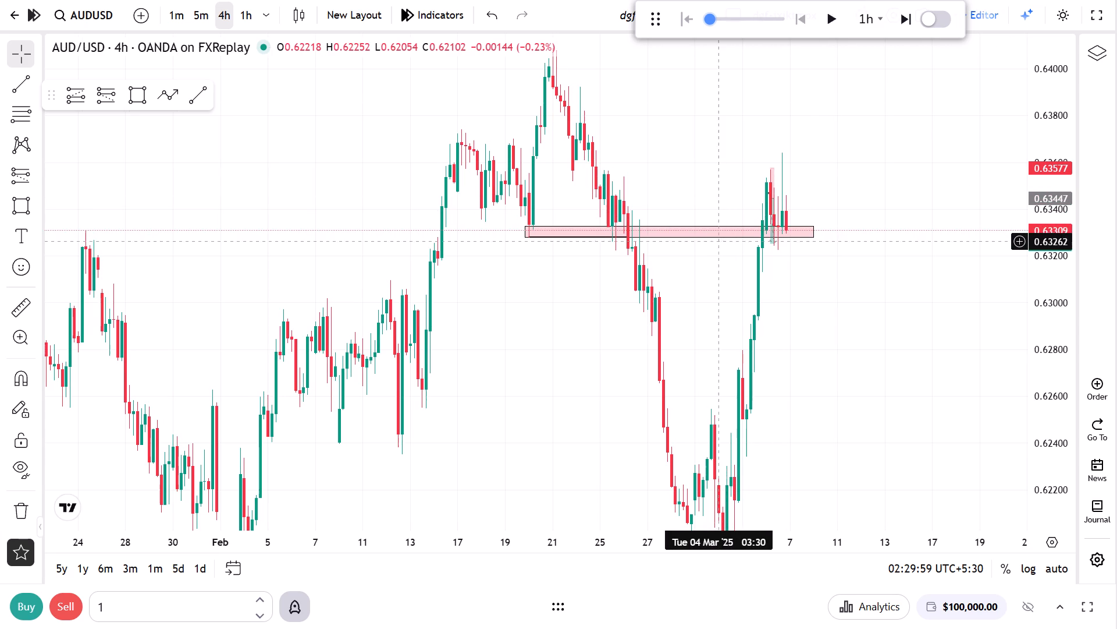
Move the pink 4-hour zone up to about 0.63693–0.63740, starting 14 February 15:30, and extend it to about 14 March.
{"action": "left_click_drag", "start_coordinate": [714, 225], "coordinate": [650, 132]}
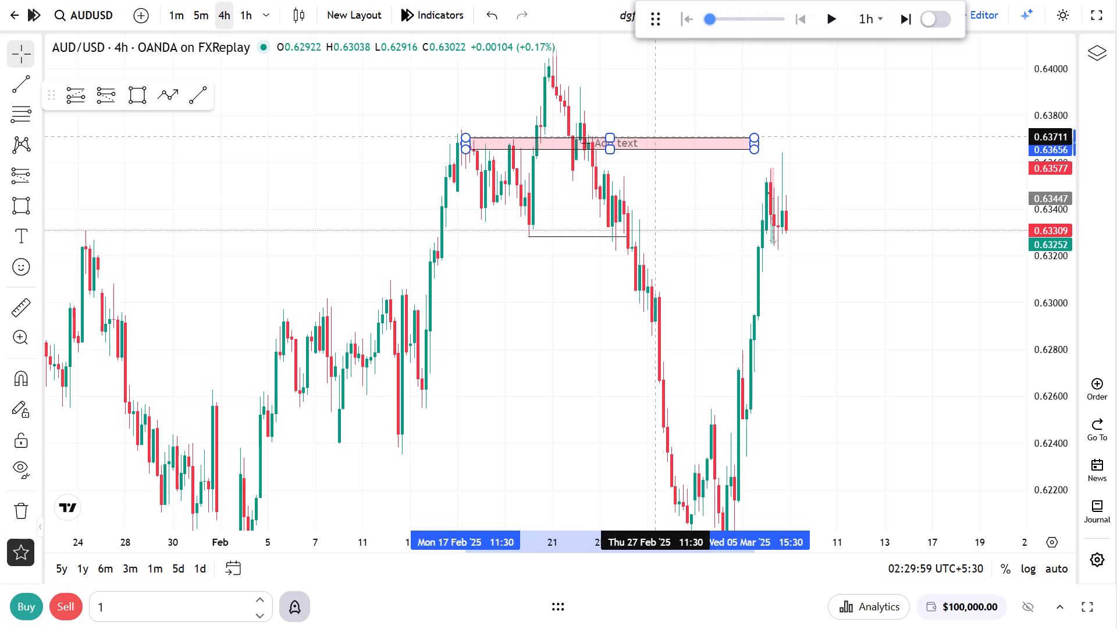
{"action": "left_click_drag", "start_coordinate": [650, 132], "coordinate": [636, 128]}
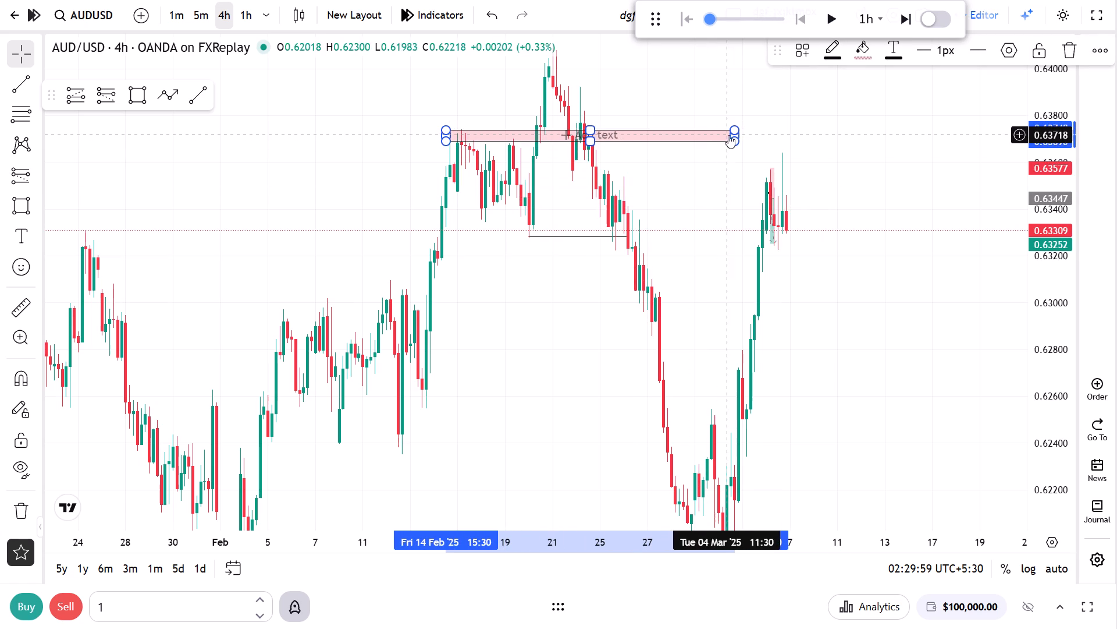
{"action": "left_click_drag", "start_coordinate": [739, 135], "coordinate": [877, 141]}
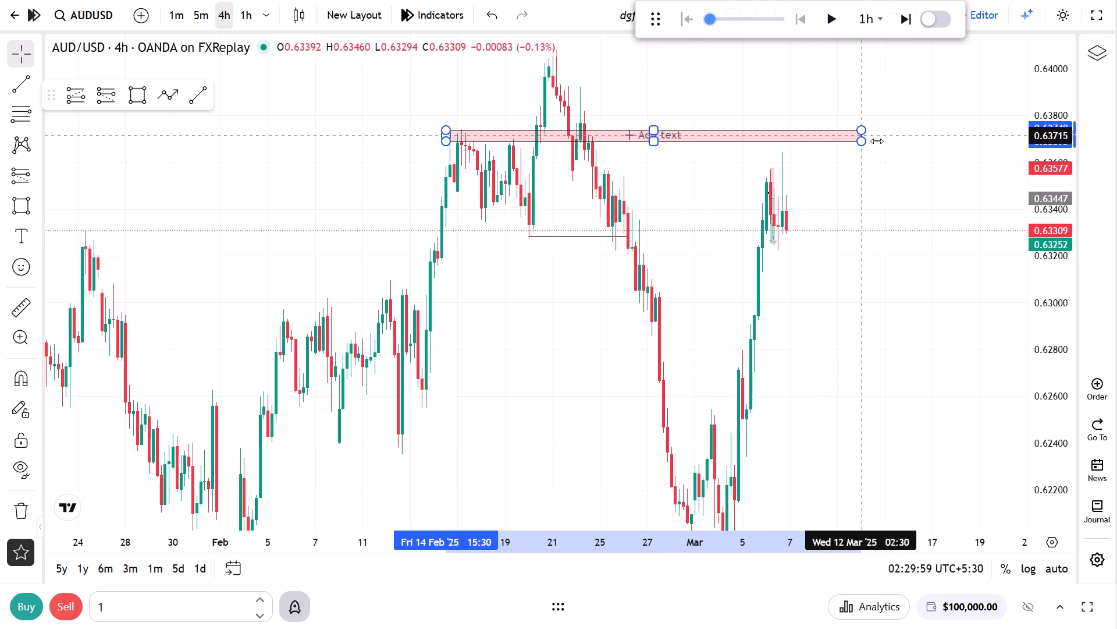
{"action": "left_click_drag", "start_coordinate": [877, 141], "coordinate": [919, 150]}
{"action": "left_click", "coordinate": [874, 202]}
{"action": "left_click_drag", "start_coordinate": [875, 203], "coordinate": [883, 234]}
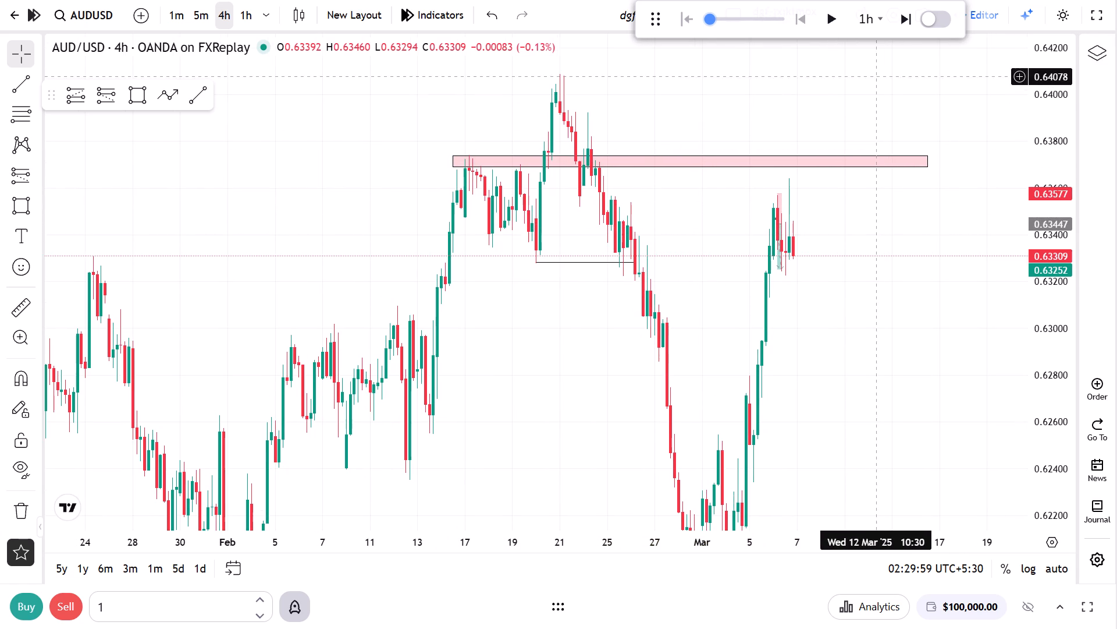
Play the replay on from 02:29 on 7 March in 1h steps, following the new 4-hour candles relative to the pink zone.
{"action": "left_click_drag", "start_coordinate": [907, 292], "coordinate": [932, 356]}
{"action": "left_click_drag", "start_coordinate": [1037, 360], "coordinate": [1040, 199]}
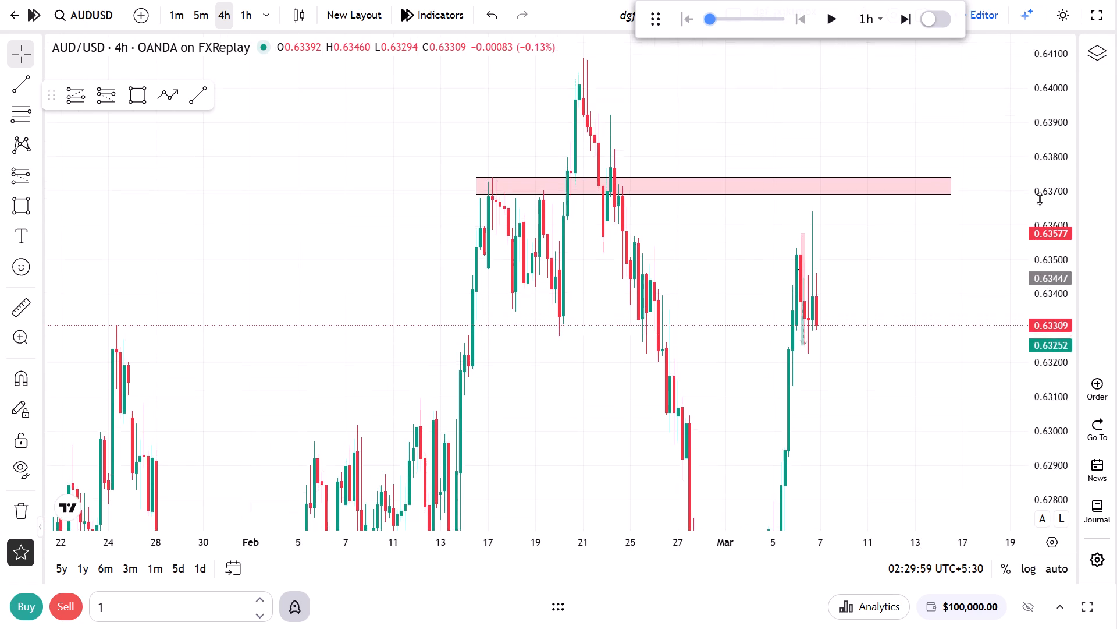
{"action": "left_click_drag", "start_coordinate": [1040, 199], "coordinate": [1040, 198]}
{"action": "left_click", "coordinate": [481, 186]}
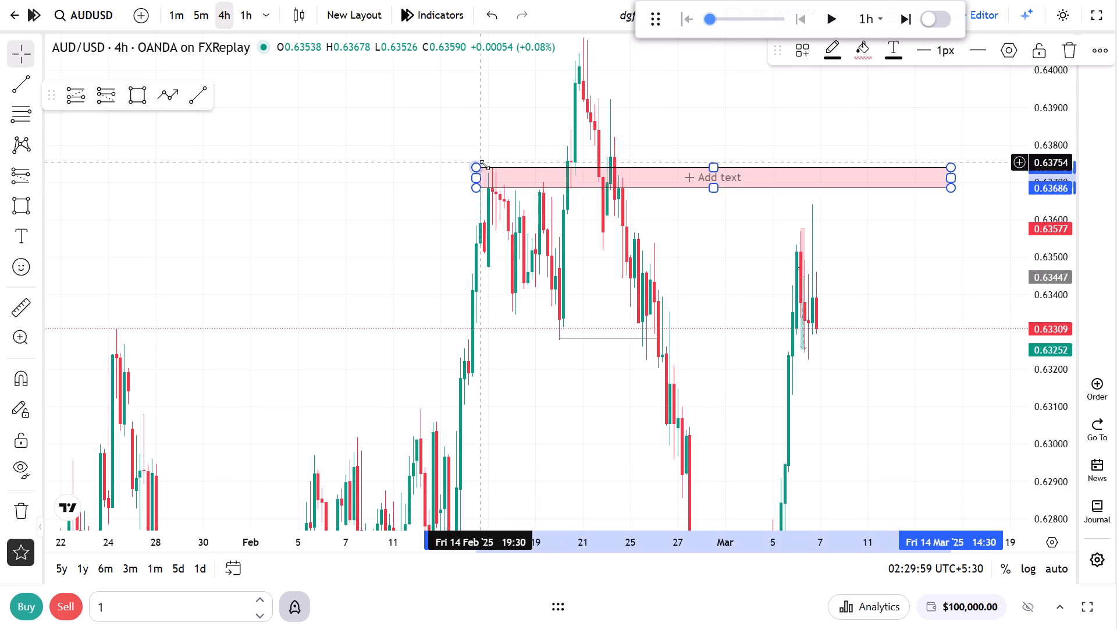
{"action": "left_click", "coordinate": [903, 252]}
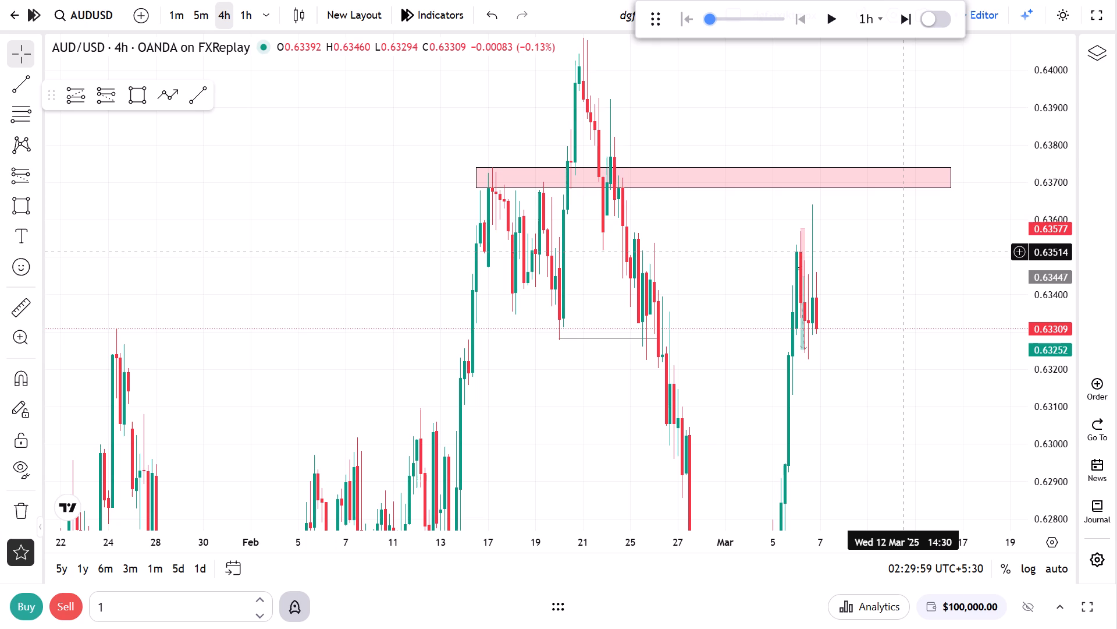
{"action": "left_click", "coordinate": [839, 13]}
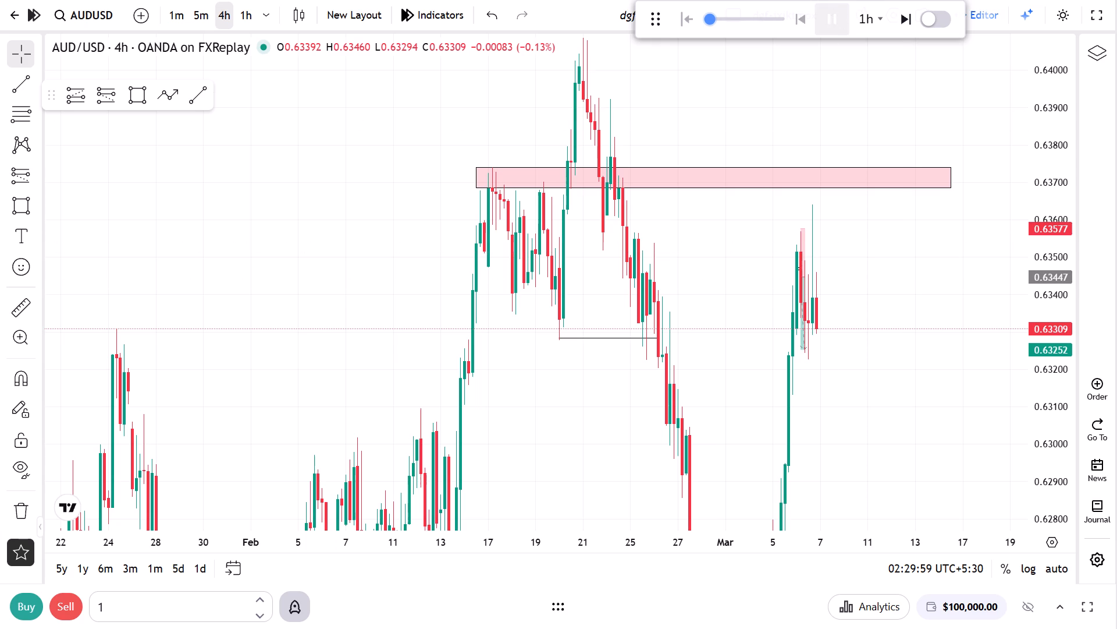
{"action": "left_click_drag", "start_coordinate": [912, 305], "coordinate": [902, 296]}
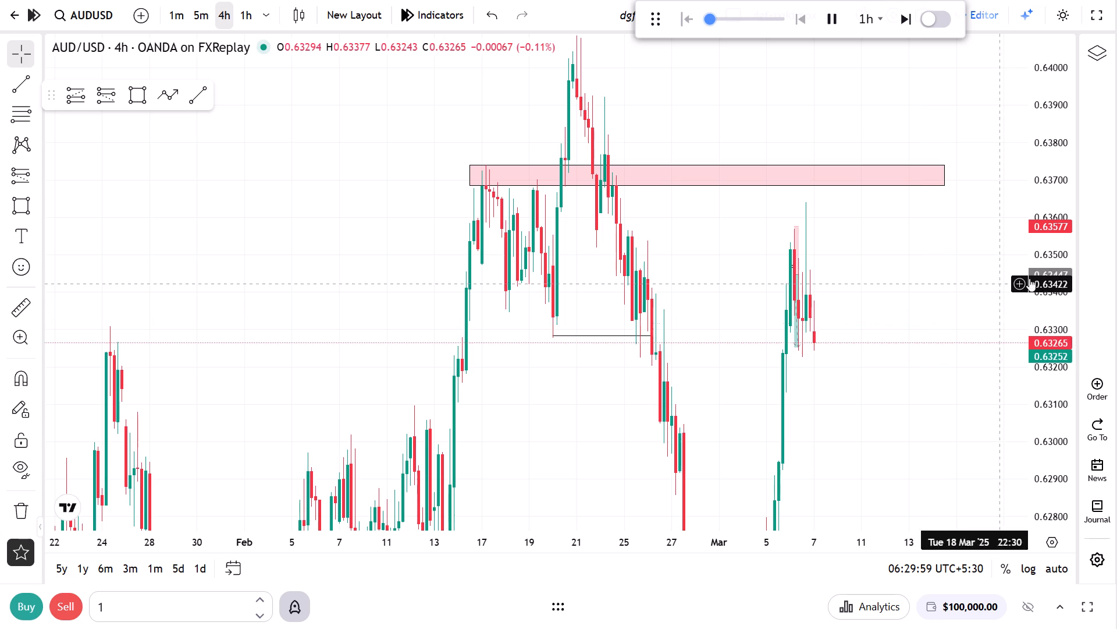
{"action": "left_click_drag", "start_coordinate": [1051, 278], "coordinate": [1015, 378]}
{"action": "left_click_drag", "start_coordinate": [930, 362], "coordinate": [879, 354]}
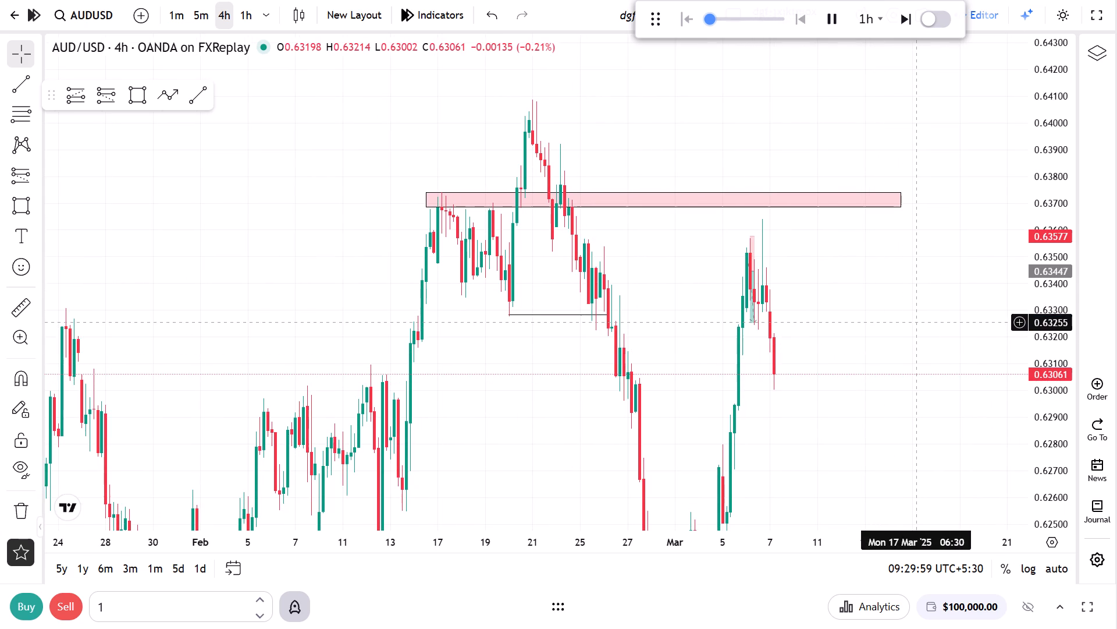
{"action": "left_click_drag", "start_coordinate": [885, 306], "coordinate": [873, 266]}
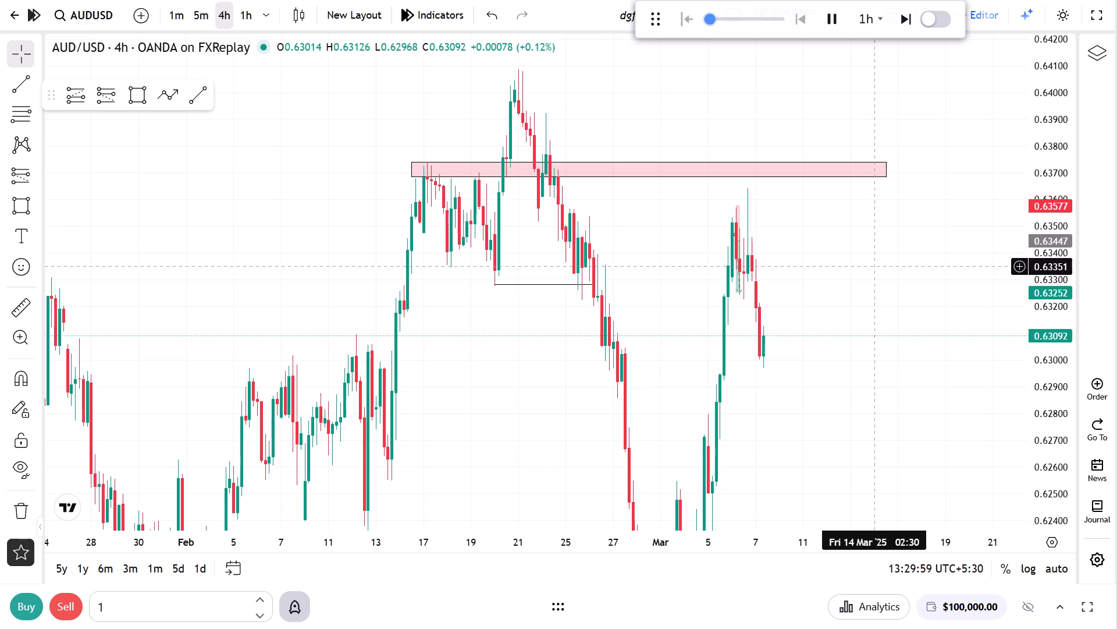
{"action": "left_click_drag", "start_coordinate": [873, 266], "coordinate": [847, 75]}
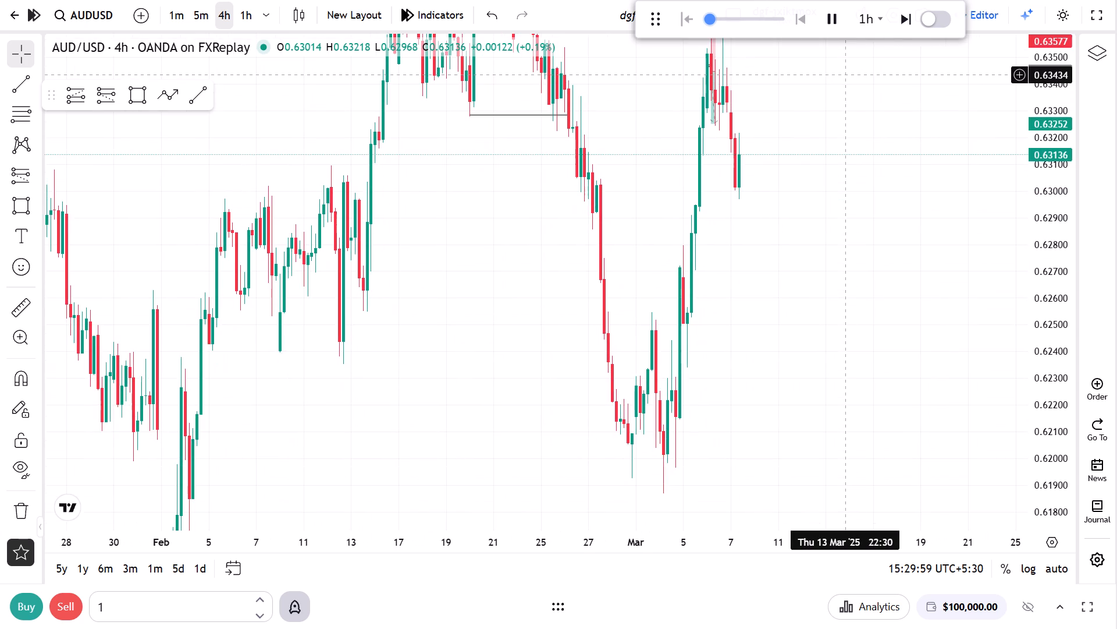
{"action": "left_click_drag", "start_coordinate": [847, 75], "coordinate": [875, 187]}
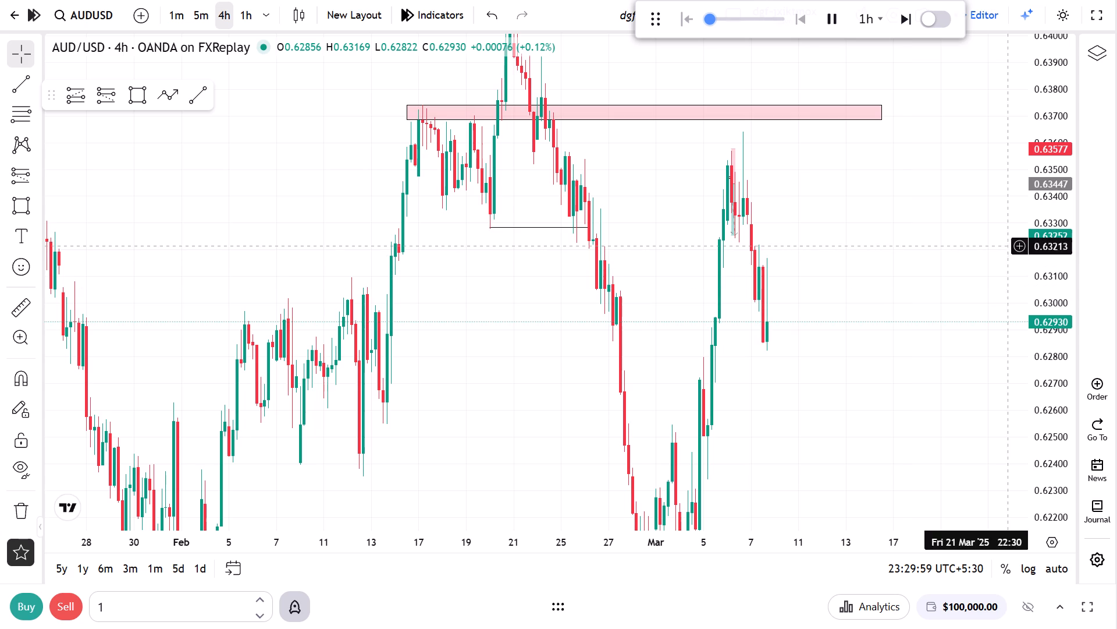
{"action": "left_click_drag", "start_coordinate": [1046, 237], "coordinate": [1045, 310]}
{"action": "left_click_drag", "start_coordinate": [888, 301], "coordinate": [941, 247]}
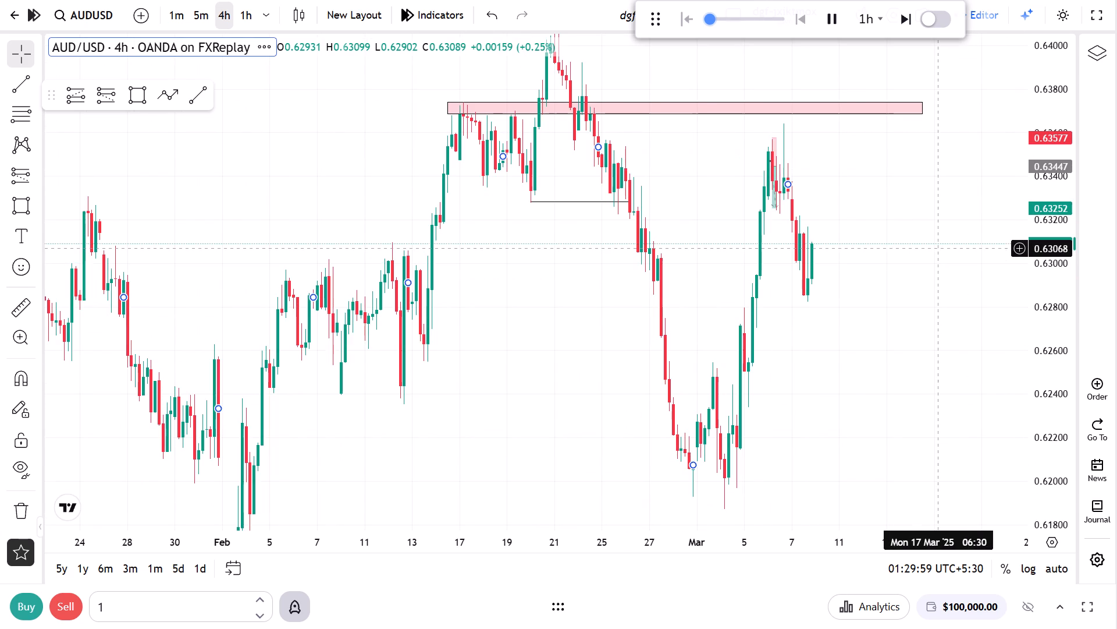
{"action": "left_click", "coordinate": [939, 249]}
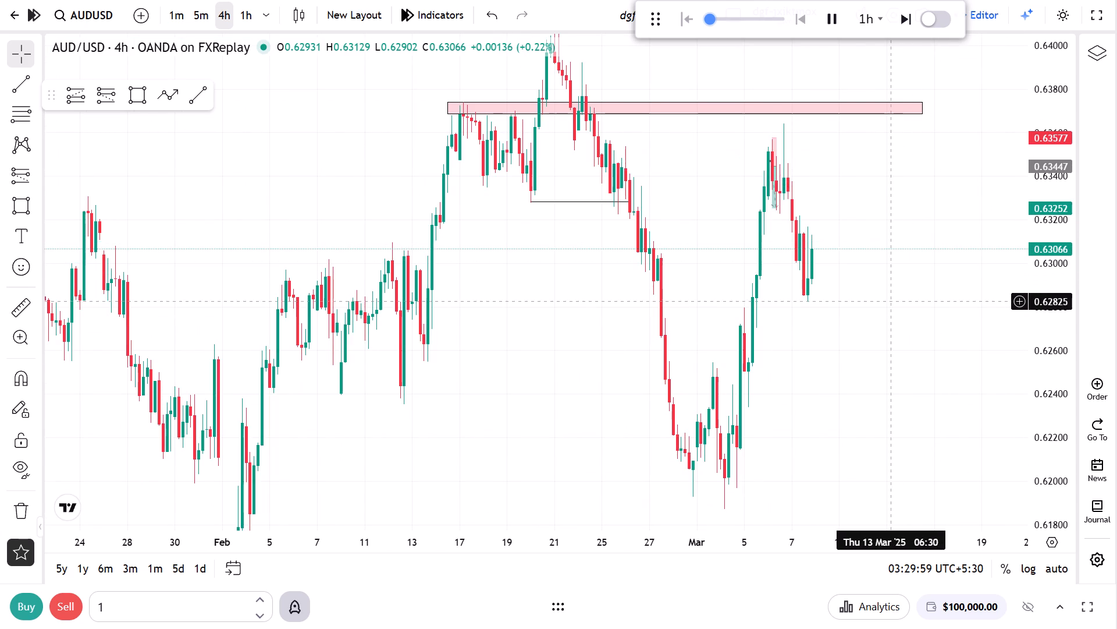
{"action": "scroll", "coordinate": [892, 305], "scroll_direction": "up", "scroll_amount": 2}
{"action": "left_click_drag", "start_coordinate": [885, 301], "coordinate": [887, 312]}
{"action": "scroll", "coordinate": [888, 313], "scroll_direction": "down", "scroll_amount": 1}
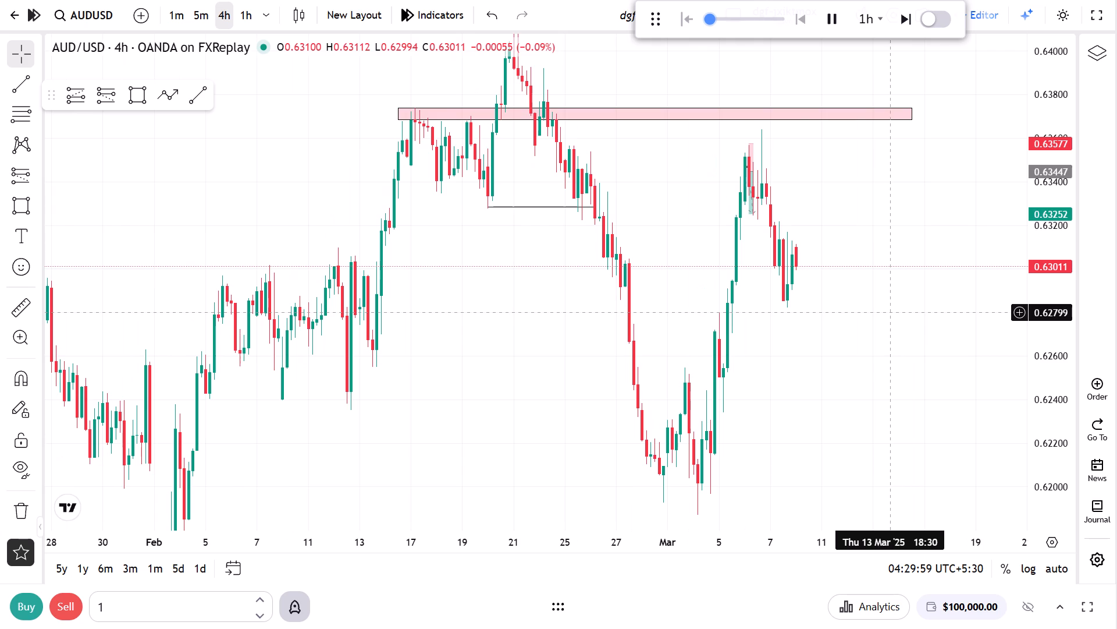
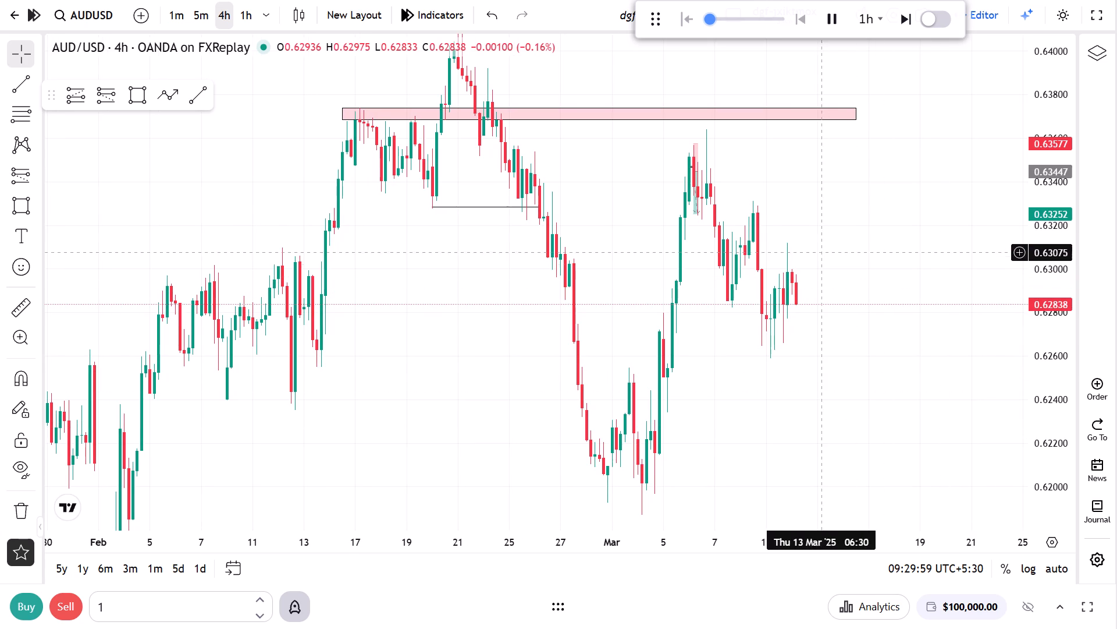
Keep following the running 1h-step replay on the 4-hour chart, examining the newest candles relative to the pink zone.
{"action": "left_click_drag", "start_coordinate": [832, 262], "coordinate": [885, 323]}
{"action": "left_click_drag", "start_coordinate": [912, 395], "coordinate": [864, 242]}
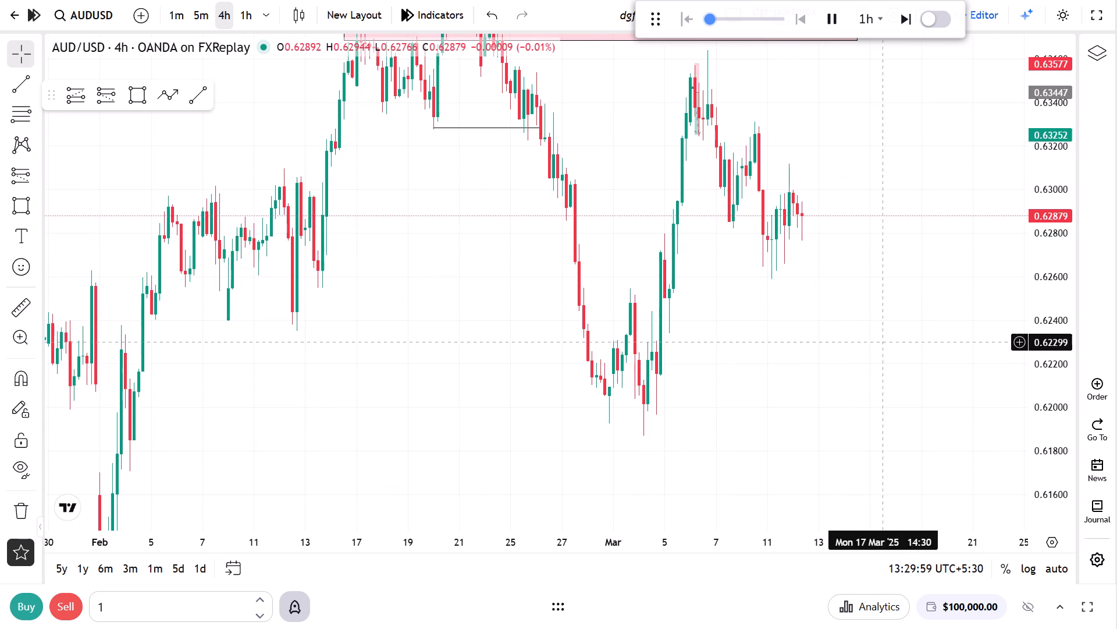
{"action": "left_click_drag", "start_coordinate": [919, 284], "coordinate": [963, 394]}
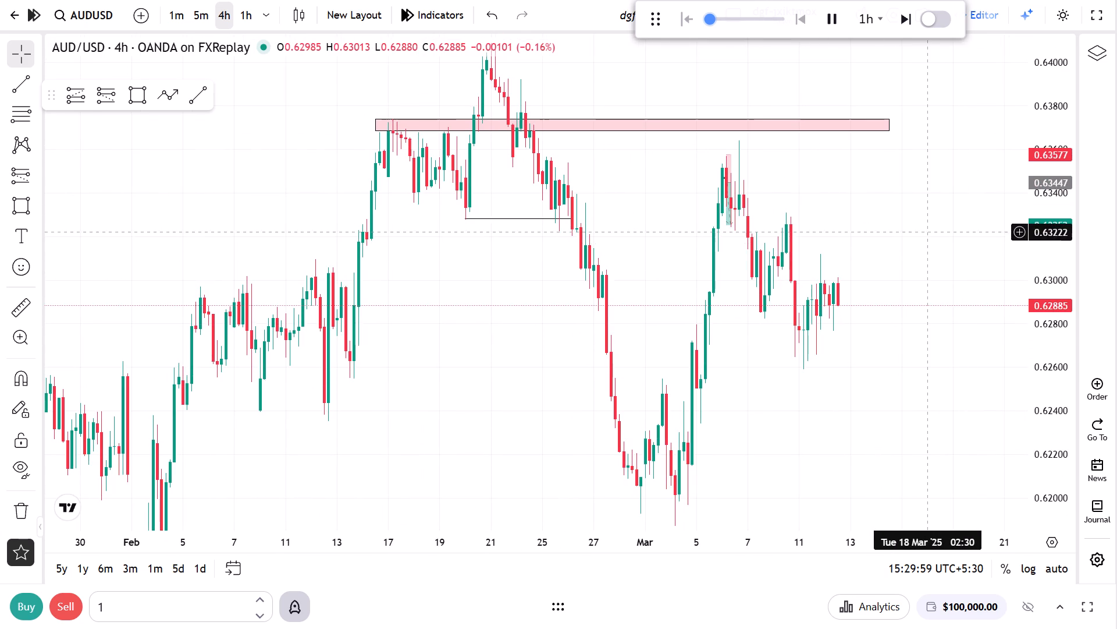
{"action": "left_click_drag", "start_coordinate": [927, 232], "coordinate": [945, 299]}
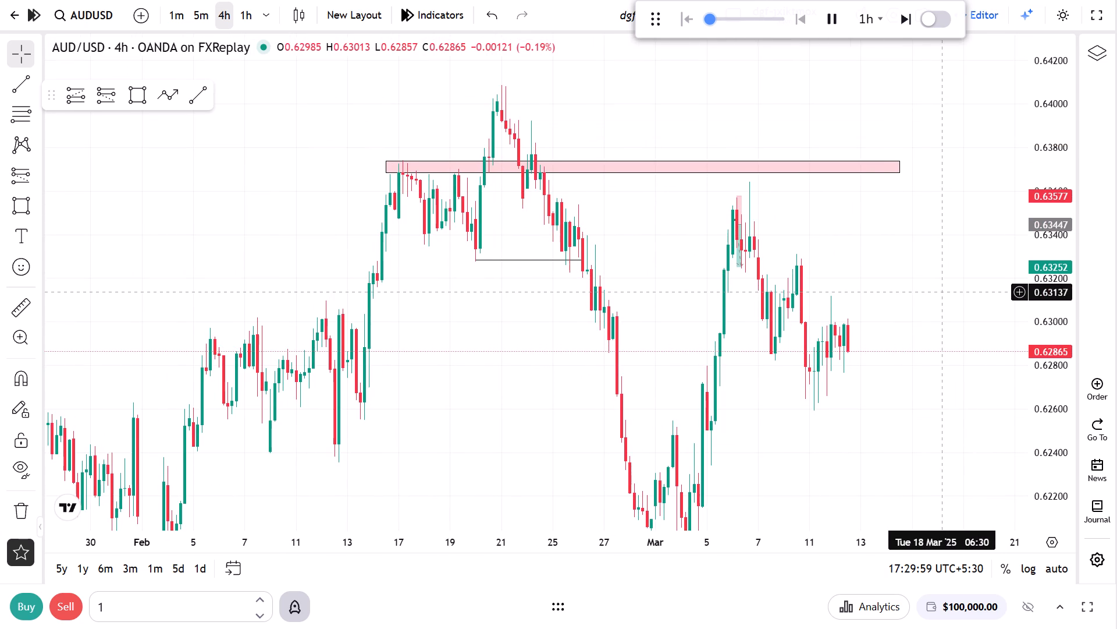
{"action": "left_click_drag", "start_coordinate": [942, 292], "coordinate": [928, 321]}
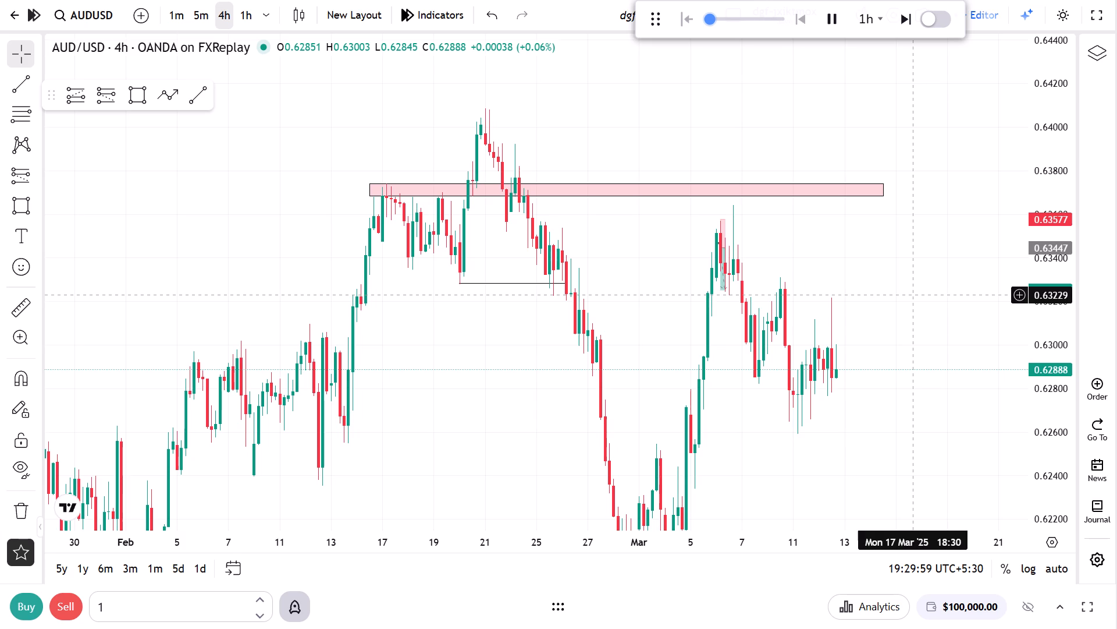
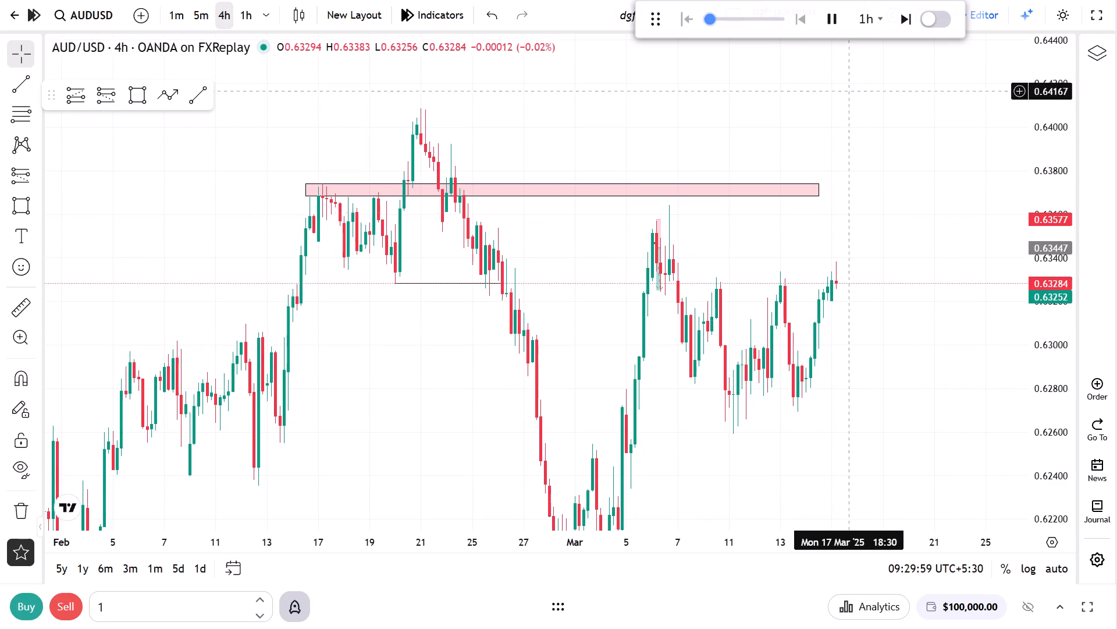
Let the 1h-step replay run on the 4-hour chart until price pushes into the pink zone, and pause it.
{"action": "left_click_drag", "start_coordinate": [874, 302], "coordinate": [855, 329]}
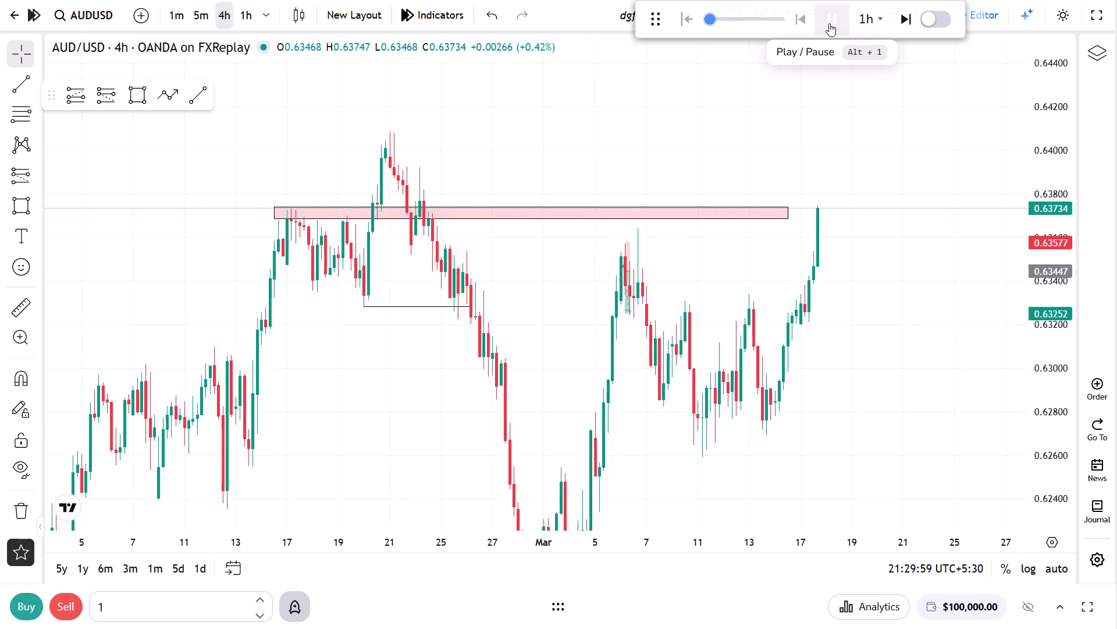
{"action": "left_click", "coordinate": [828, 20]}
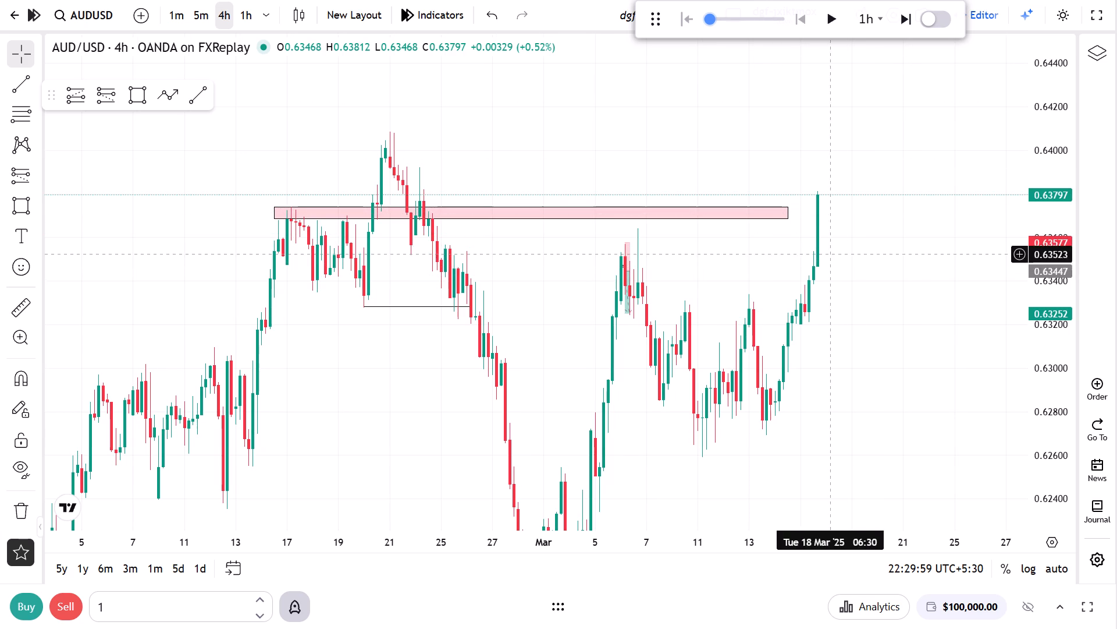
Extend the pink zone forward in time past the newest candle, to about 19 March.
{"action": "left_click_drag", "start_coordinate": [1055, 372], "coordinate": [1053, 171]}
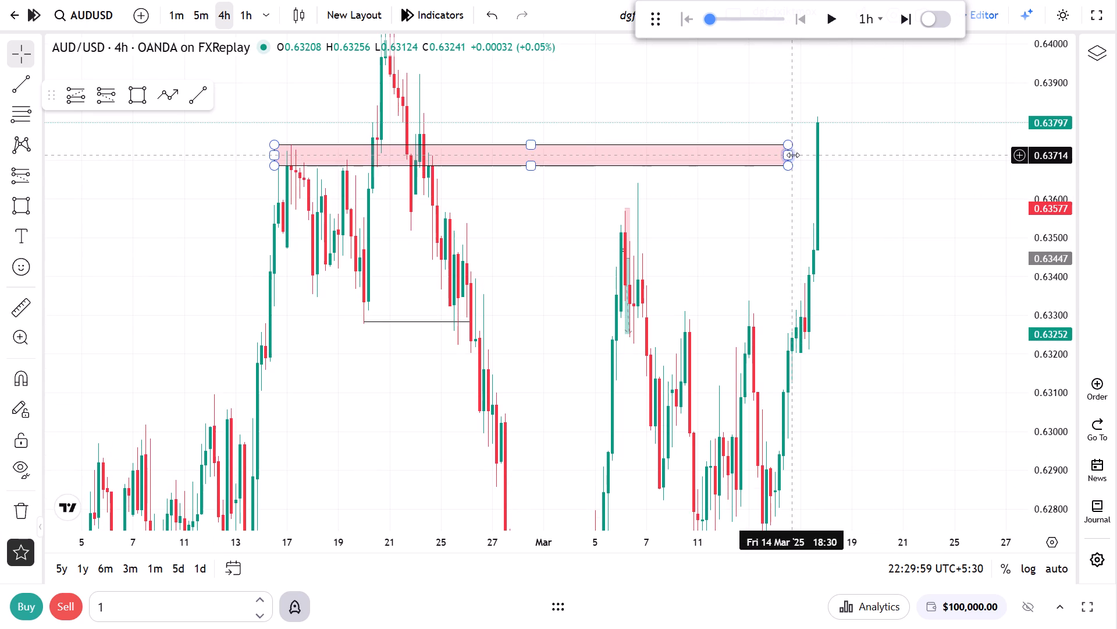
{"action": "left_click_drag", "start_coordinate": [793, 155], "coordinate": [848, 162]}
{"action": "left_click_drag", "start_coordinate": [1057, 158], "coordinate": [1046, 235]}
{"action": "left_click", "coordinate": [933, 236]}
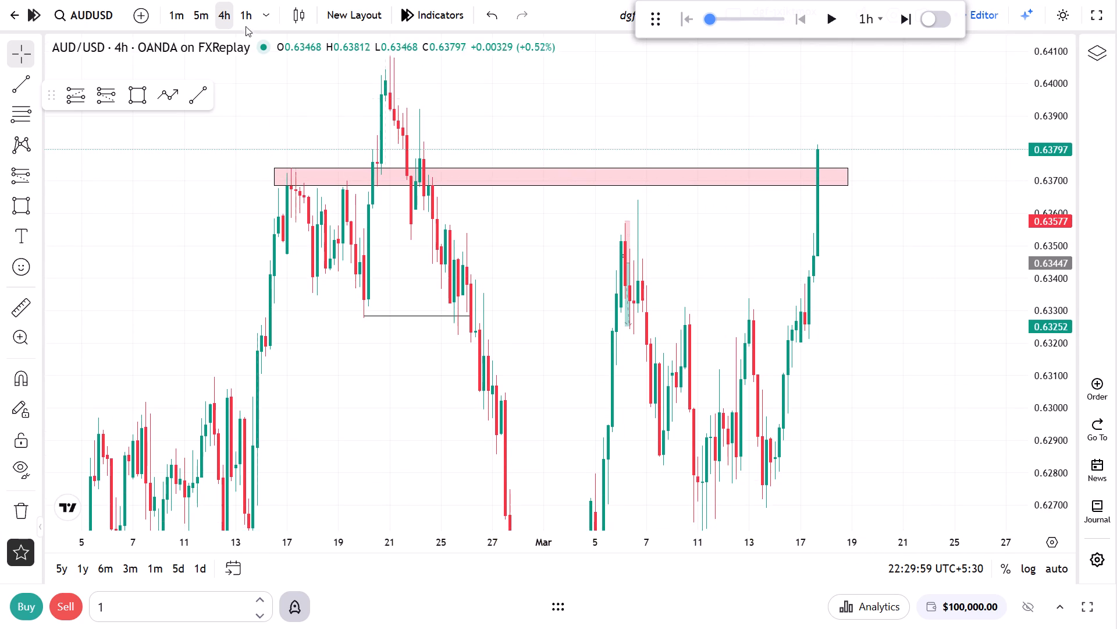
Switch to the 1-minute chart and advance the replay by three single 1h steps, following price above the pink zone.
{"action": "left_click", "coordinate": [177, 13]}
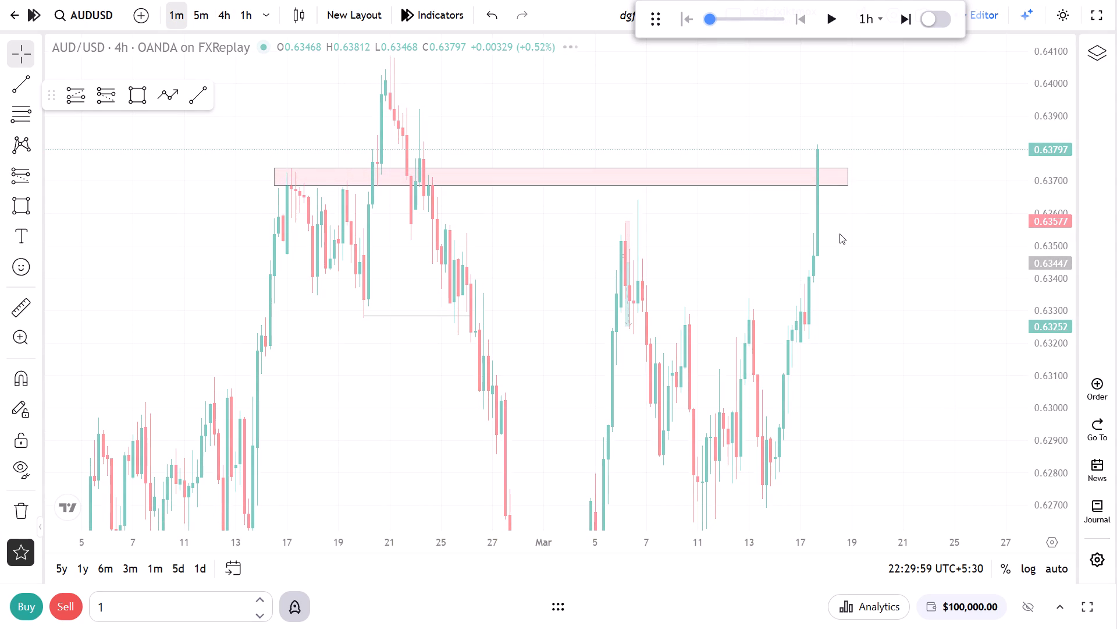
{"action": "left_click_drag", "start_coordinate": [838, 229], "coordinate": [852, 453]}
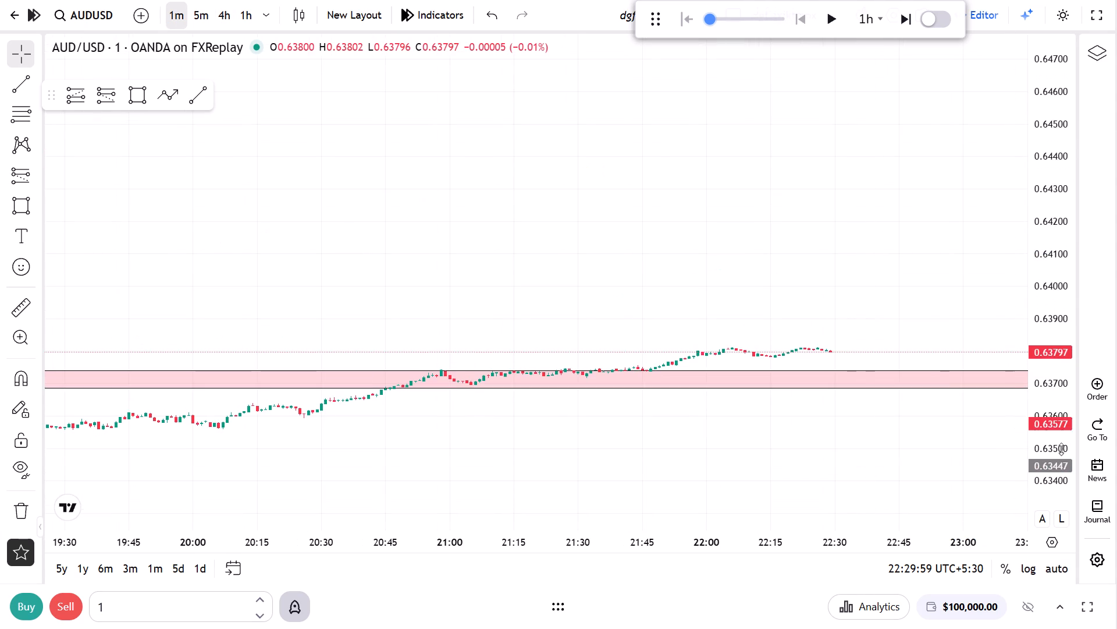
{"action": "left_click_drag", "start_coordinate": [1047, 505], "coordinate": [1059, 96]}
{"action": "left_click_drag", "start_coordinate": [704, 388], "coordinate": [805, 68]}
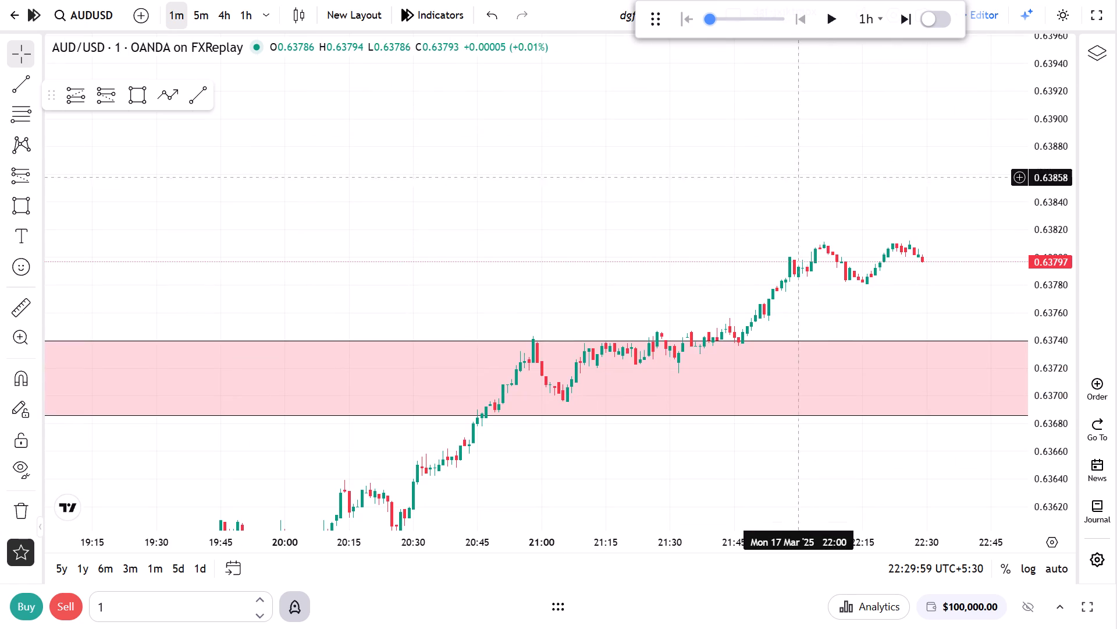
{"action": "left_click_drag", "start_coordinate": [1057, 407], "coordinate": [1065, 269]}
{"action": "left_click_drag", "start_coordinate": [881, 279], "coordinate": [725, 274]}
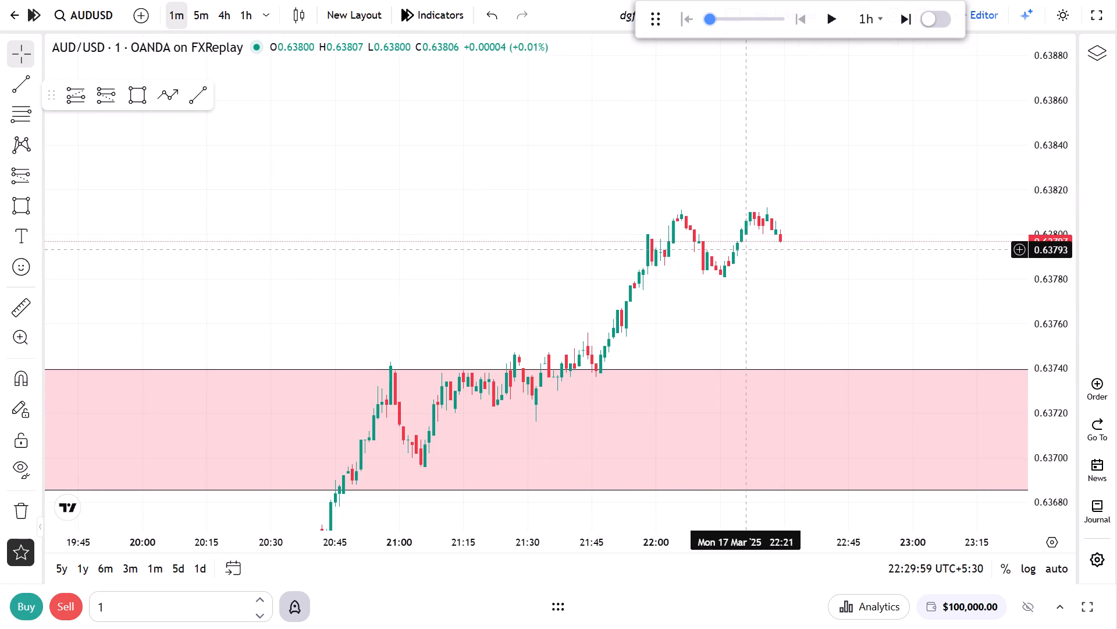
{"action": "left_click", "coordinate": [907, 26]}
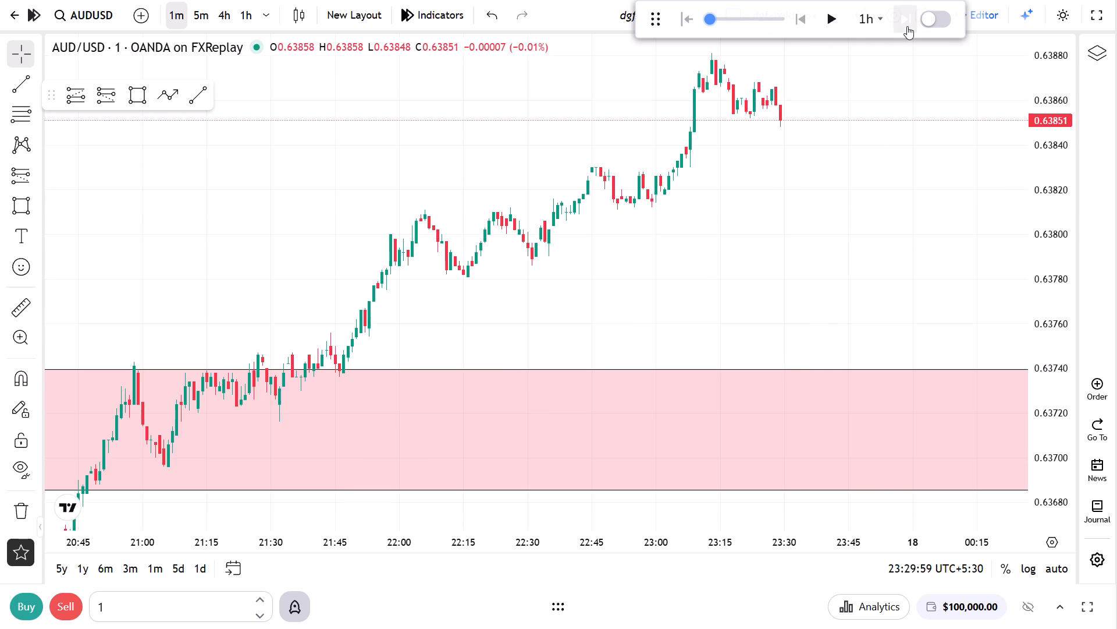
{"action": "left_click_drag", "start_coordinate": [692, 203], "coordinate": [680, 331]}
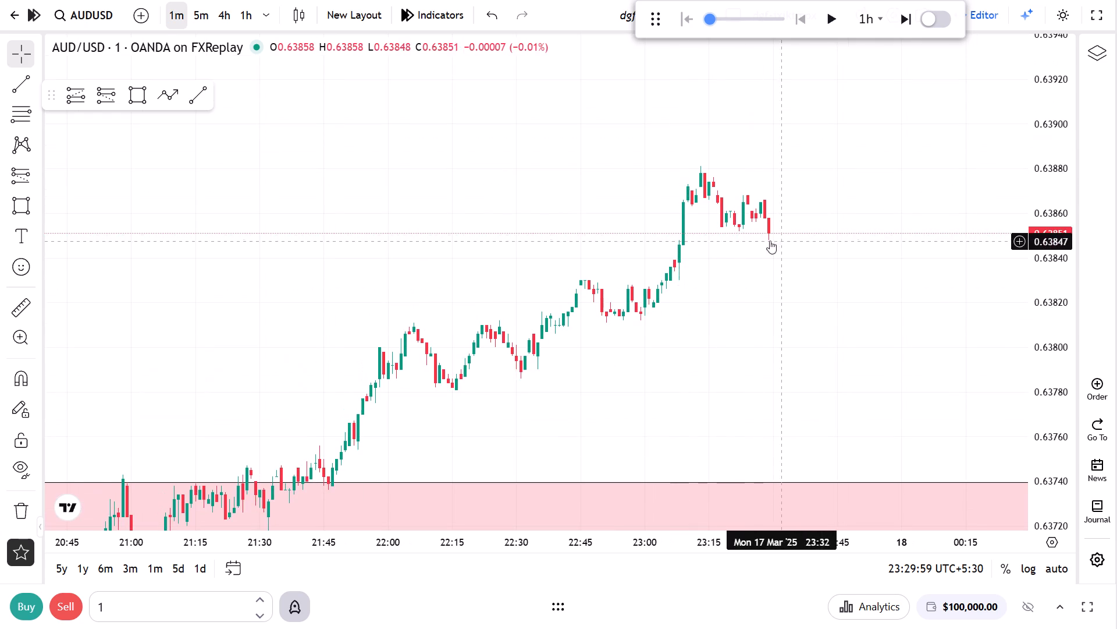
{"action": "left_click_drag", "start_coordinate": [752, 250], "coordinate": [741, 326]}
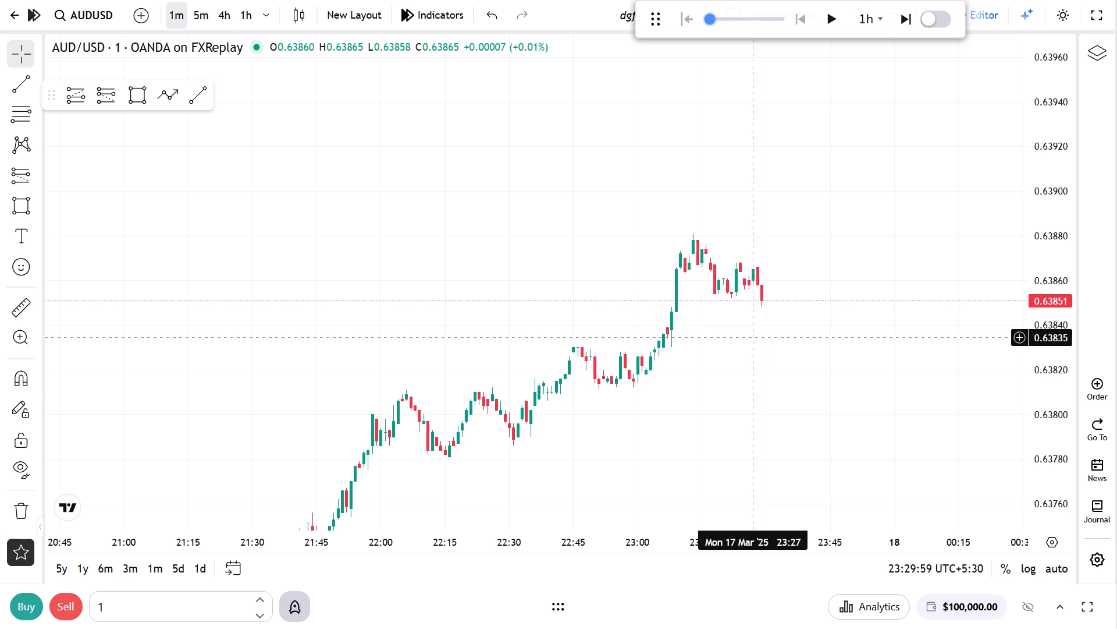
{"action": "left_click", "coordinate": [901, 22]}
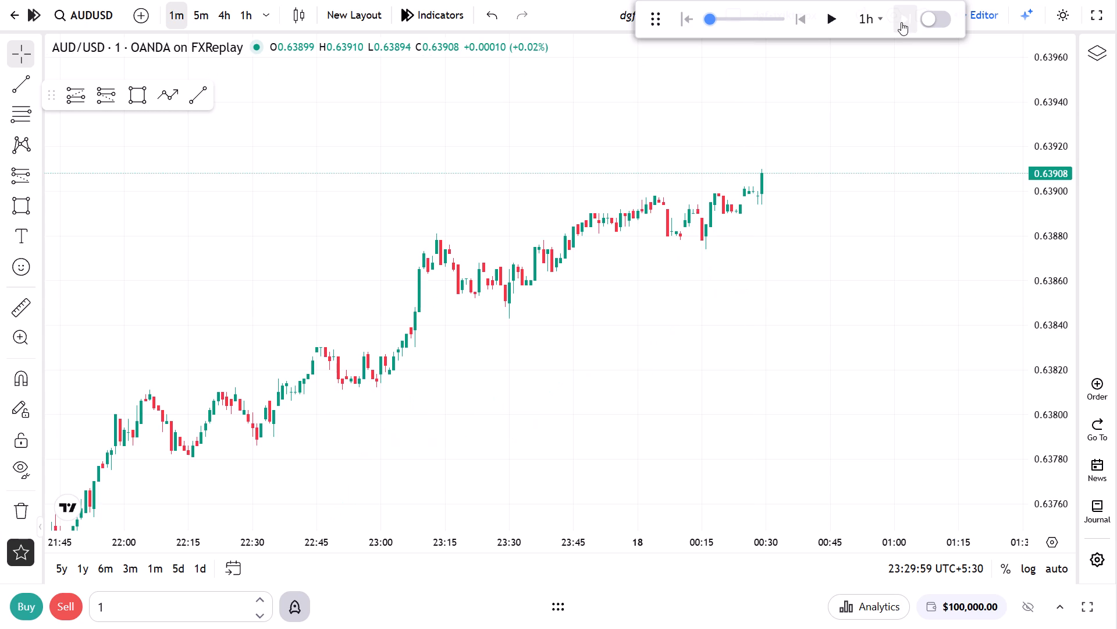
{"action": "left_click", "coordinate": [901, 22]}
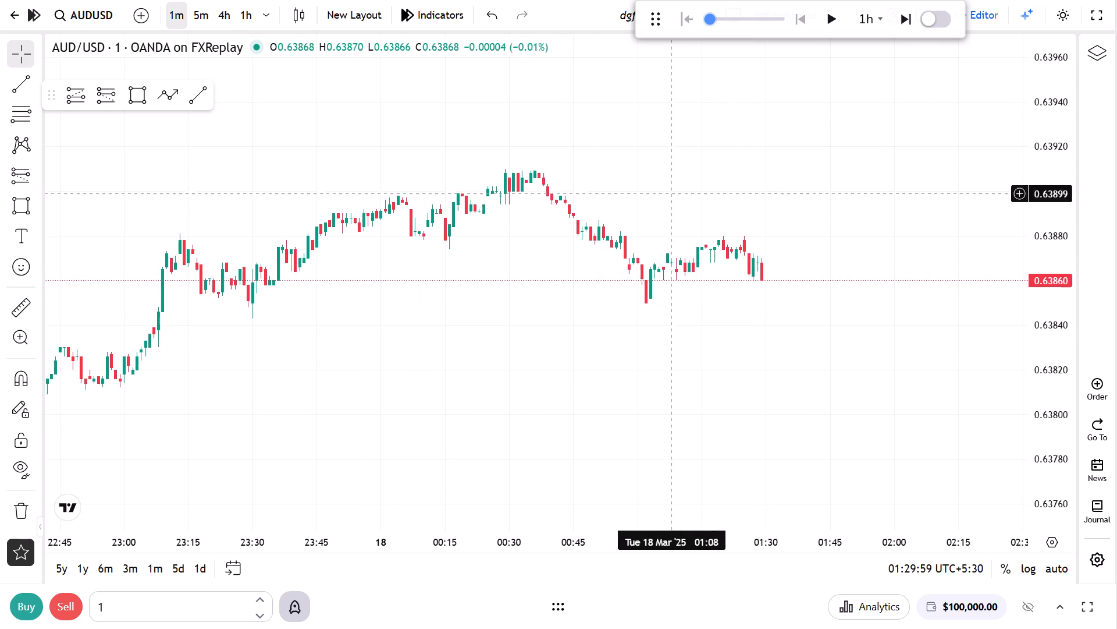
Run the replay, switch back to the 4-hour chart, and pause once price returns to the pink zone on 18 March.
{"action": "left_click", "coordinate": [820, 20]}
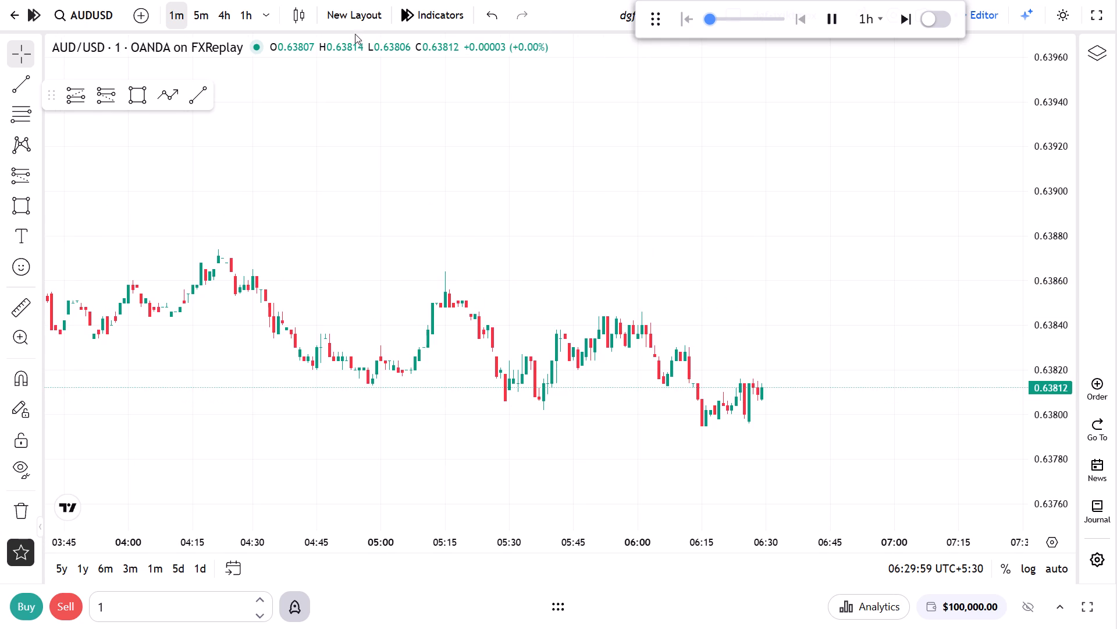
{"action": "left_click", "coordinate": [214, 15]}
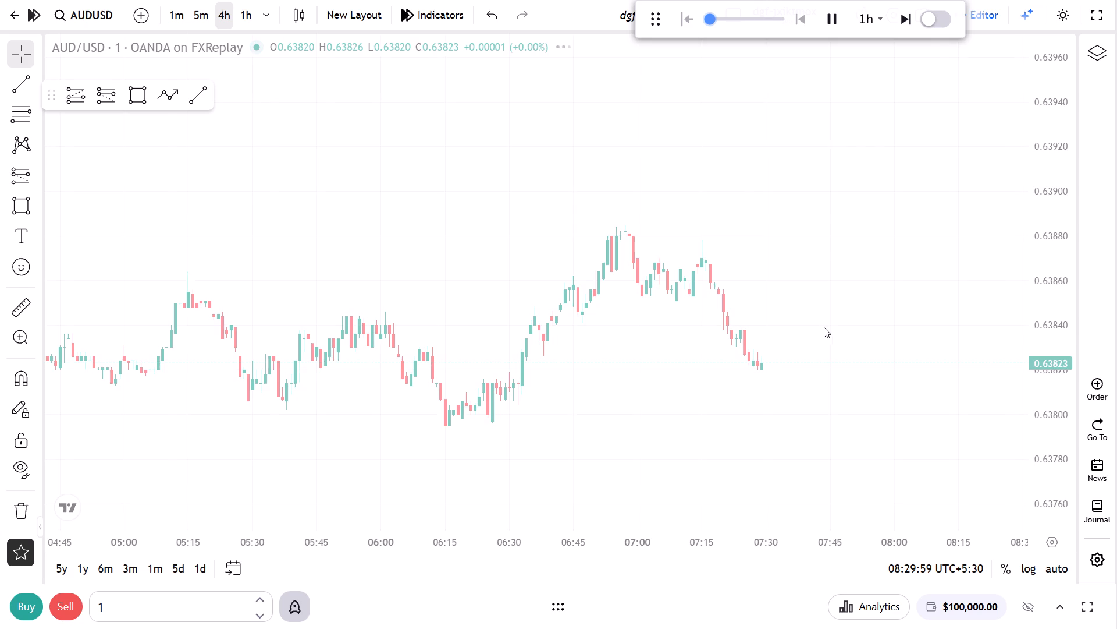
{"action": "left_click", "coordinate": [831, 25]}
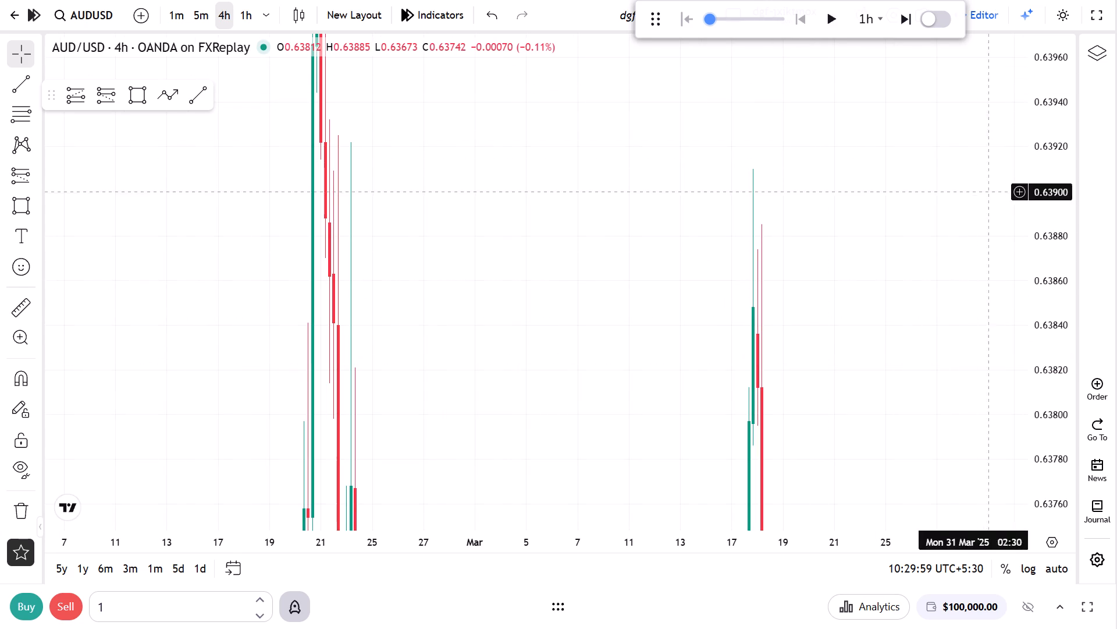
Examine the 1-minute price action around the pink zone from the evening of 17 March to the morning of 18 March.
{"action": "left_click_drag", "start_coordinate": [1050, 158], "coordinate": [1055, 496]}
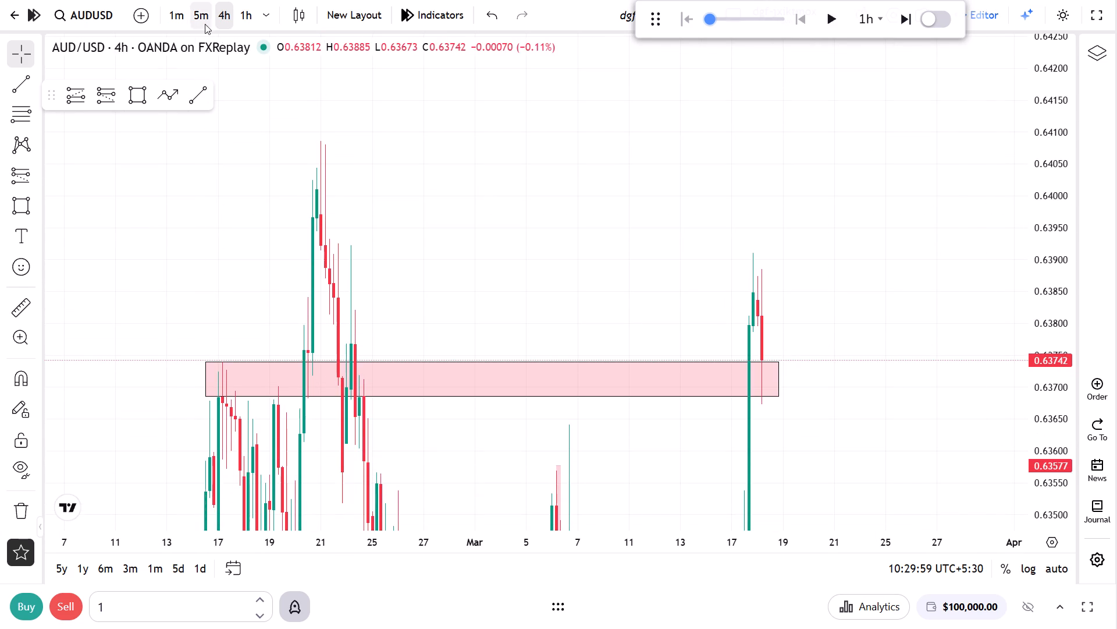
{"action": "left_click", "coordinate": [172, 17]}
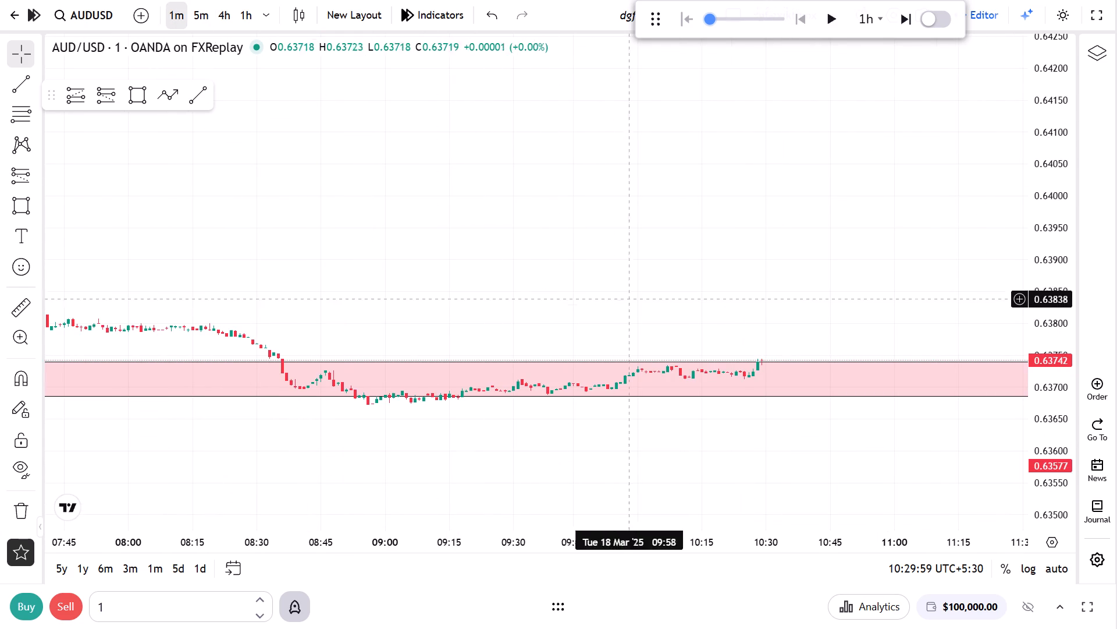
{"action": "left_click_drag", "start_coordinate": [574, 275], "coordinate": [796, 268]}
{"action": "scroll", "coordinate": [613, 313], "scroll_direction": "down", "scroll_amount": 12}
{"action": "scroll", "coordinate": [543, 289], "scroll_direction": "down", "scroll_amount": 7}
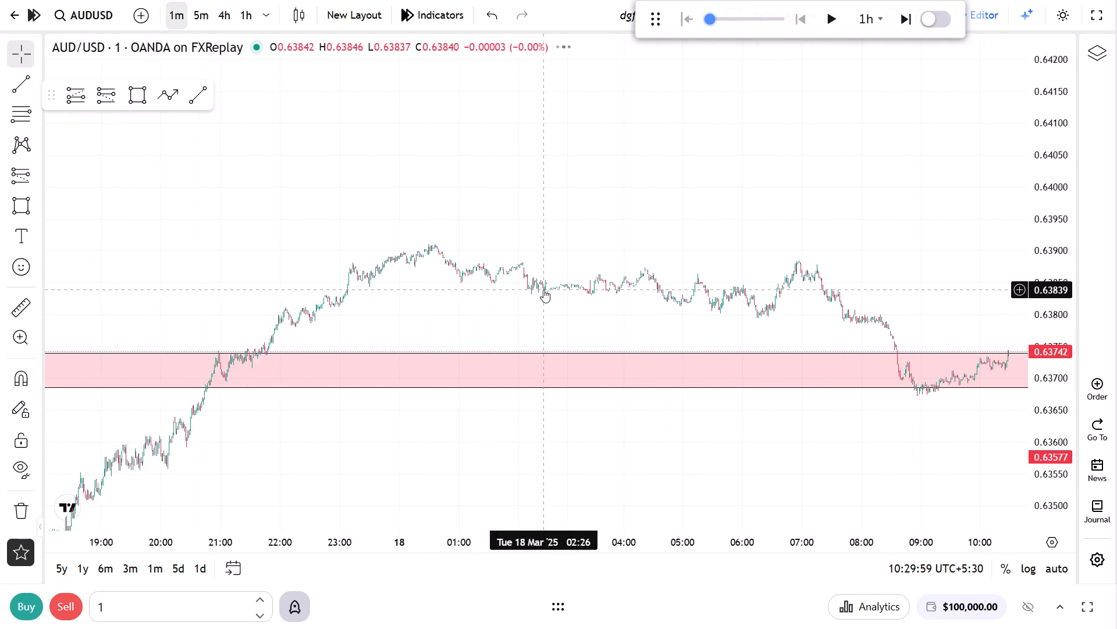
{"action": "left_click_drag", "start_coordinate": [927, 283], "coordinate": [852, 275]}
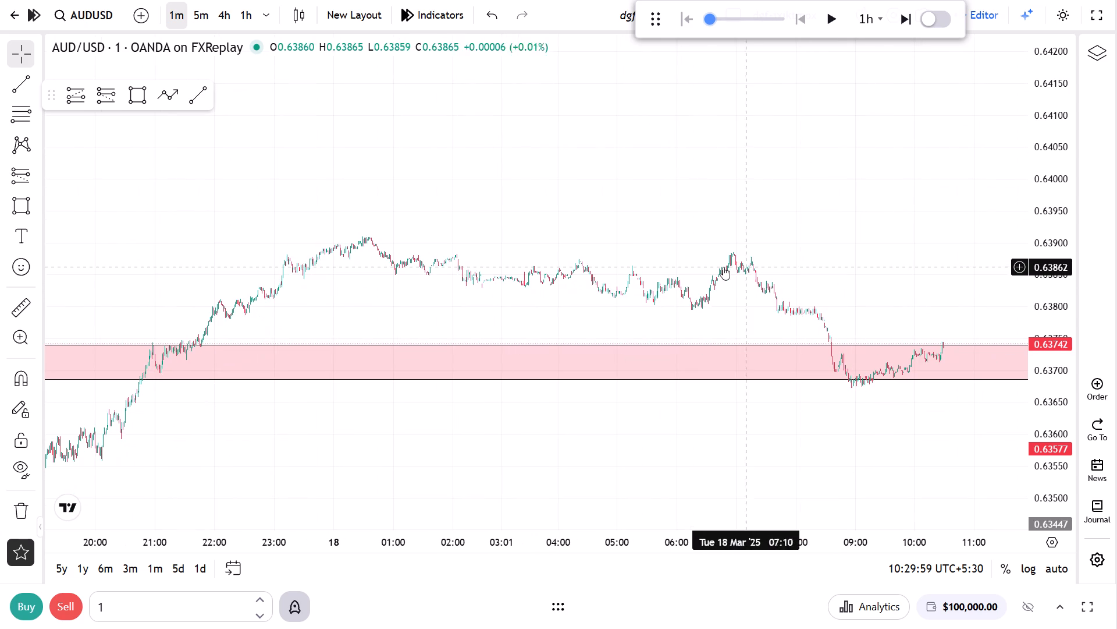
{"action": "left_click_drag", "start_coordinate": [1055, 437], "coordinate": [1114, 47]}
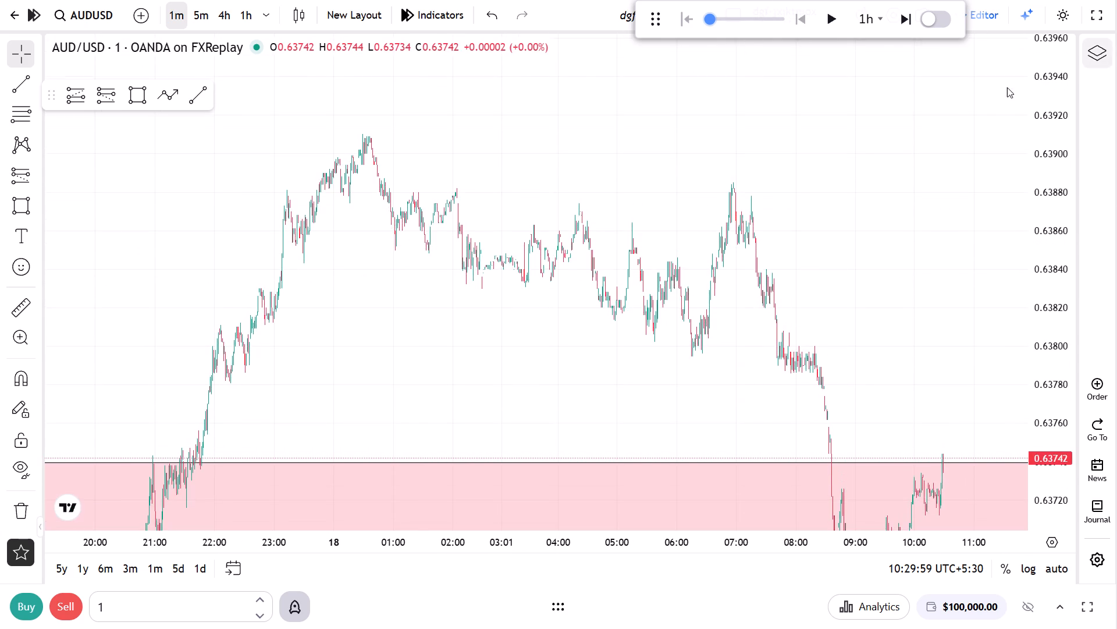
{"action": "scroll", "coordinate": [251, 313], "scroll_direction": "up", "scroll_amount": 5}
{"action": "left_click_drag", "start_coordinate": [237, 297], "coordinate": [748, 391]}
{"action": "scroll", "coordinate": [531, 388], "scroll_direction": "up", "scroll_amount": 3}
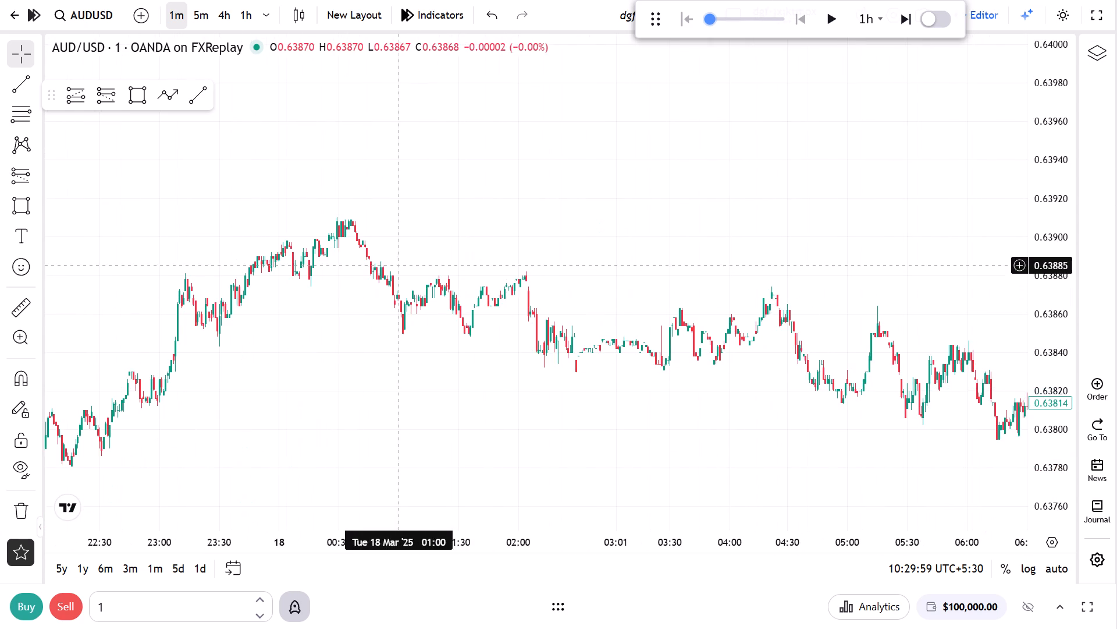
{"action": "left_click", "coordinate": [705, 284]}
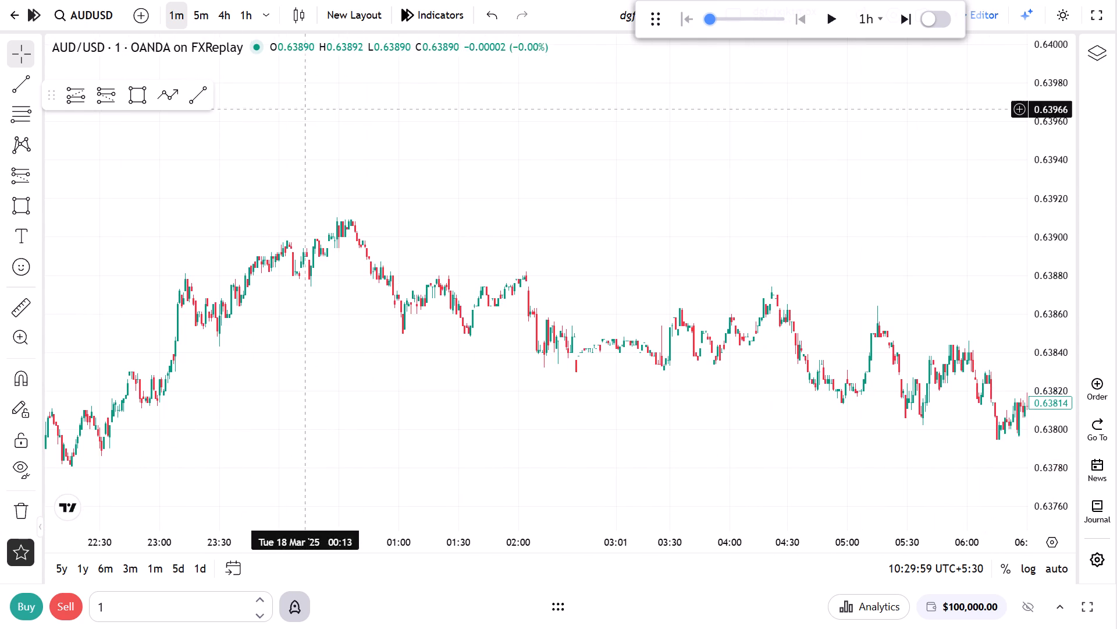
Return to the 4-hour chart and run the 1h-step replay from the pink zone to 19 March 19:29, pausing there.
{"action": "left_click", "coordinate": [232, 23]}
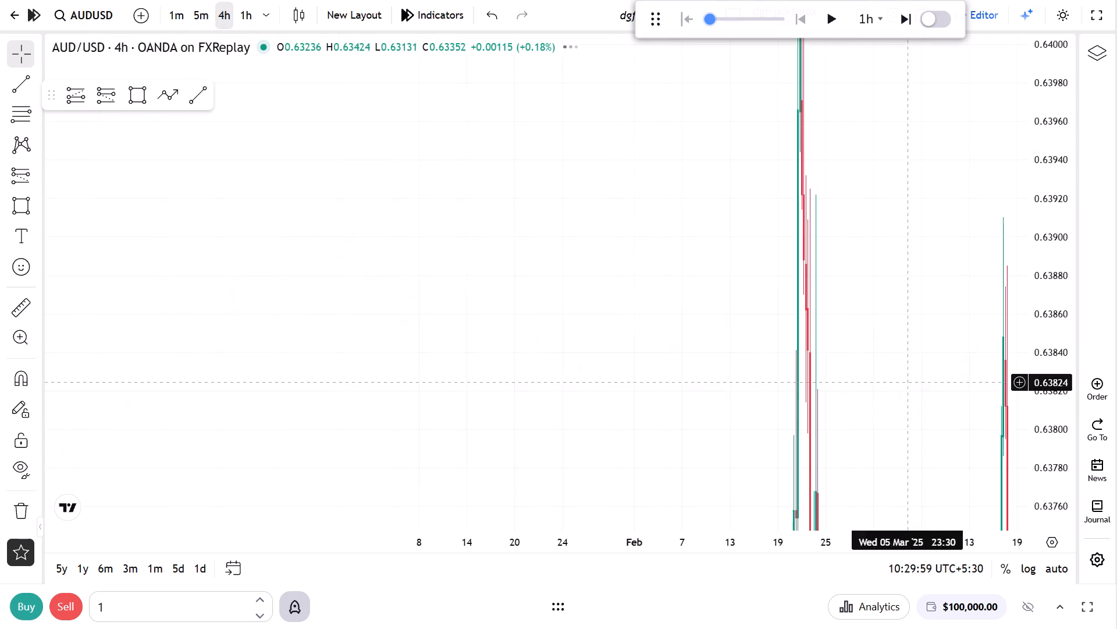
{"action": "left_click_drag", "start_coordinate": [1055, 243], "coordinate": [1069, 397]}
{"action": "left_click_drag", "start_coordinate": [935, 383], "coordinate": [725, 229]}
{"action": "scroll", "coordinate": [750, 245], "scroll_direction": "up", "scroll_amount": 5}
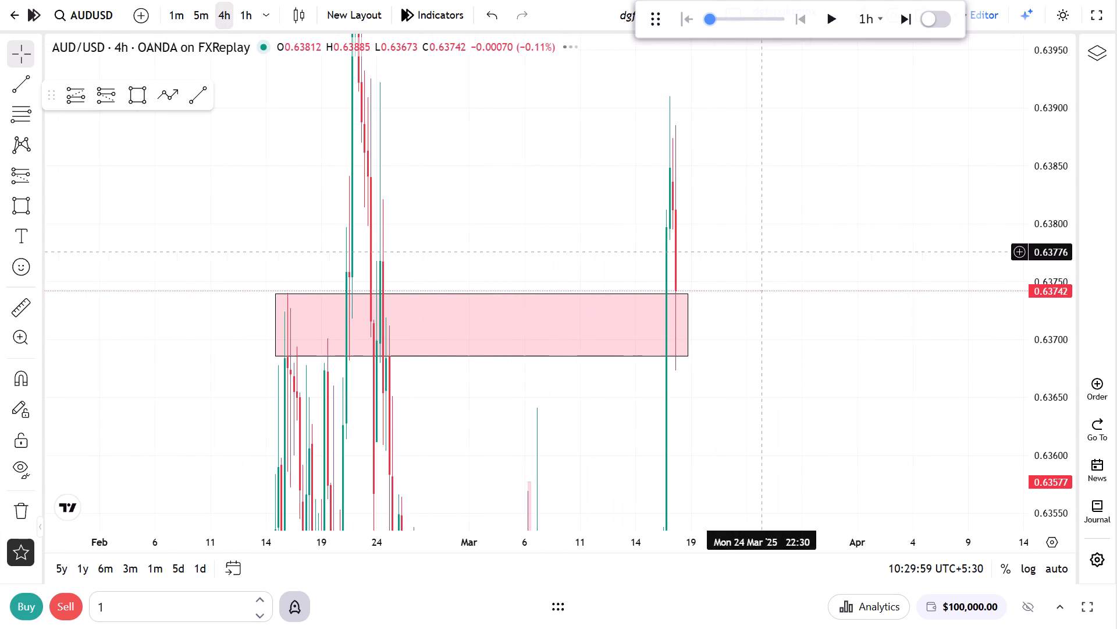
{"action": "left_click_drag", "start_coordinate": [1056, 195], "coordinate": [1044, 392]}
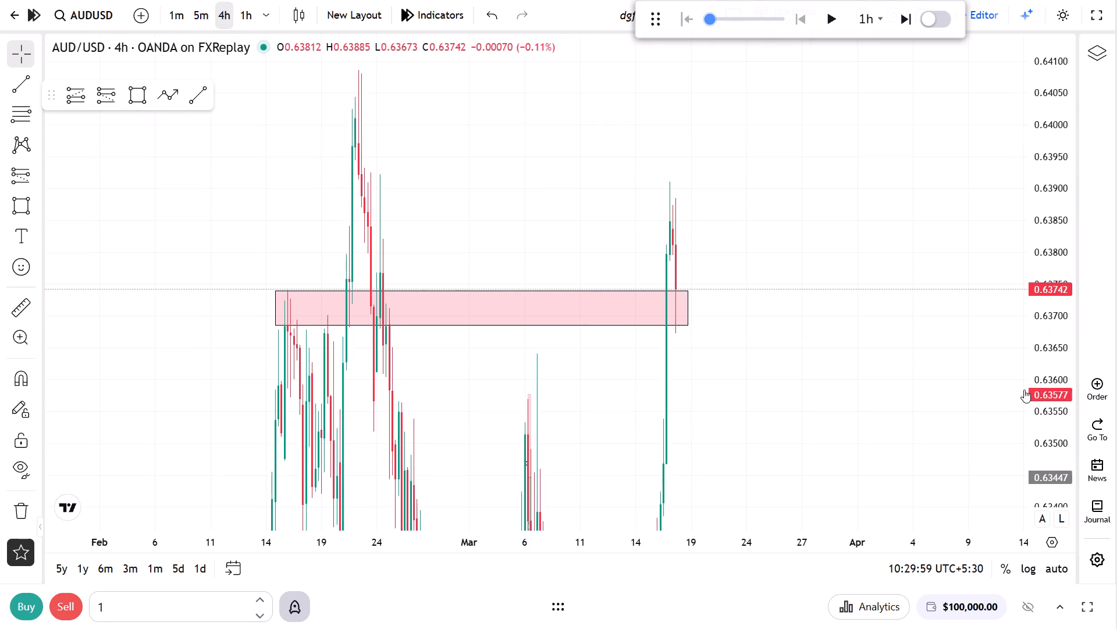
{"action": "left_click_drag", "start_coordinate": [738, 362], "coordinate": [821, 335]}
{"action": "left_click", "coordinate": [828, 27]}
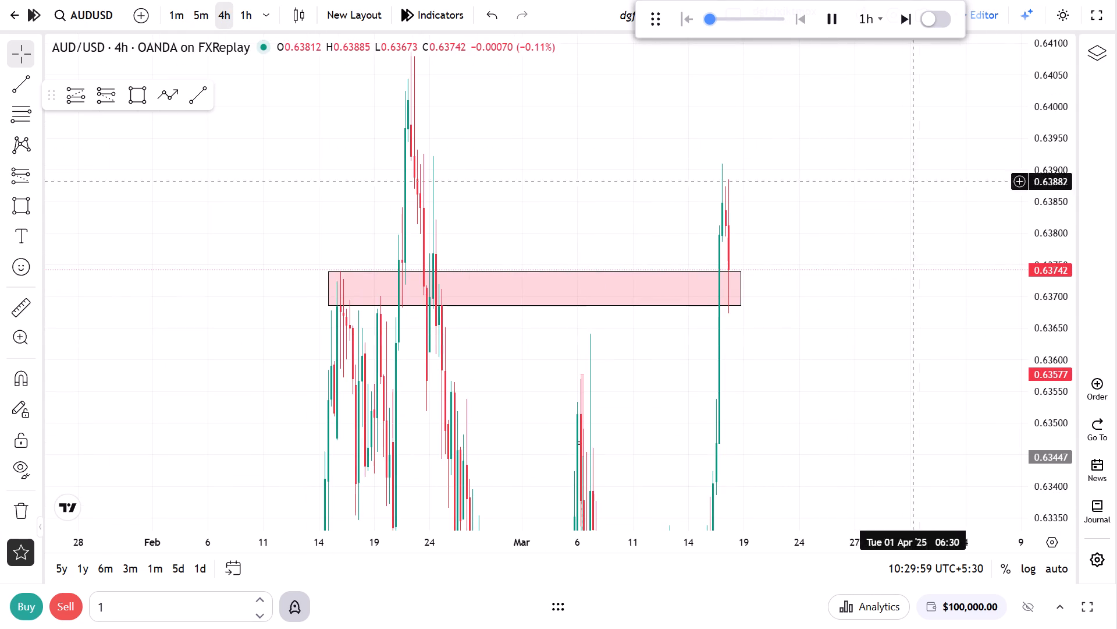
{"action": "left_click_drag", "start_coordinate": [1052, 205], "coordinate": [1054, 434]}
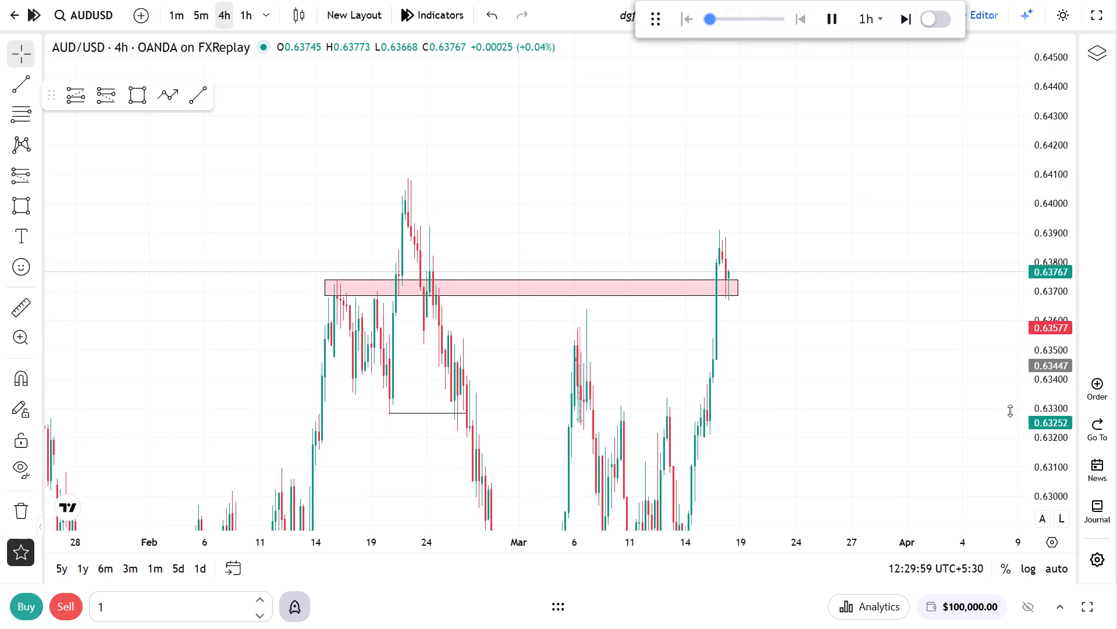
{"action": "left_click_drag", "start_coordinate": [807, 316], "coordinate": [888, 333]}
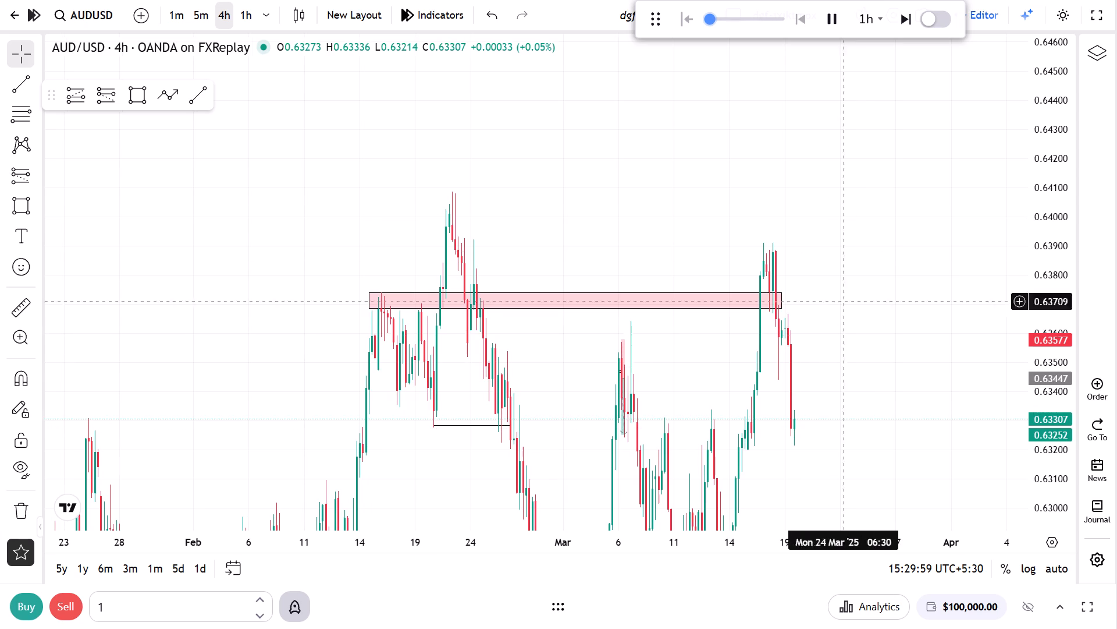
{"action": "left_click_drag", "start_coordinate": [819, 365], "coordinate": [838, 245]}
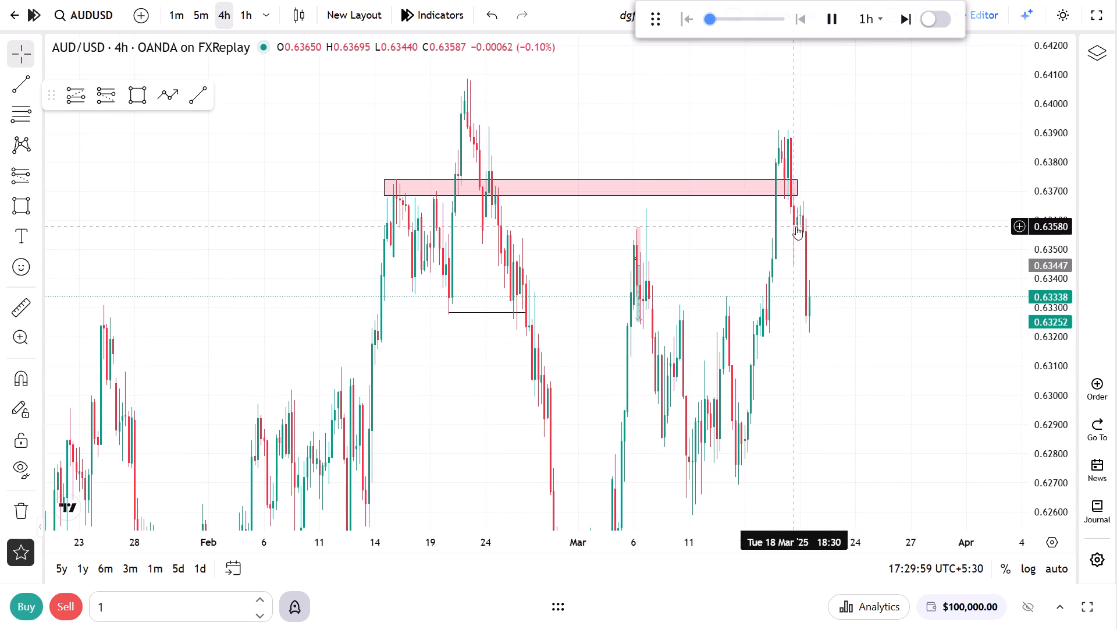
{"action": "left_click", "coordinate": [825, 13]}
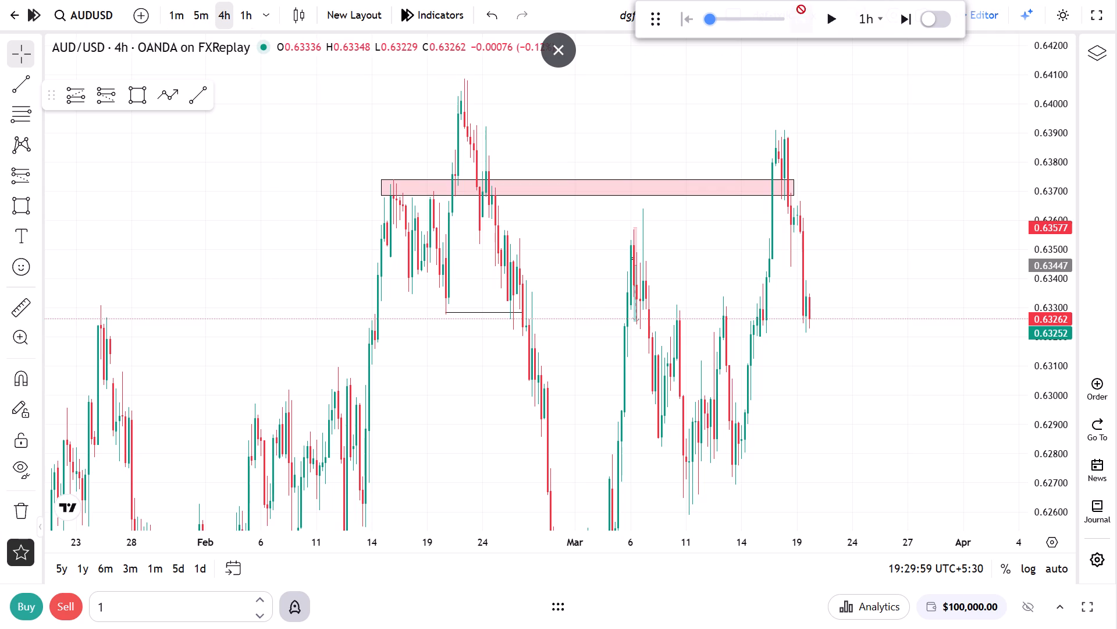
Run the 1h-step replay on the 4-hour chart and pause it at 20 March 21:29.
{"action": "left_click_drag", "start_coordinate": [985, 272], "coordinate": [990, 207]}
{"action": "left_click_drag", "start_coordinate": [1052, 115], "coordinate": [1024, 320]}
{"action": "left_click", "coordinate": [928, 328]}
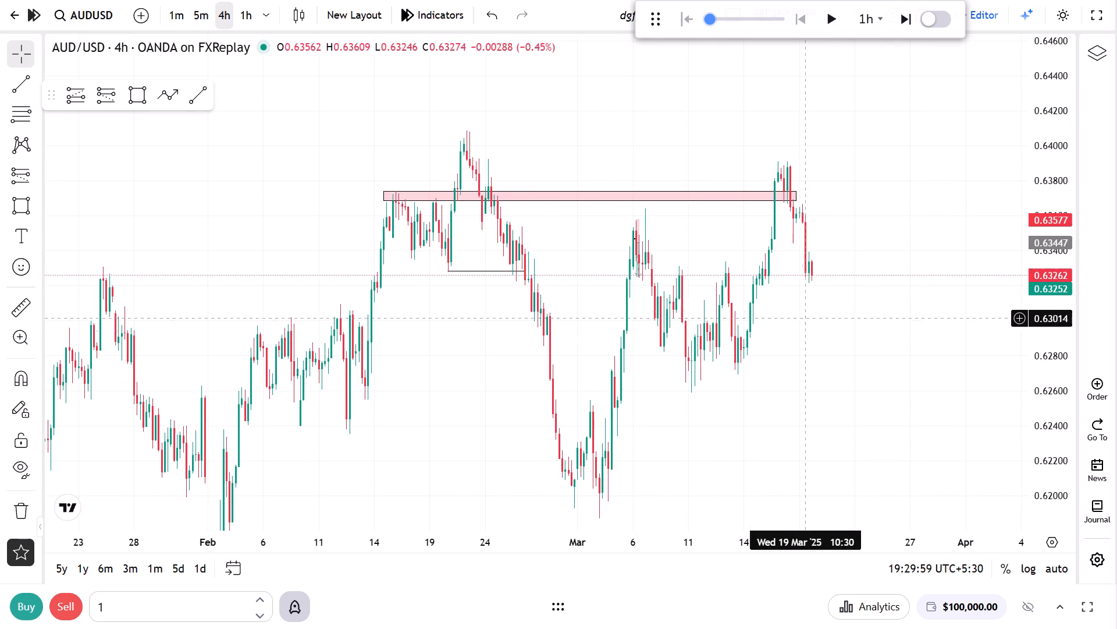
{"action": "left_click_drag", "start_coordinate": [837, 354], "coordinate": [898, 297]}
{"action": "left_click_drag", "start_coordinate": [1038, 336], "coordinate": [1044, 306]}
{"action": "left_click_drag", "start_coordinate": [902, 296], "coordinate": [898, 370]}
{"action": "scroll", "coordinate": [898, 370], "scroll_direction": "up", "scroll_amount": 1}
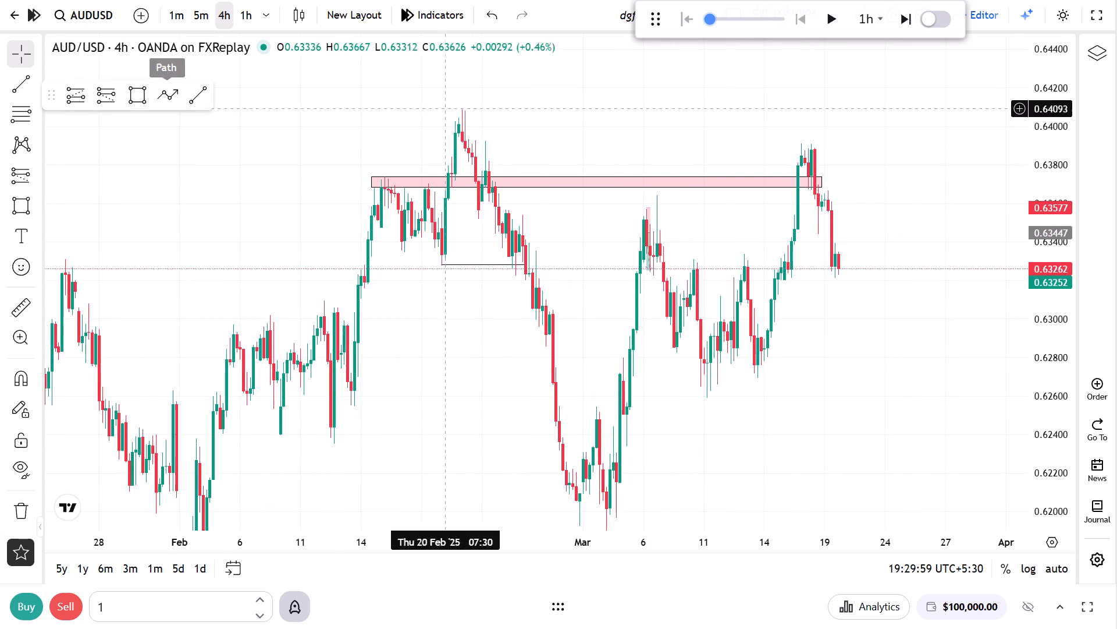
{"action": "left_click", "coordinate": [837, 20]}
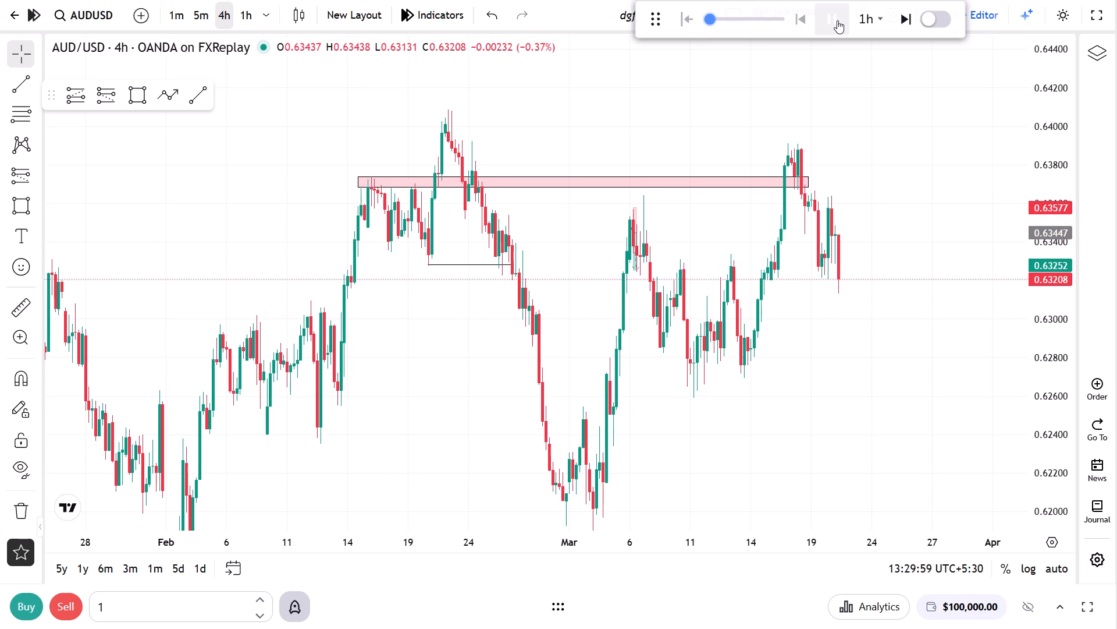
{"action": "left_click_drag", "start_coordinate": [893, 203], "coordinate": [903, 231]}
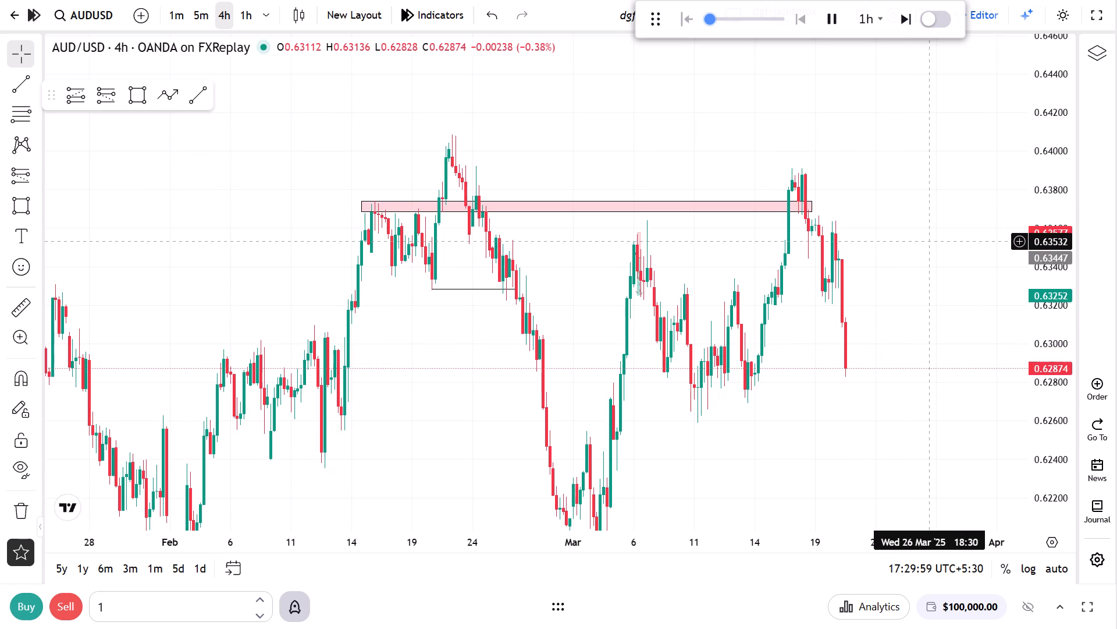
{"action": "left_click_drag", "start_coordinate": [940, 274], "coordinate": [940, 136]}
{"action": "left_click", "coordinate": [842, 19]}
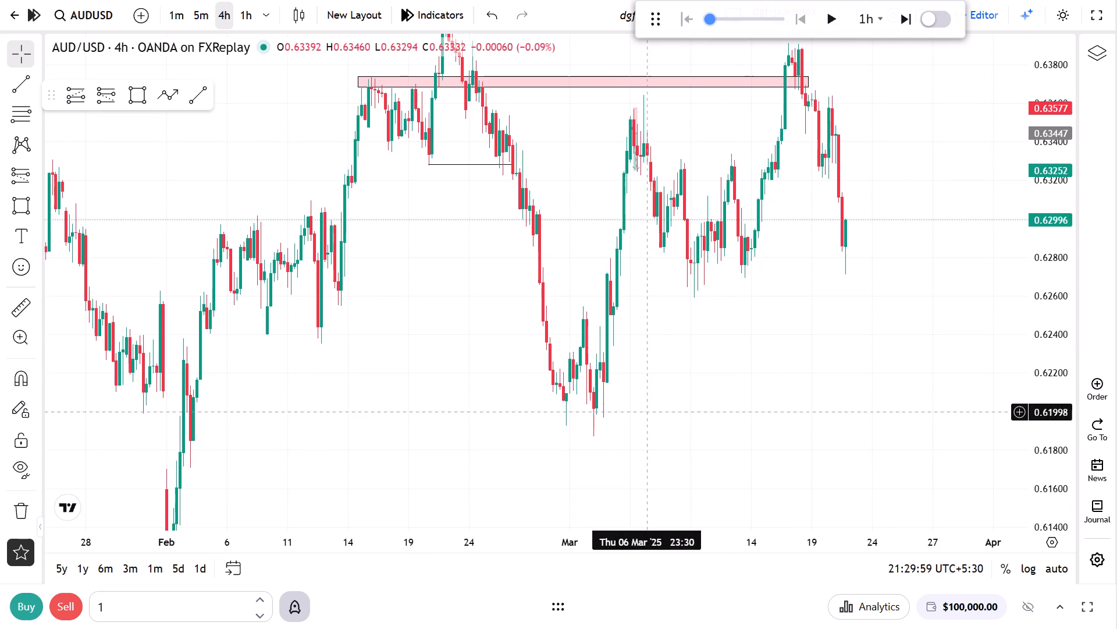
Draw a rectangle zone from about 0.62771 down to 0.62600, spanning 10 to 24 March, and fill it light green.
{"action": "left_click", "coordinate": [142, 101]}
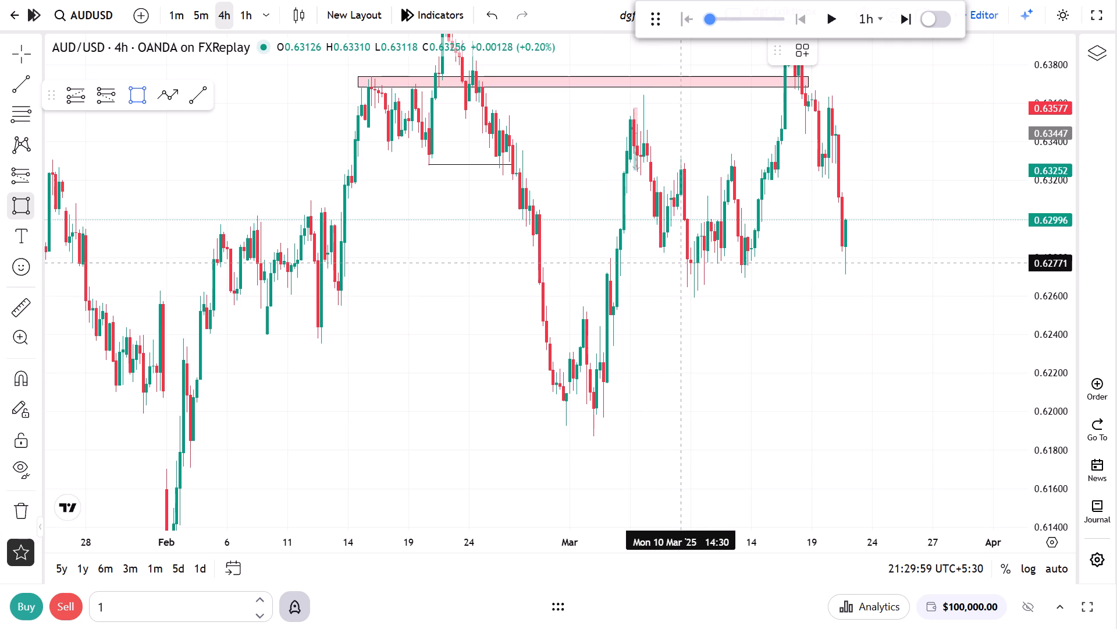
{"action": "left_click", "coordinate": [682, 263]}
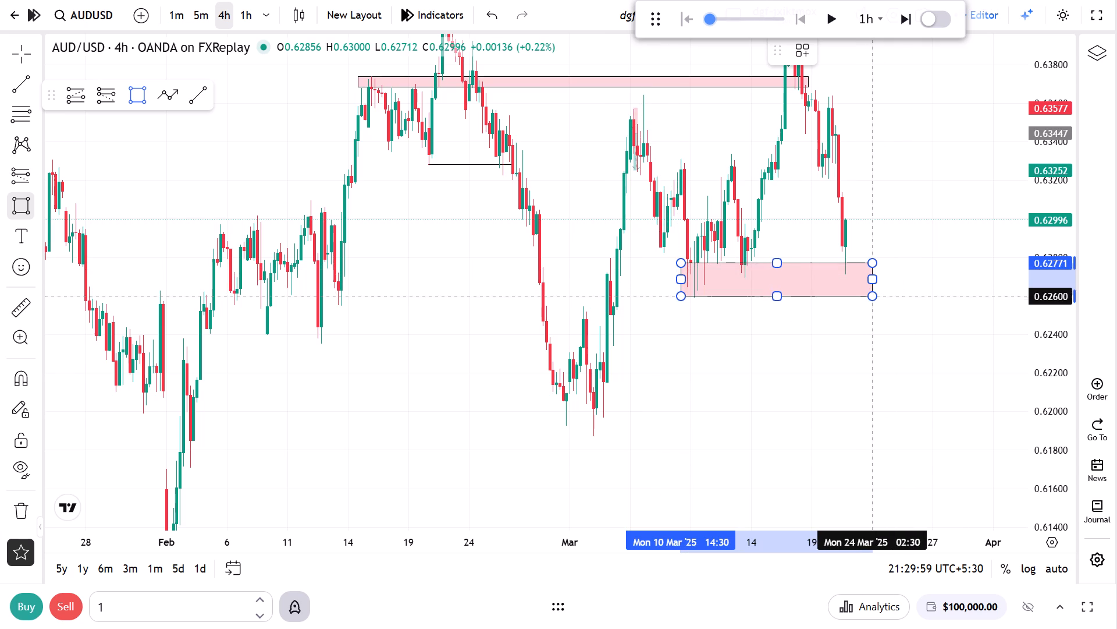
{"action": "left_click", "coordinate": [873, 296]}
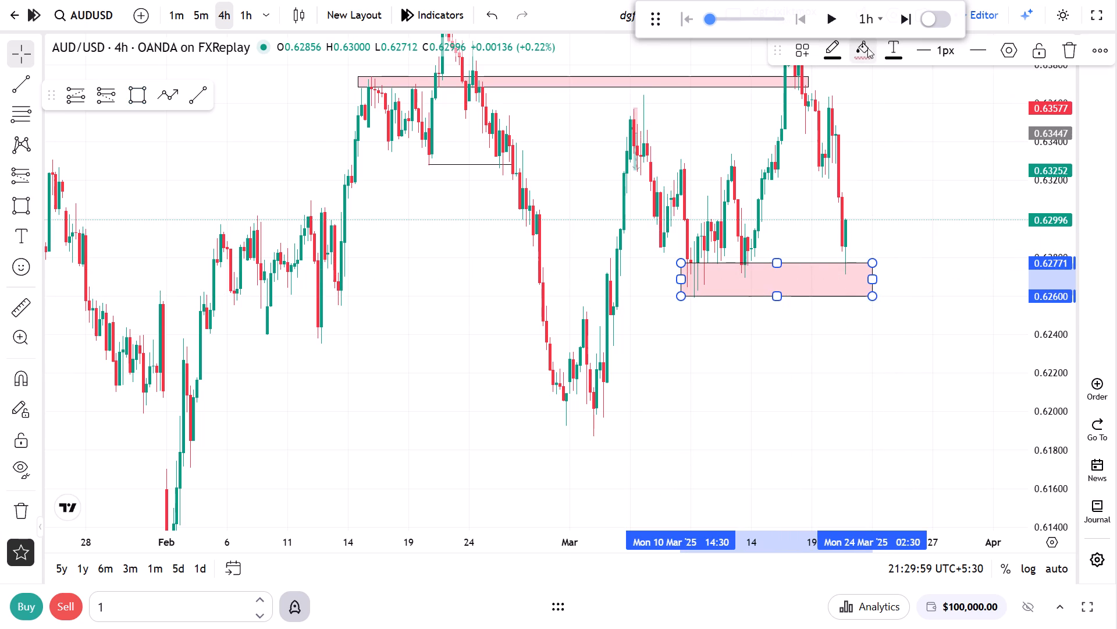
{"action": "left_click", "coordinate": [867, 48]}
{"action": "left_click", "coordinate": [913, 105]}
Examine the 1-minute price action on 20 March where price enters and leaves the green zone.
{"action": "left_click_drag", "start_coordinate": [913, 190], "coordinate": [866, 245]}
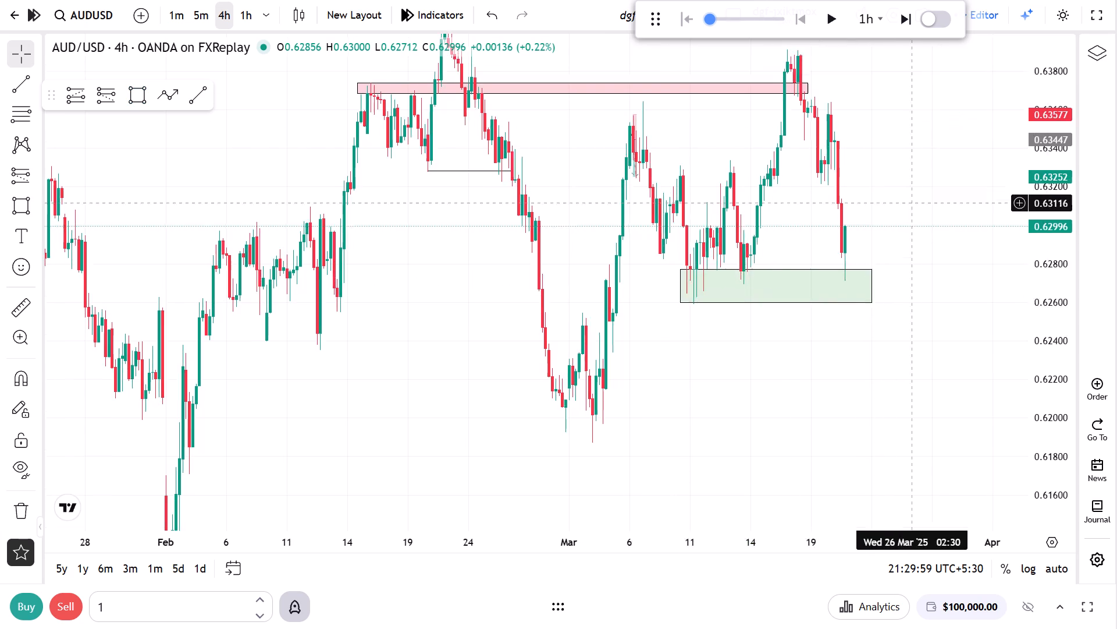
{"action": "left_click_drag", "start_coordinate": [866, 245], "coordinate": [821, 256]}
{"action": "left_click", "coordinate": [178, 14]}
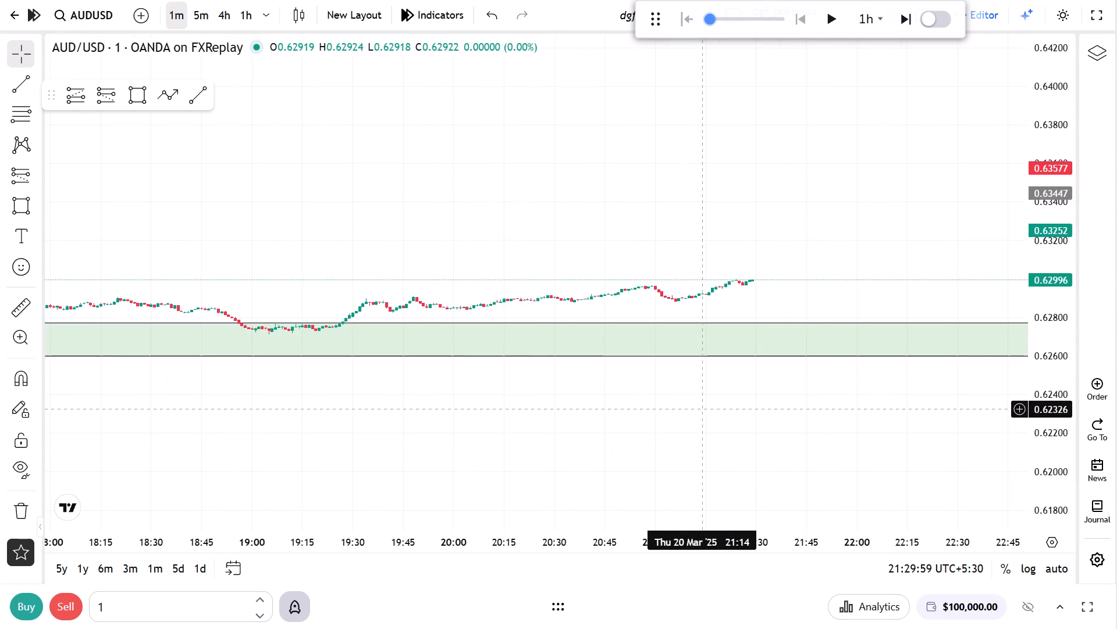
{"action": "scroll", "coordinate": [703, 408], "scroll_direction": "down", "scroll_amount": 18}
{"action": "left_click_drag", "start_coordinate": [1040, 479], "coordinate": [1021, 120]}
{"action": "left_click_drag", "start_coordinate": [876, 319], "coordinate": [871, 228]}
{"action": "scroll", "coordinate": [809, 392], "scroll_direction": "up", "scroll_amount": 9}
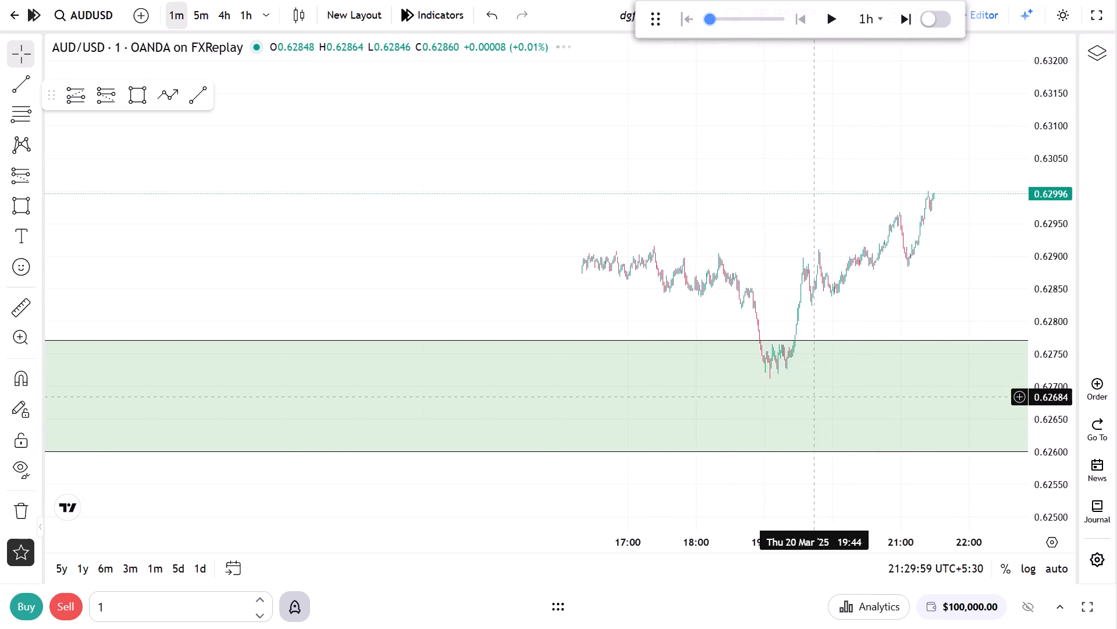
{"action": "scroll", "coordinate": [814, 397], "scroll_direction": "up", "scroll_amount": 3}
{"action": "left_click_drag", "start_coordinate": [758, 295], "coordinate": [895, 259]}
{"action": "left_click_drag", "start_coordinate": [1056, 483], "coordinate": [1055, 259]}
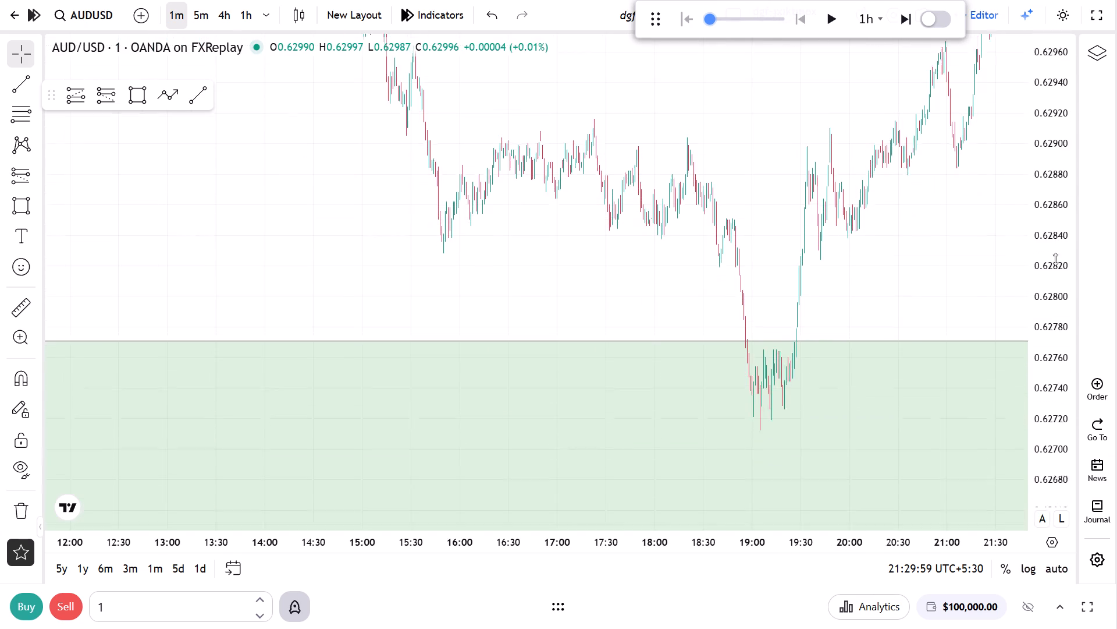
{"action": "left_click_drag", "start_coordinate": [1055, 259], "coordinate": [1055, 250]}
{"action": "scroll", "coordinate": [826, 387], "scroll_direction": "up", "scroll_amount": 7}
{"action": "left_click_drag", "start_coordinate": [604, 323], "coordinate": [846, 310]}
{"action": "scroll", "coordinate": [684, 398], "scroll_direction": "up", "scroll_amount": 4}
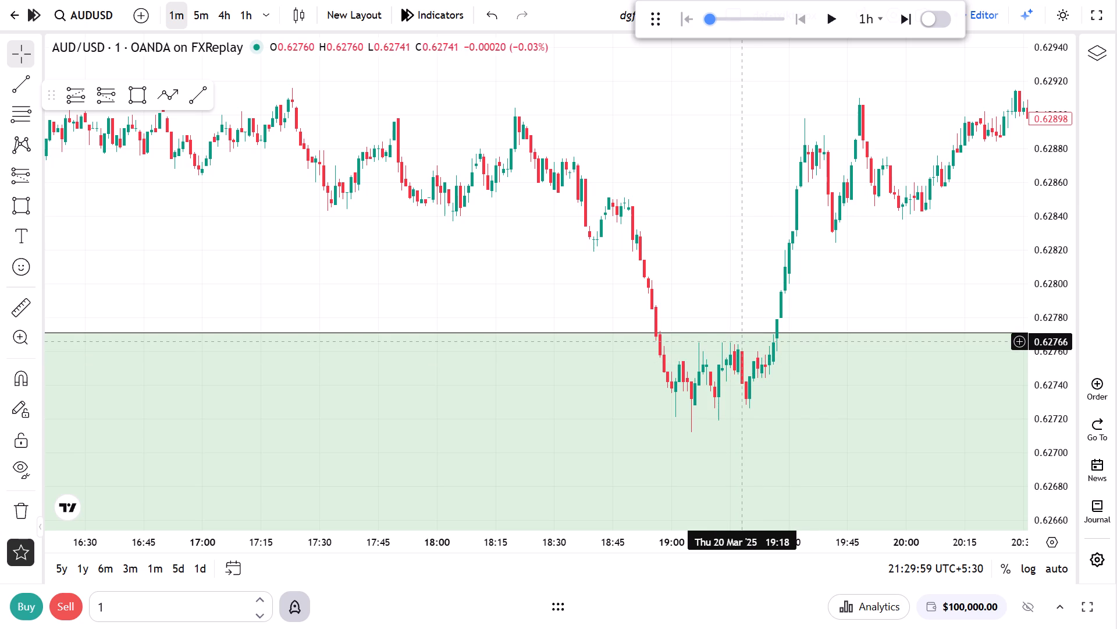
{"action": "left_click_drag", "start_coordinate": [862, 249], "coordinate": [830, 321]}
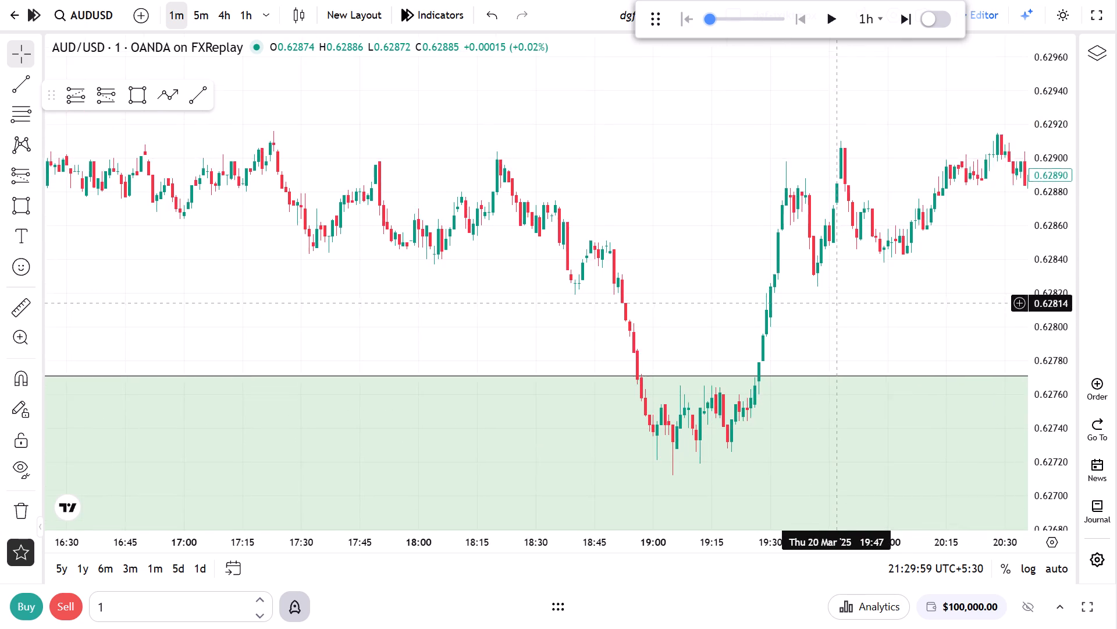
{"action": "left_click_drag", "start_coordinate": [830, 321], "coordinate": [798, 397]}
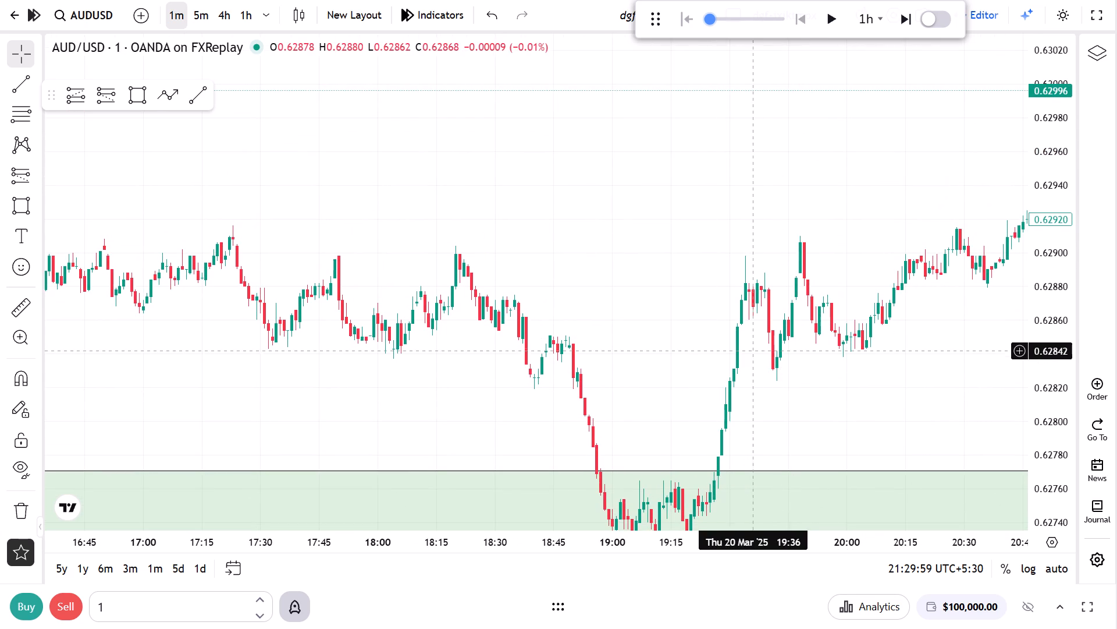
Place a long position at 0.62870 on 20 March 19:46 and set its stop 15 pips lower at 0.62720.
{"action": "left_click", "coordinate": [77, 96]}
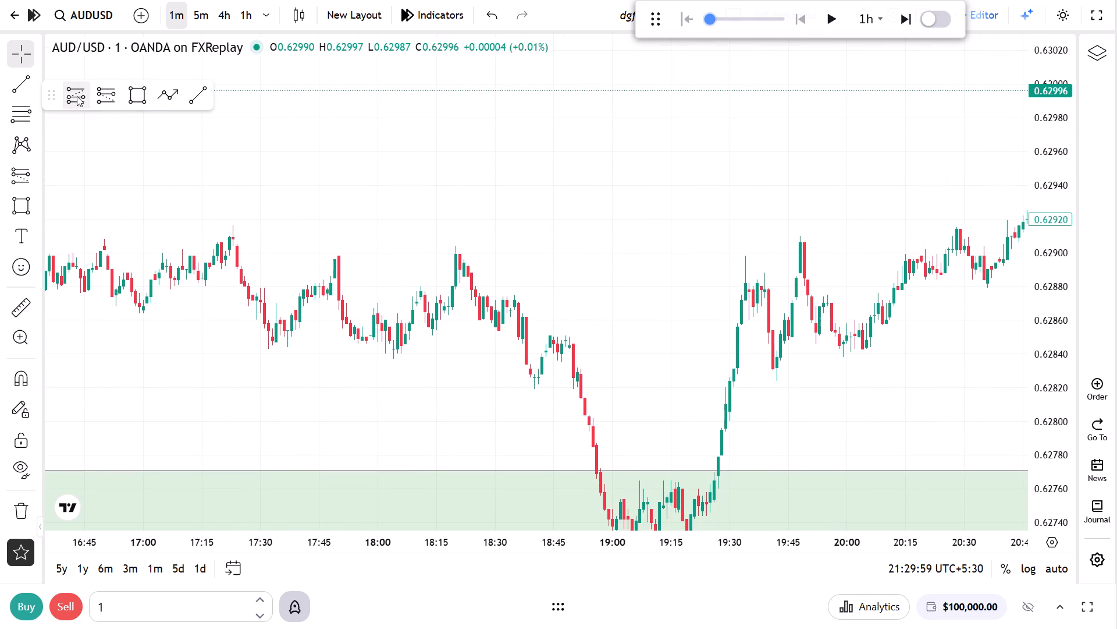
{"action": "left_click", "coordinate": [794, 303]}
{"action": "left_click_drag", "start_coordinate": [778, 404], "coordinate": [708, 308]}
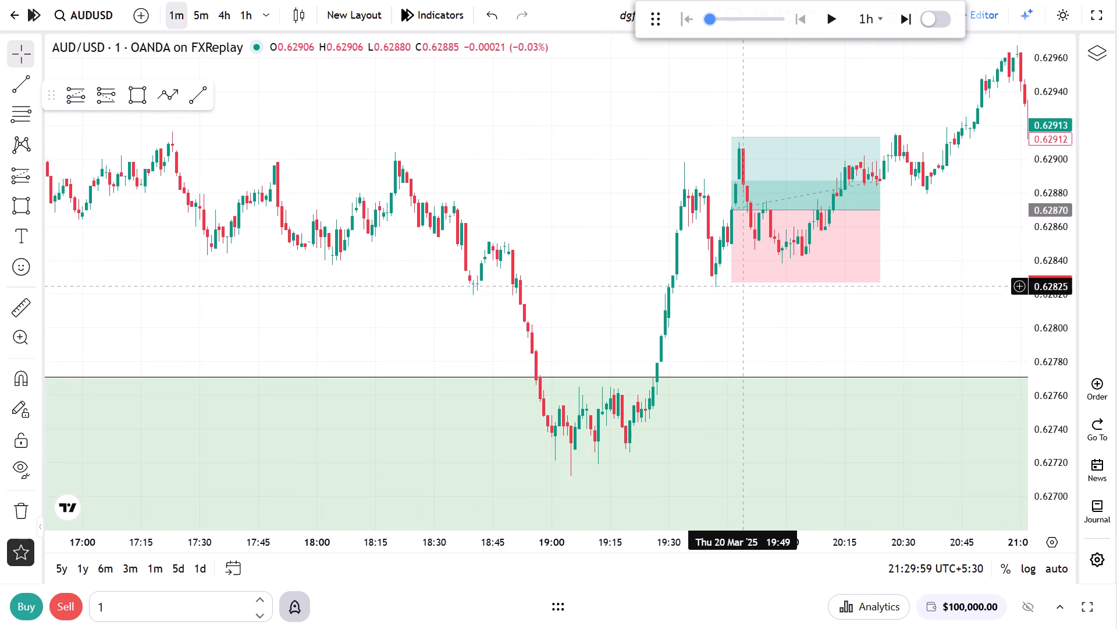
{"action": "left_click_drag", "start_coordinate": [731, 280], "coordinate": [730, 485]}
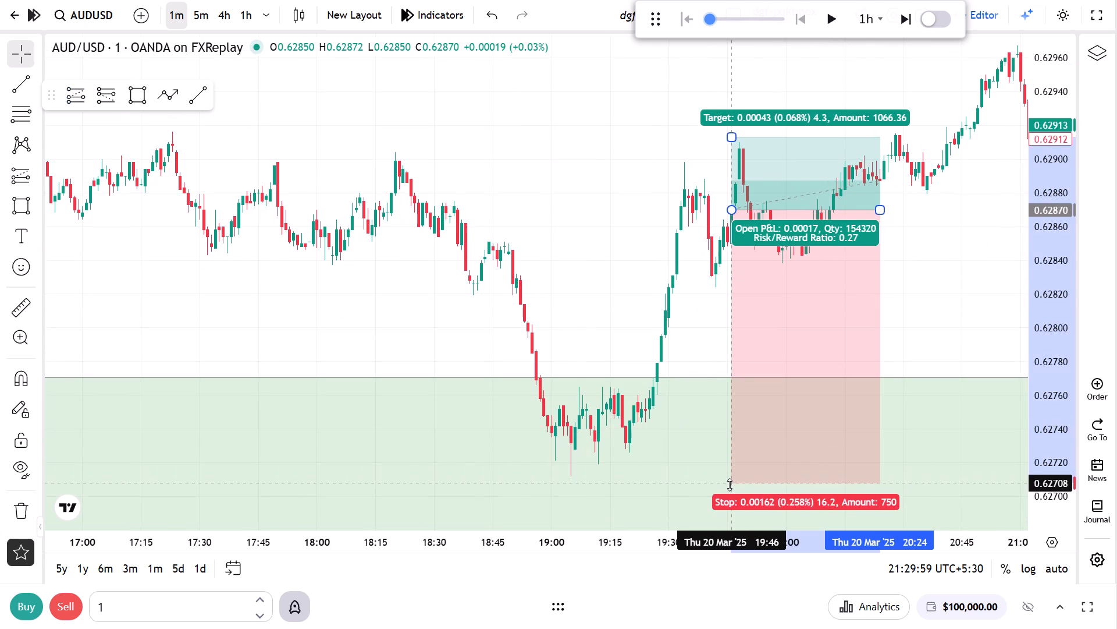
{"action": "left_click_drag", "start_coordinate": [730, 485], "coordinate": [732, 470]}
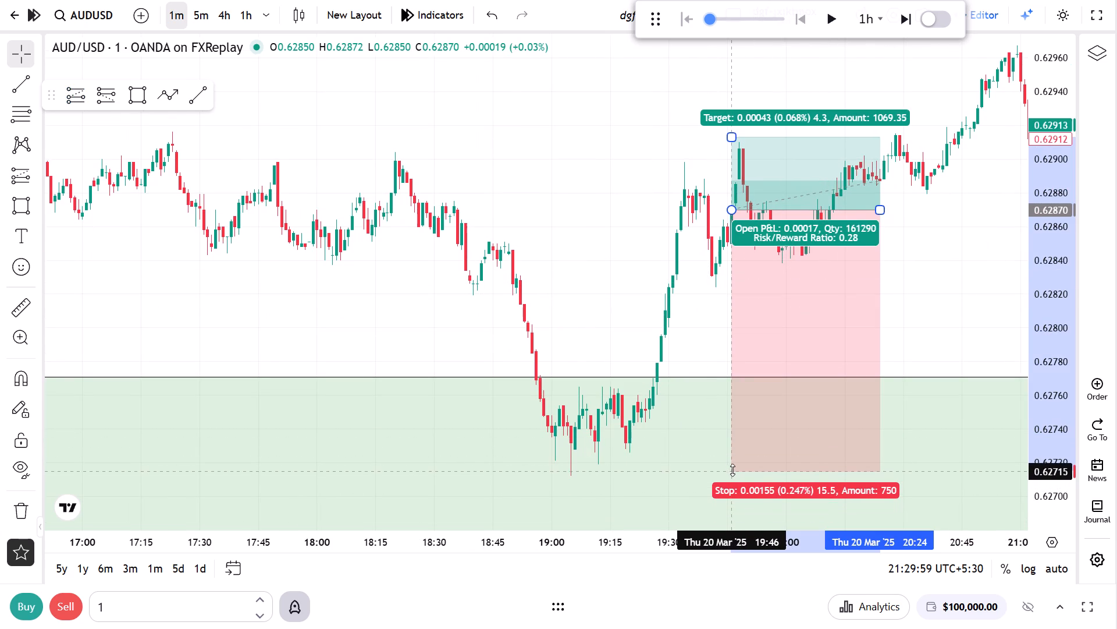
{"action": "left_click_drag", "start_coordinate": [732, 470], "coordinate": [738, 465]}
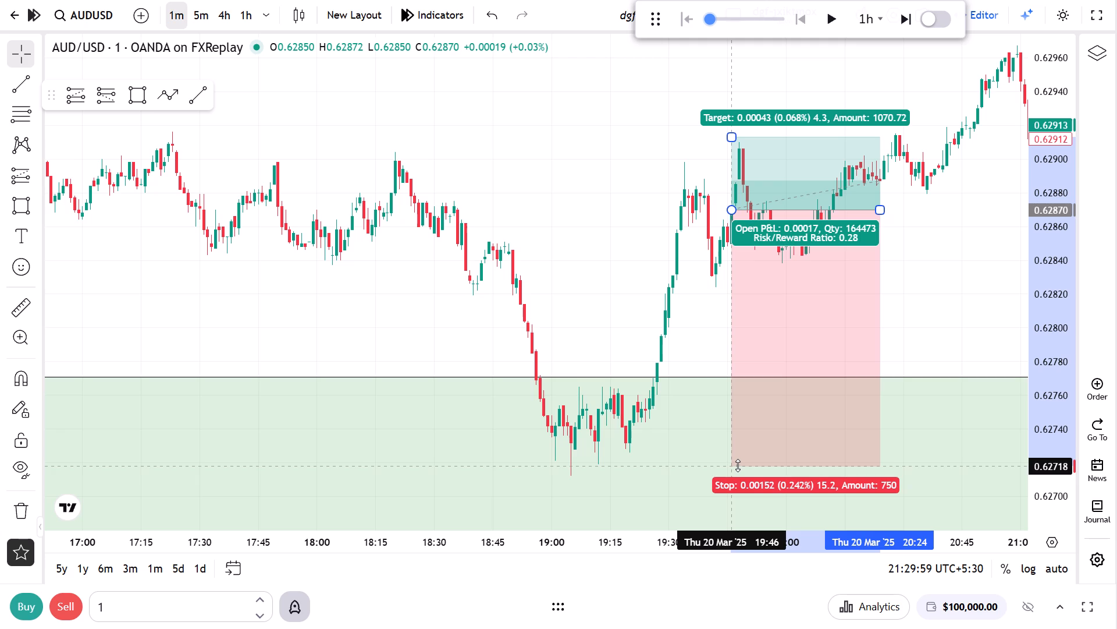
{"action": "left_click_drag", "start_coordinate": [738, 465], "coordinate": [739, 464]}
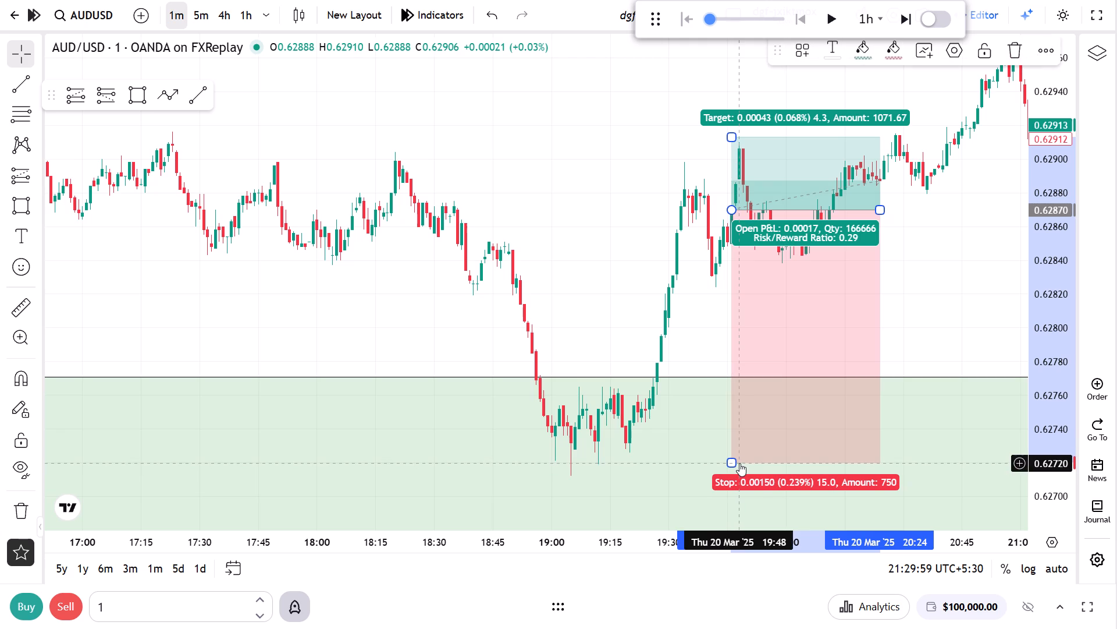
Set the long position's target to 0.63095, 22.5 pips above entry, for a risk/reward ratio of 1.5.
{"action": "left_click_drag", "start_coordinate": [702, 273], "coordinate": [529, 466]}
{"action": "left_click_drag", "start_coordinate": [853, 338], "coordinate": [761, 352]}
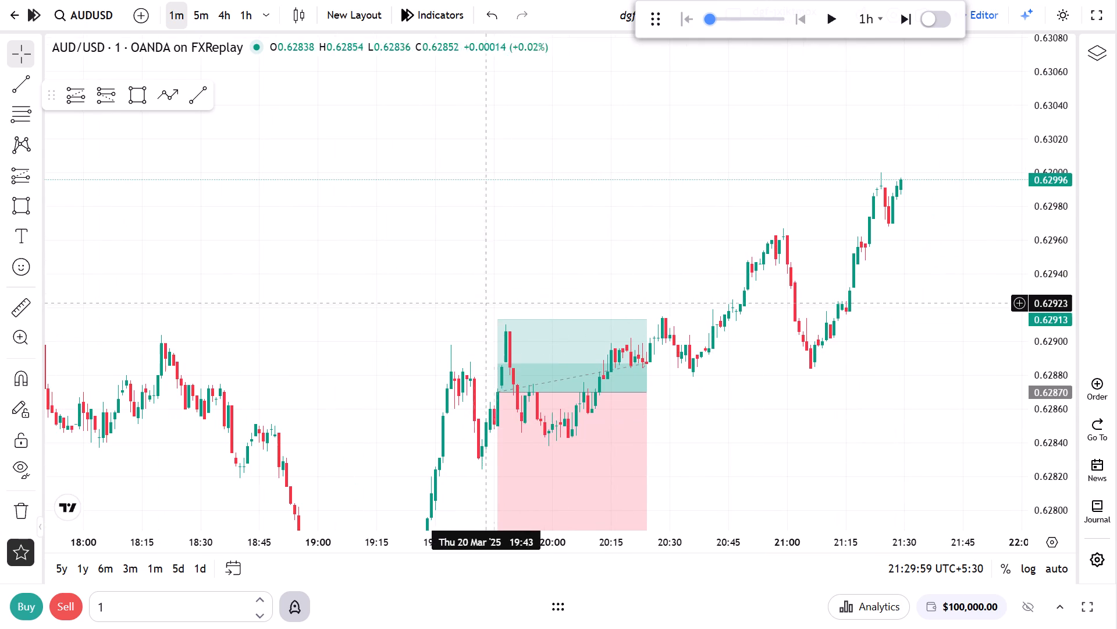
{"action": "left_click_drag", "start_coordinate": [495, 317], "coordinate": [504, 113]}
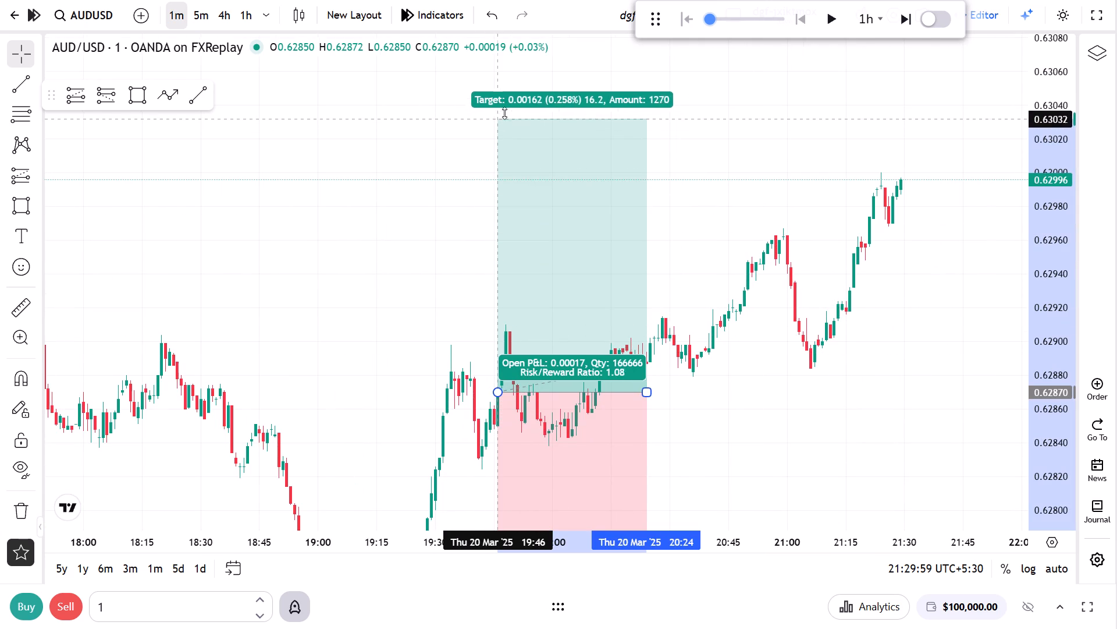
{"action": "left_click_drag", "start_coordinate": [504, 113], "coordinate": [524, 44]}
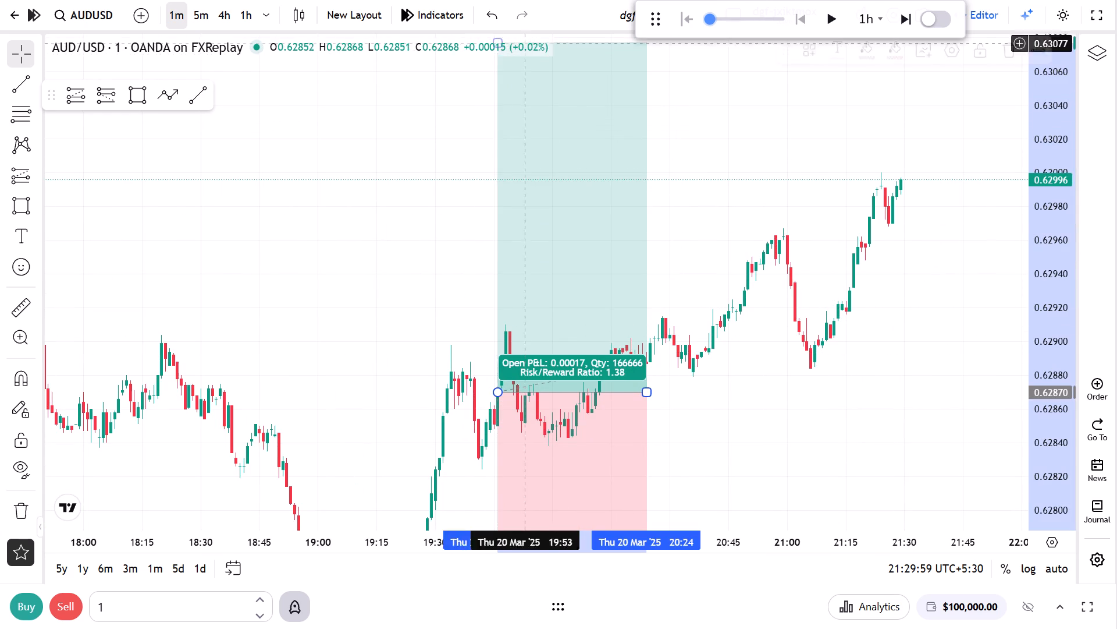
{"action": "left_click_drag", "start_coordinate": [449, 150], "coordinate": [468, 395]}
{"action": "left_click_drag", "start_coordinate": [510, 260], "coordinate": [514, 220]}
{"action": "left_click_drag", "start_coordinate": [757, 356], "coordinate": [789, 168]}
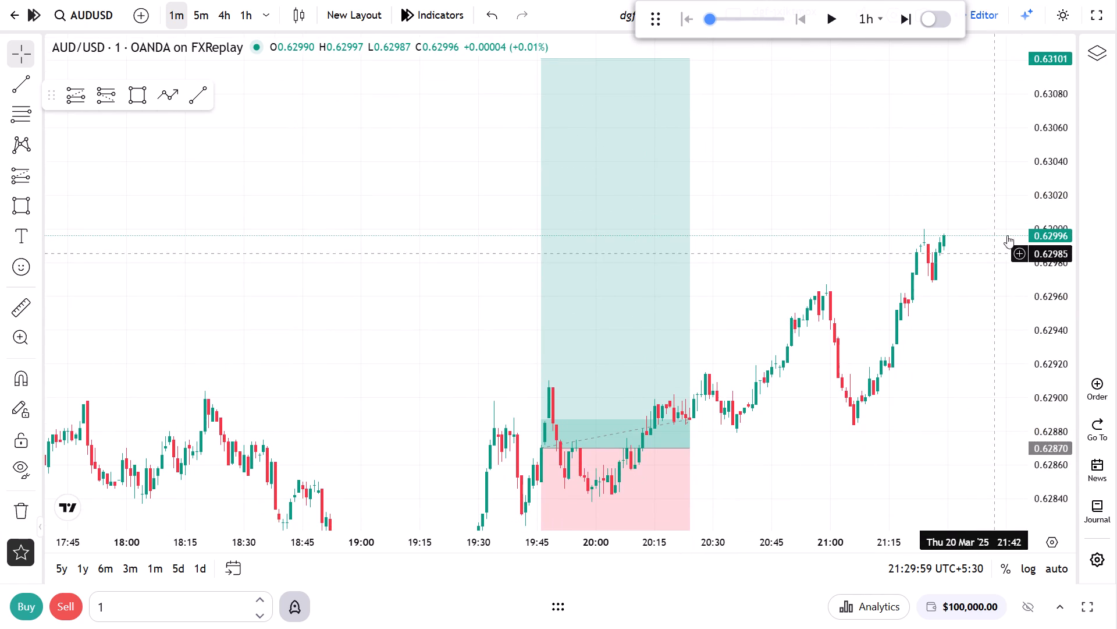
{"action": "left_click_drag", "start_coordinate": [1041, 218], "coordinate": [1034, 348]}
{"action": "left_click_drag", "start_coordinate": [539, 129], "coordinate": [539, 139]}
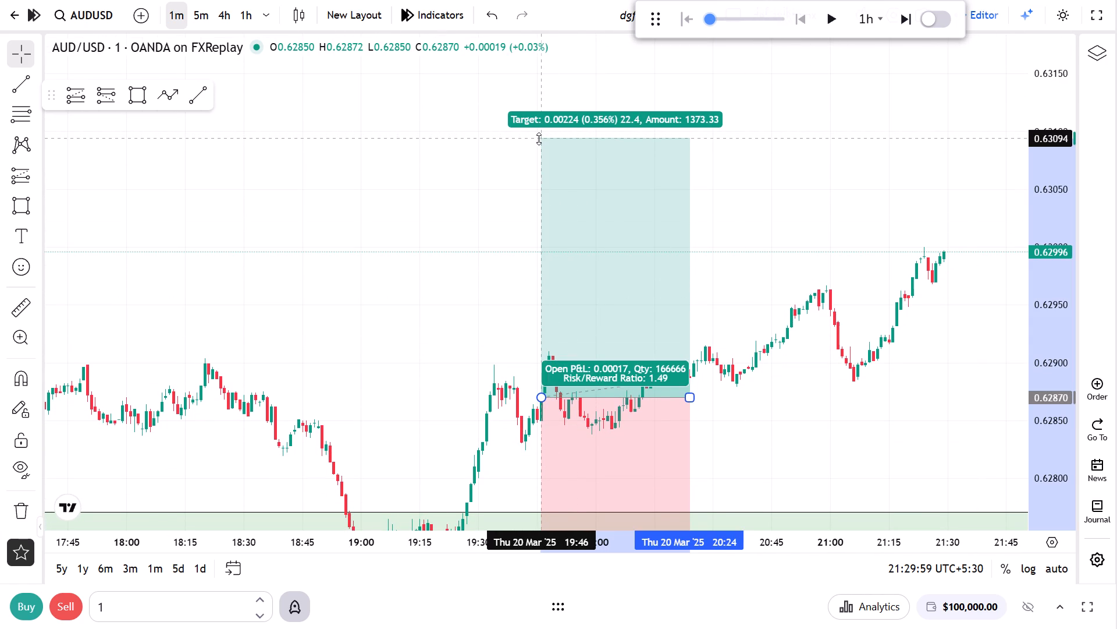
{"action": "left_click_drag", "start_coordinate": [539, 139], "coordinate": [539, 136]}
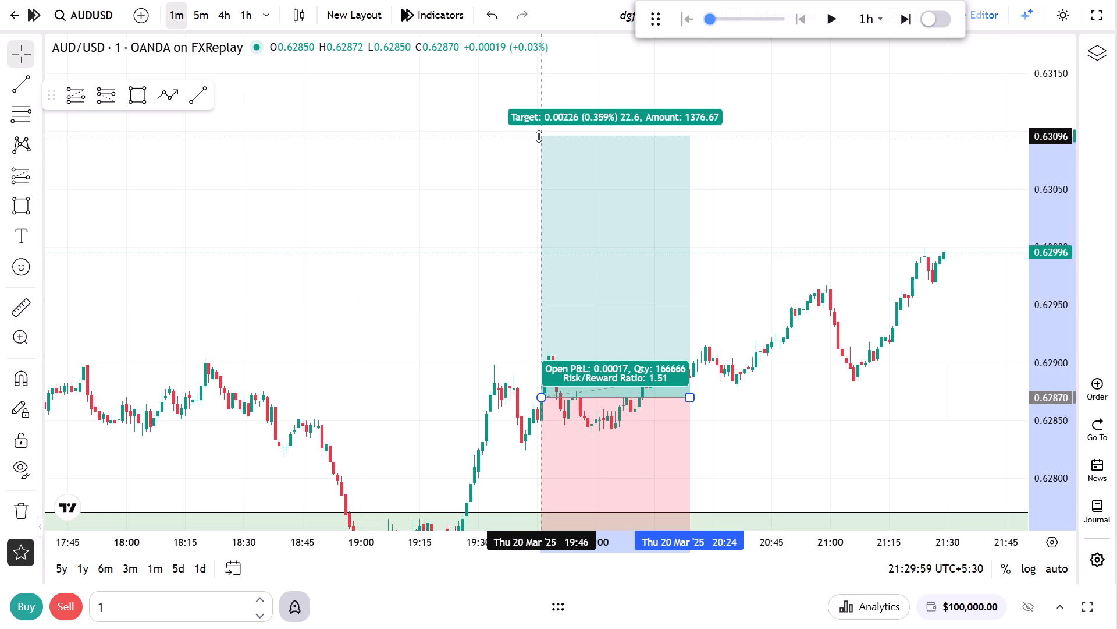
{"action": "left_click_drag", "start_coordinate": [539, 136], "coordinate": [542, 137]}
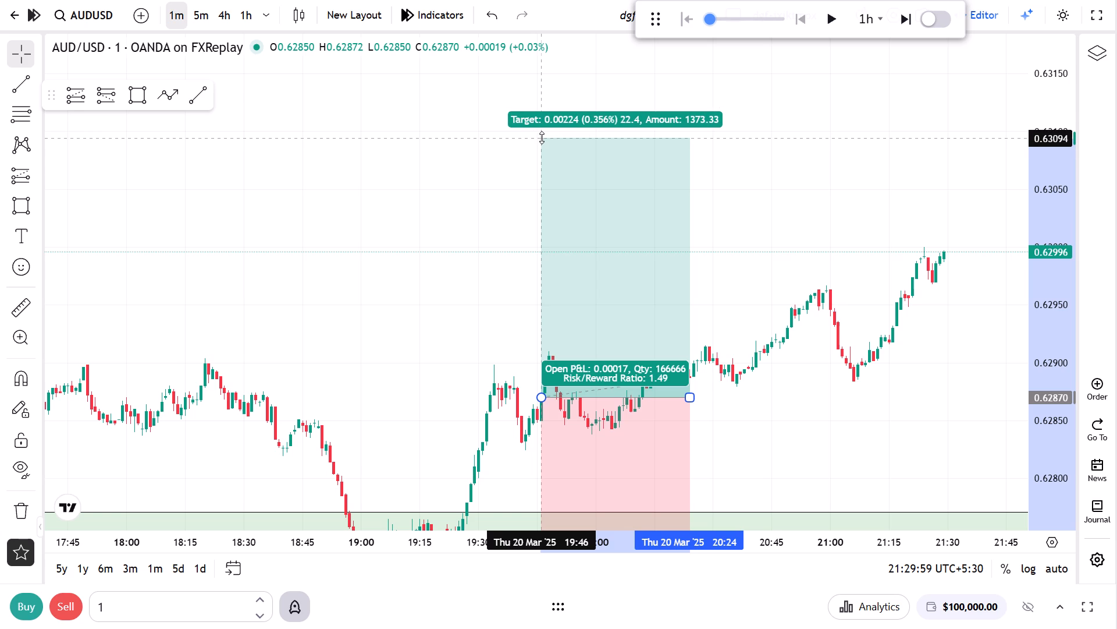
{"action": "left_click_drag", "start_coordinate": [542, 137], "coordinate": [544, 137]}
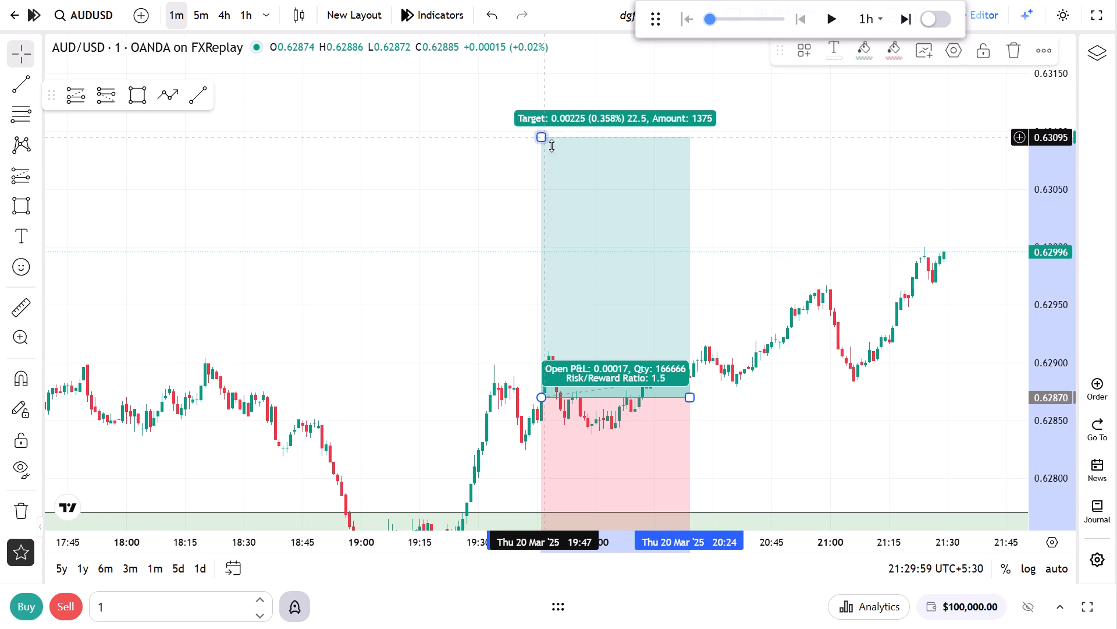
Extend the long position's time span past the latest candle, finishing on the 5-minute chart at about 01:30 on 21 March.
{"action": "left_click_drag", "start_coordinate": [695, 397], "coordinate": [986, 407]}
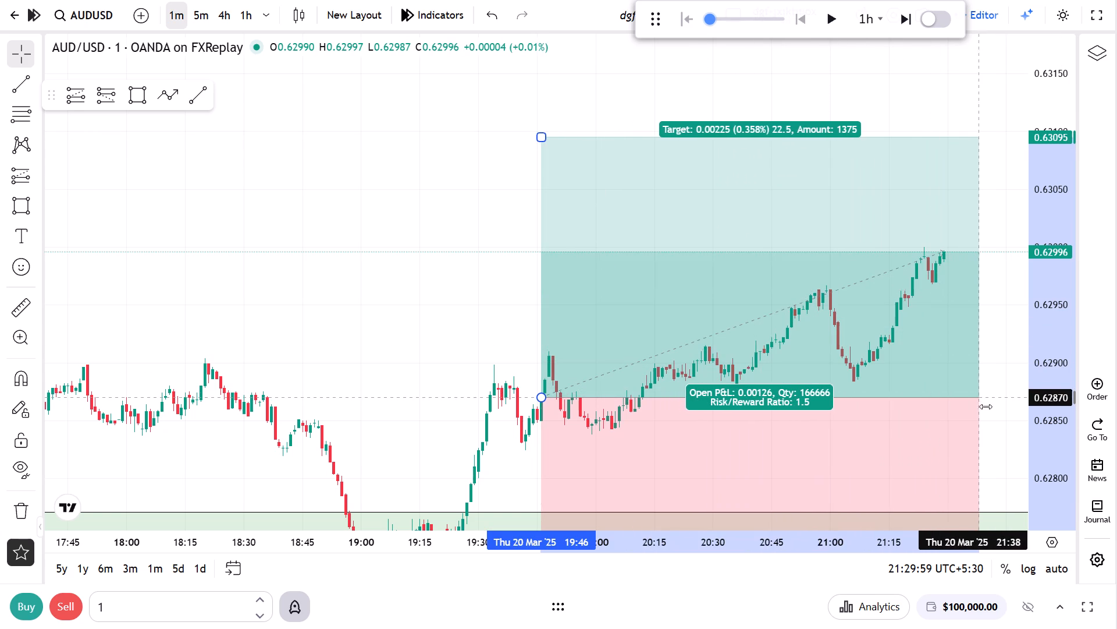
{"action": "left_click_drag", "start_coordinate": [986, 407], "coordinate": [987, 407]}
{"action": "left_click_drag", "start_coordinate": [425, 292], "coordinate": [165, 264]}
{"action": "scroll", "coordinate": [454, 376], "scroll_direction": "down", "scroll_amount": 5}
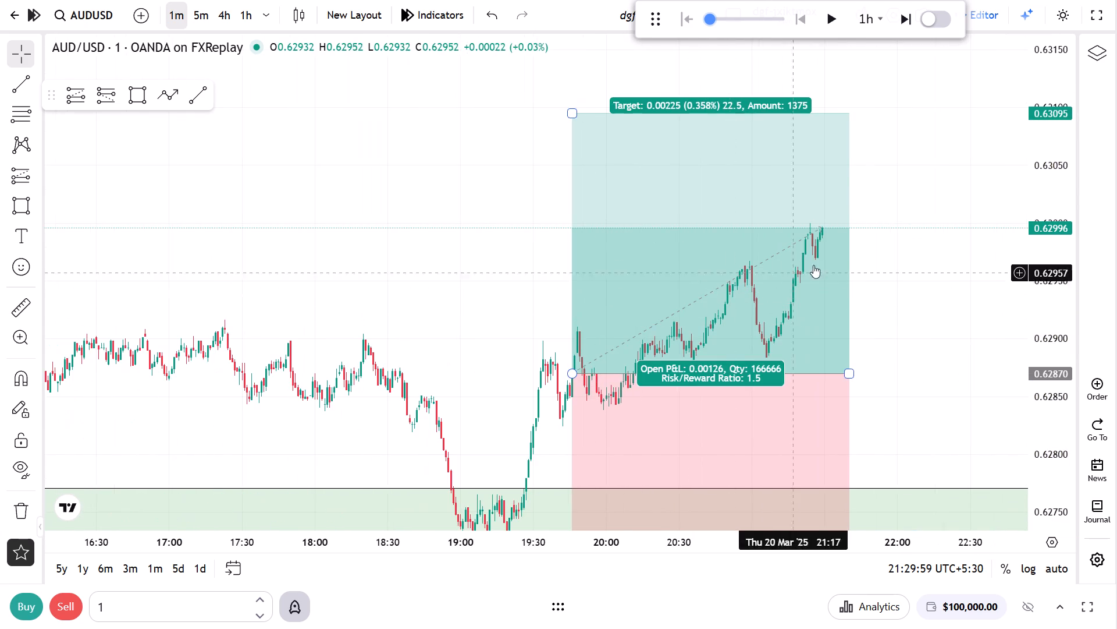
{"action": "left_click", "coordinate": [931, 248]}
{"action": "left_click", "coordinate": [227, 15]}
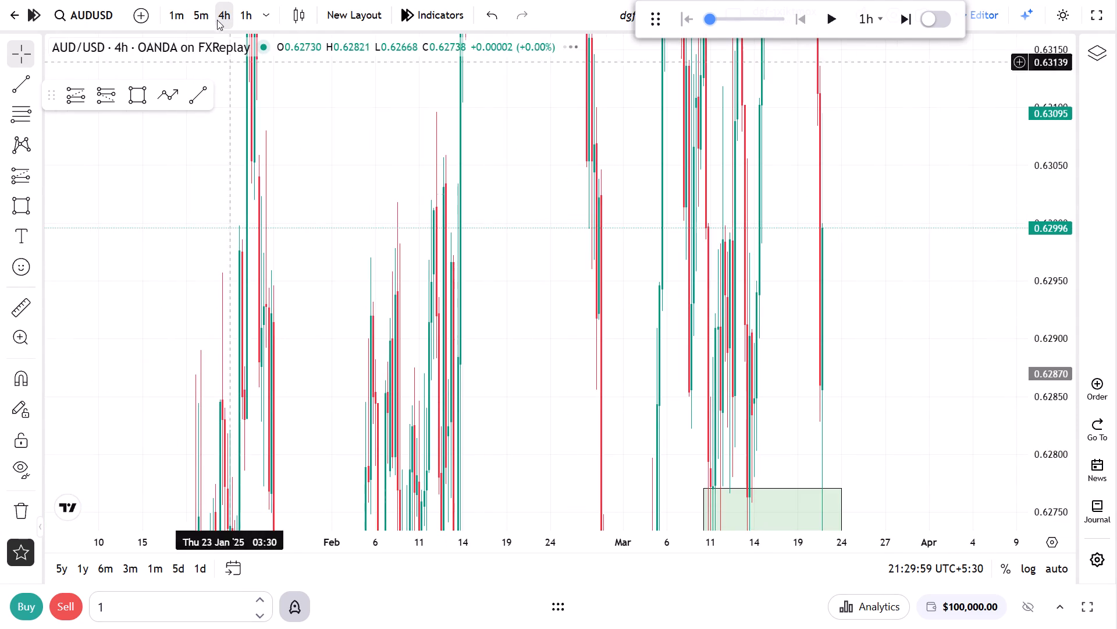
{"action": "left_click", "coordinate": [201, 9]}
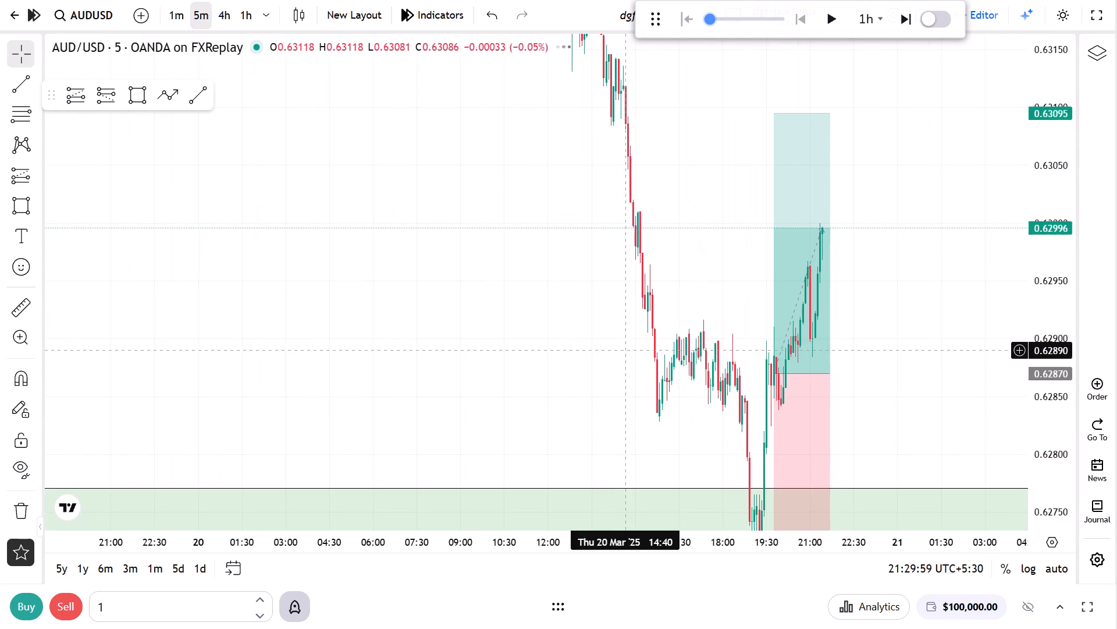
{"action": "left_click_drag", "start_coordinate": [831, 374], "coordinate": [938, 374]}
Replay price on the 5-minute chart in 1-hour steps up to 06:30 on 21 March.
{"action": "left_click", "coordinate": [227, 13]}
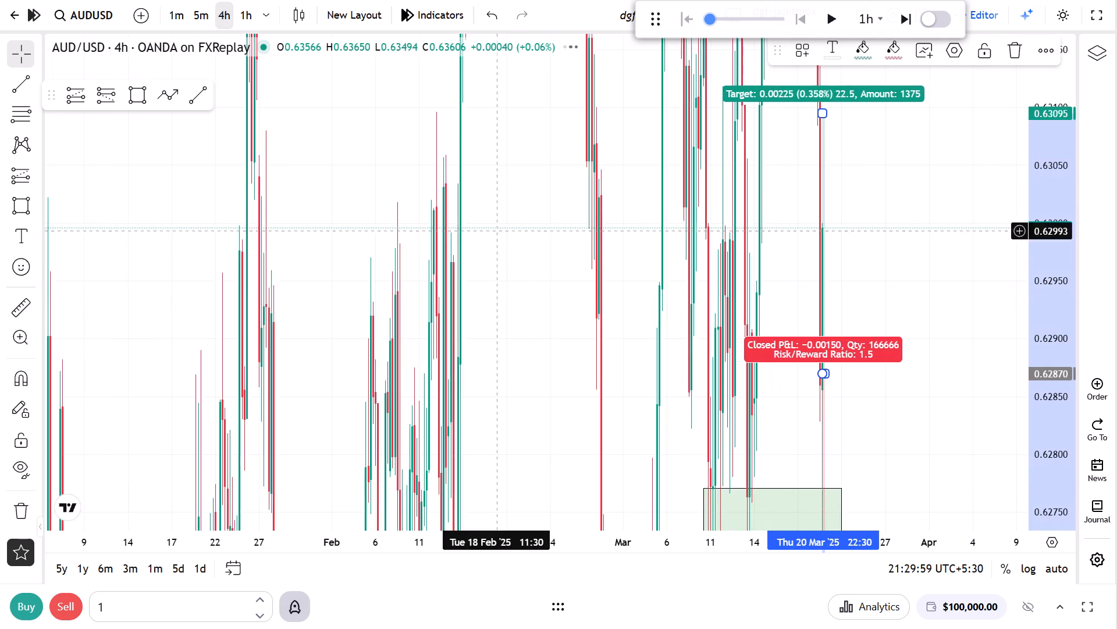
{"action": "scroll", "coordinate": [489, 313], "scroll_direction": "up", "scroll_amount": 5}
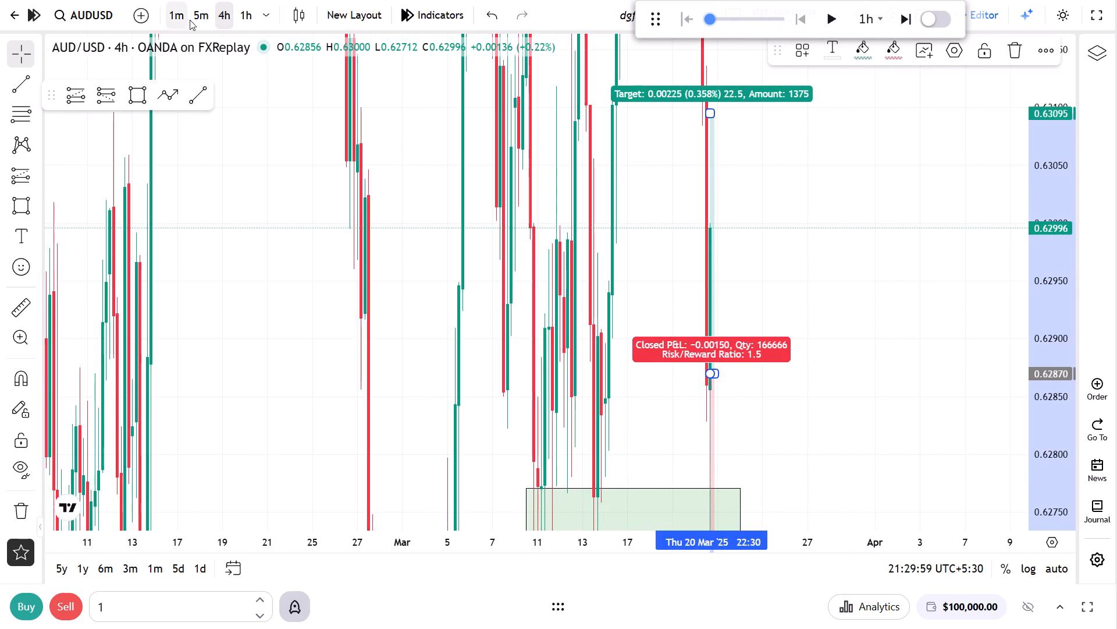
{"action": "left_click", "coordinate": [201, 15]}
{"action": "left_click", "coordinate": [821, 20]}
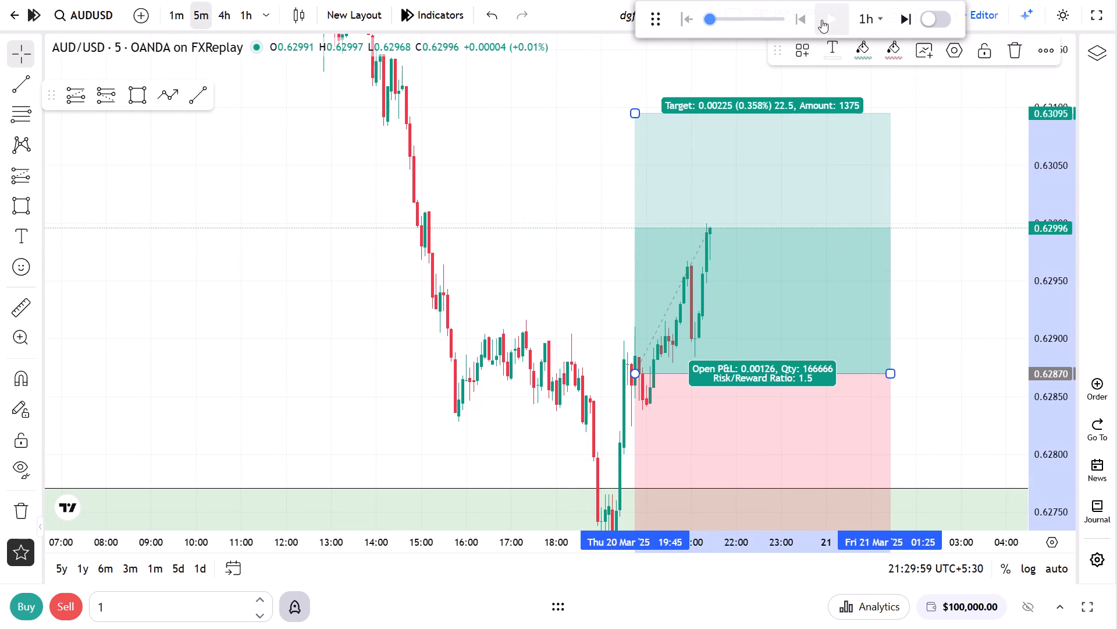
{"action": "left_click", "coordinate": [985, 244]}
{"action": "left_click_drag", "start_coordinate": [930, 164], "coordinate": [877, 193]}
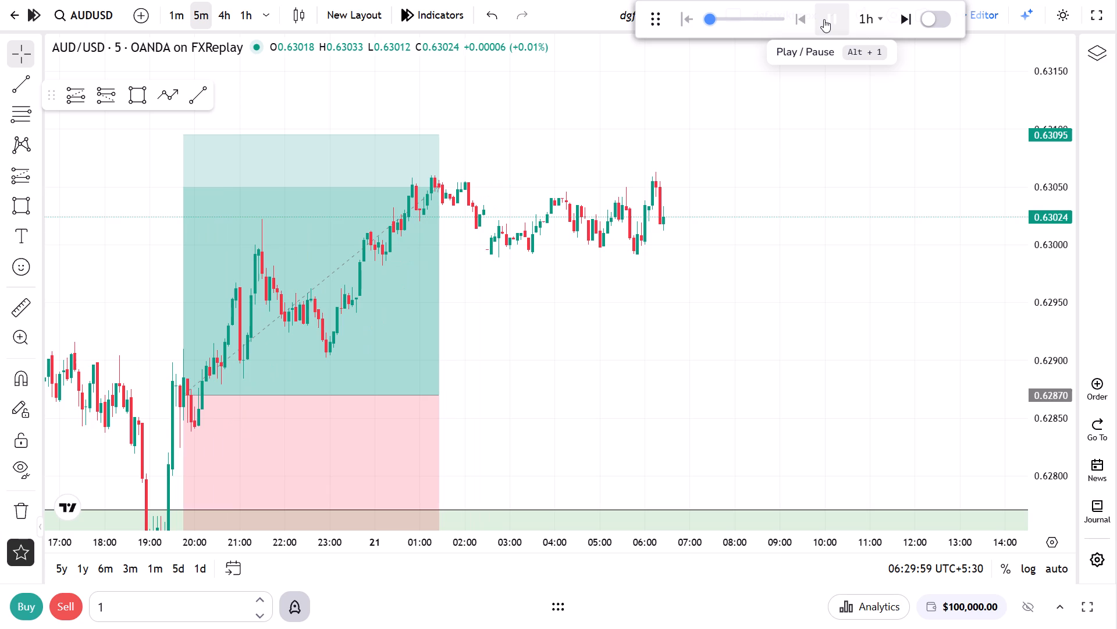
{"action": "left_click", "coordinate": [824, 19]}
Extend the long position to about 11:30 on 21 March and replay the 5-minute chart up to 12:30.
{"action": "left_click_drag", "start_coordinate": [391, 398], "coordinate": [848, 392]}
{"action": "left_click", "coordinate": [957, 238]}
{"action": "left_click", "coordinate": [833, 23]}
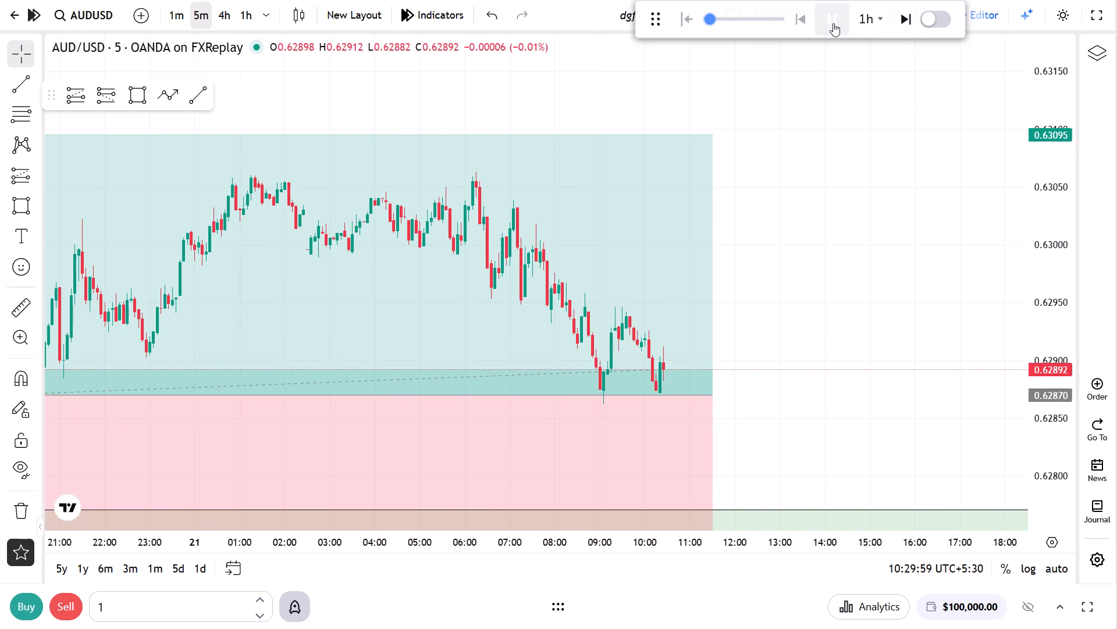
{"action": "left_click", "coordinate": [833, 23]}
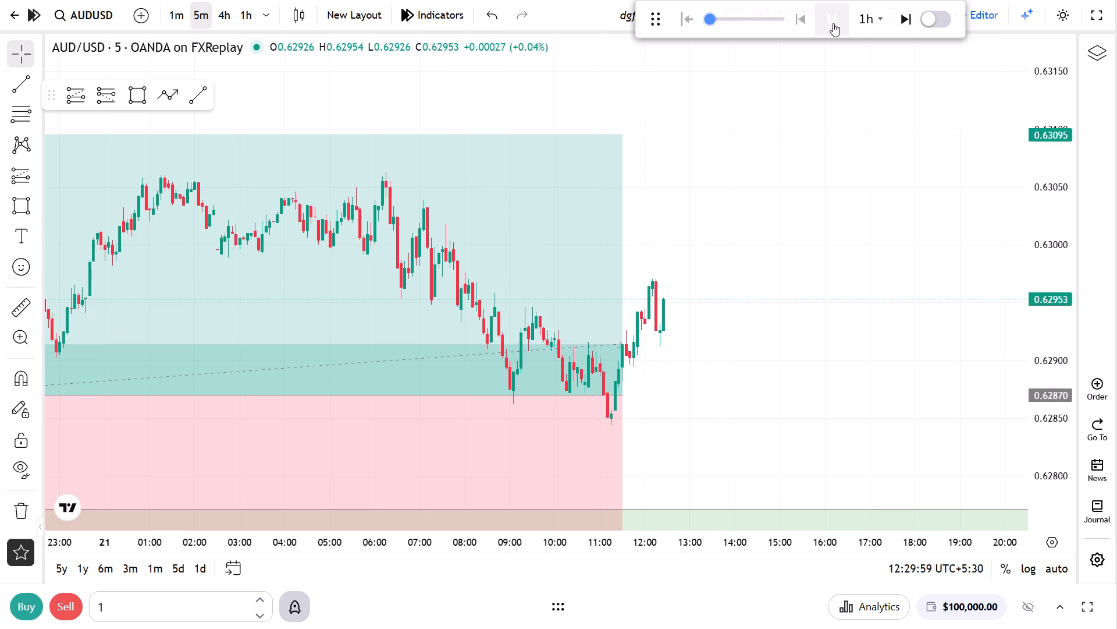
Extend the long position to 26 March 06:30 on the 4-hour chart and replay price up to 21:30 on 21 March.
{"action": "left_click_drag", "start_coordinate": [617, 394], "coordinate": [973, 404]}
{"action": "left_click", "coordinate": [227, 16]}
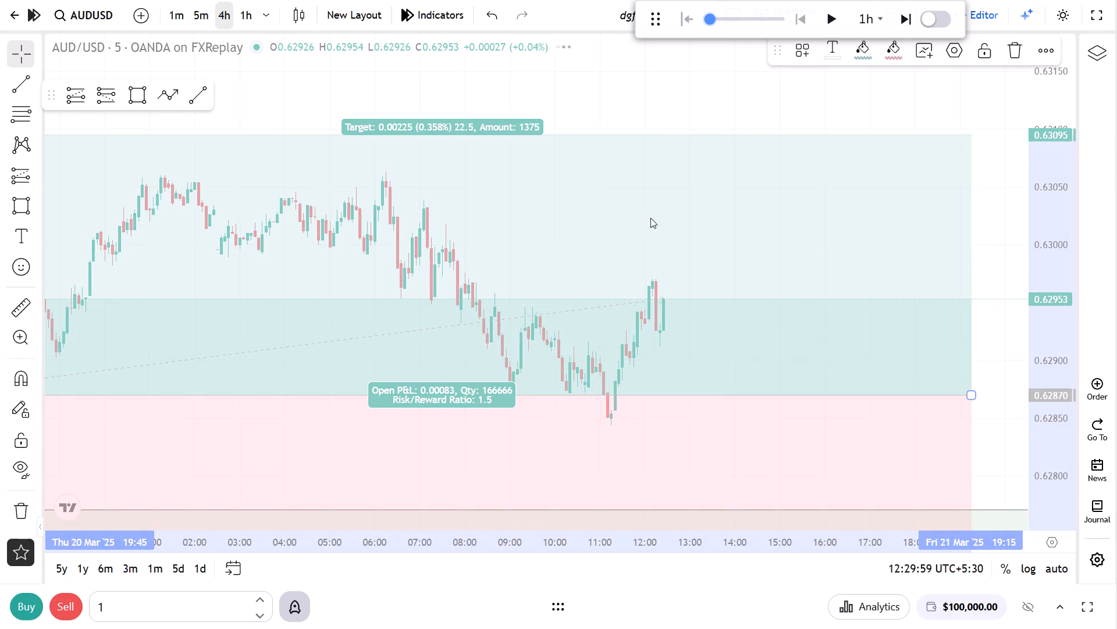
{"action": "scroll", "coordinate": [701, 328], "scroll_direction": "up", "scroll_amount": 3}
{"action": "left_click_drag", "start_coordinate": [738, 334], "coordinate": [826, 315]}
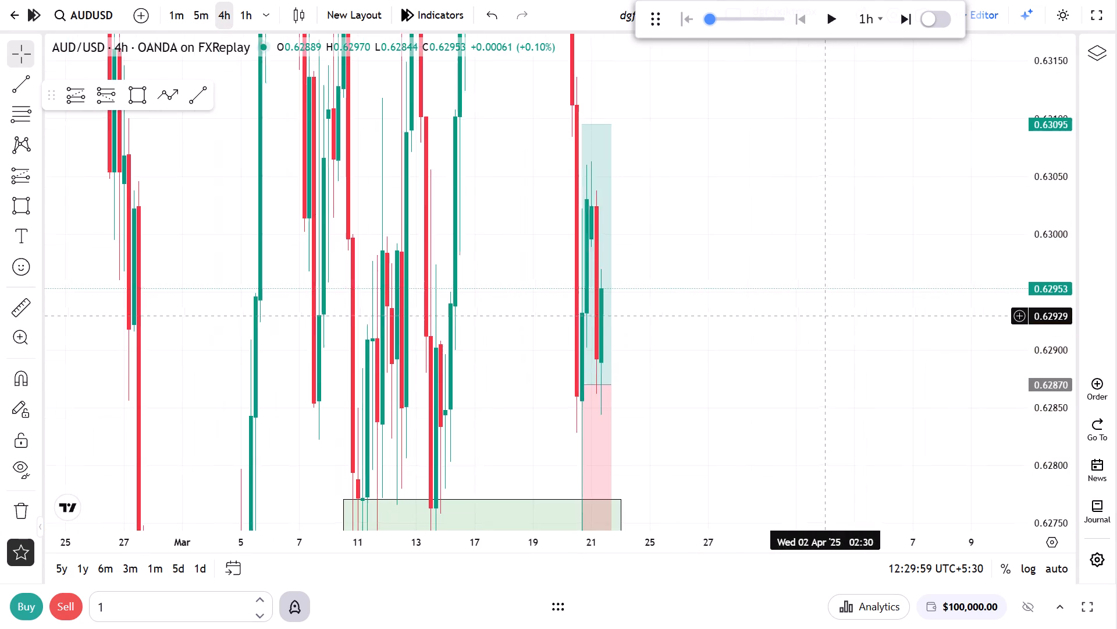
{"action": "left_click_drag", "start_coordinate": [613, 384], "coordinate": [688, 386]}
{"action": "left_click", "coordinate": [835, 319]}
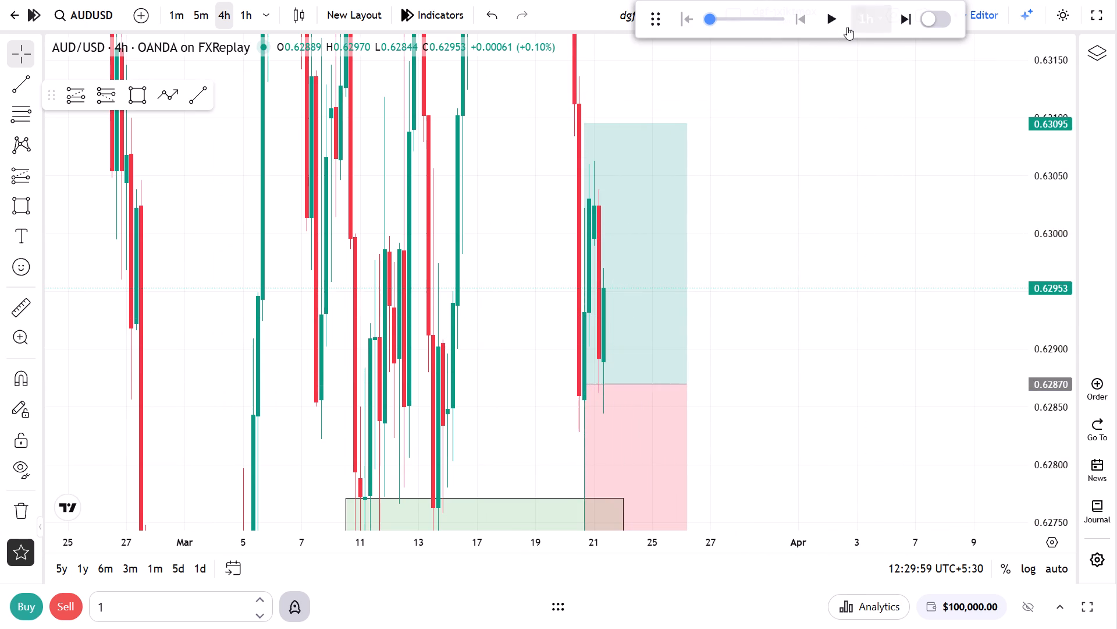
{"action": "left_click", "coordinate": [846, 27]}
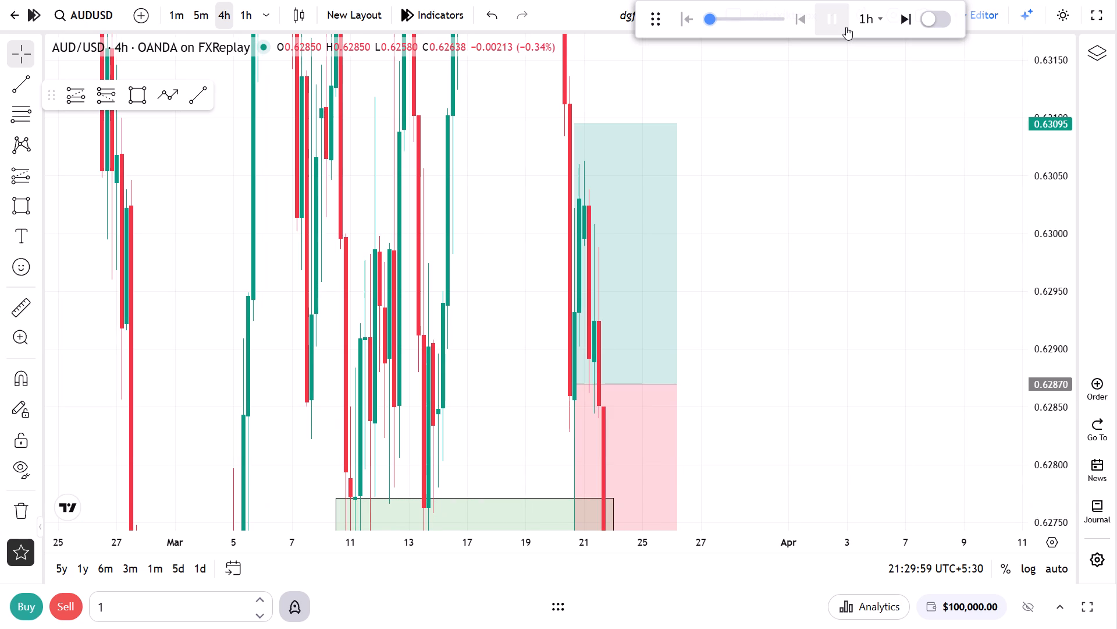
{"action": "left_click", "coordinate": [846, 27]}
Shorten the long position so it ends at the 21 March 18:30 candle that crosses its stop.
{"action": "left_click_drag", "start_coordinate": [710, 309], "coordinate": [756, 130]}
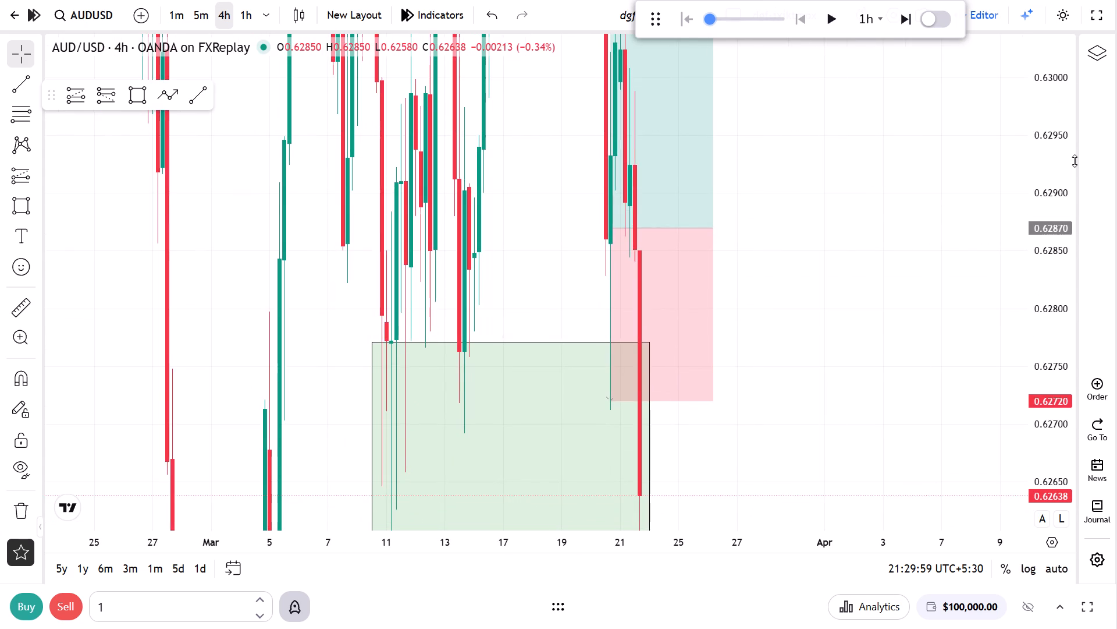
{"action": "left_click_drag", "start_coordinate": [1075, 161], "coordinate": [1048, 423]}
{"action": "left_click_drag", "start_coordinate": [709, 261], "coordinate": [682, 263]}
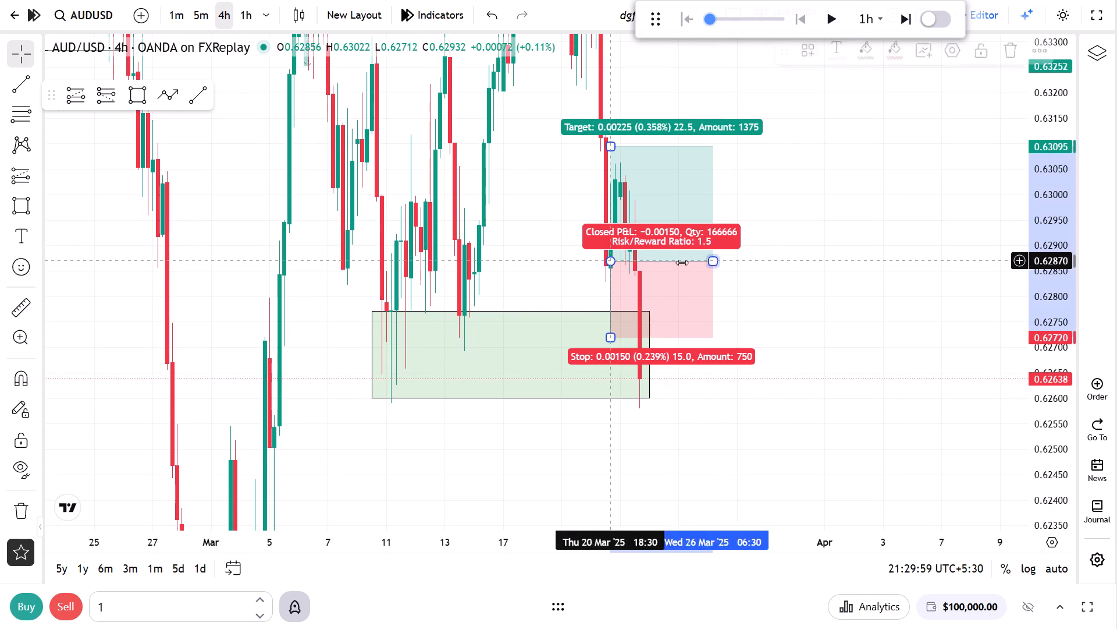
{"action": "left_click_drag", "start_coordinate": [682, 263], "coordinate": [641, 270]}
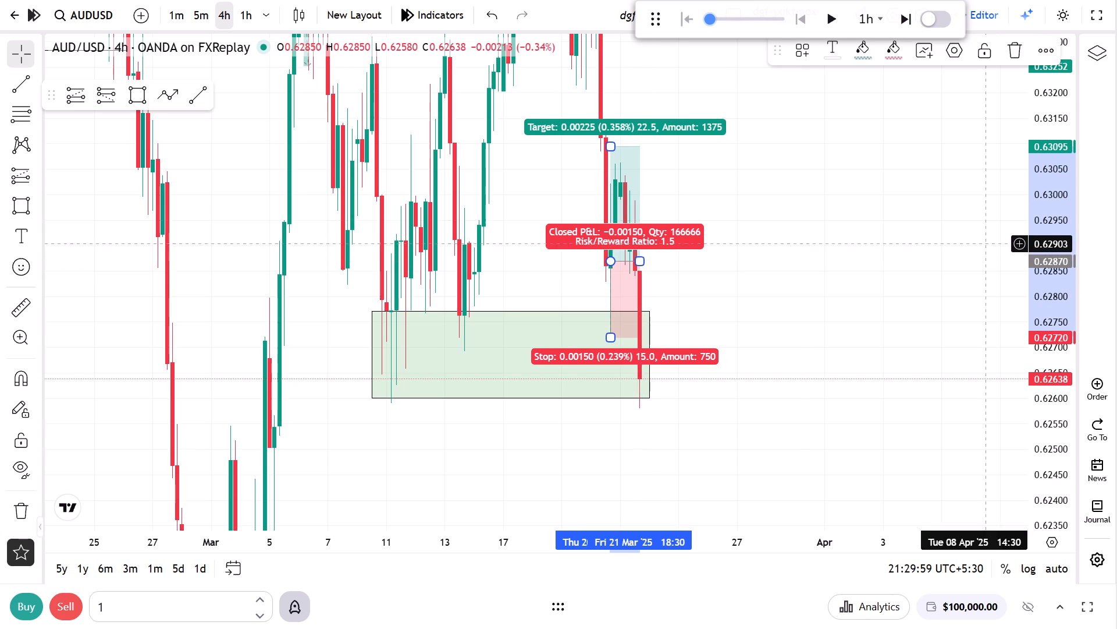
Resume the 4-hour replay from 21 March 21:30 with the red and green zones both in view.
{"action": "left_click_drag", "start_coordinate": [1051, 176], "coordinate": [1018, 355]}
{"action": "left_click_drag", "start_coordinate": [749, 181], "coordinate": [855, 310]}
{"action": "scroll", "coordinate": [863, 299], "scroll_direction": "down", "scroll_amount": 3}
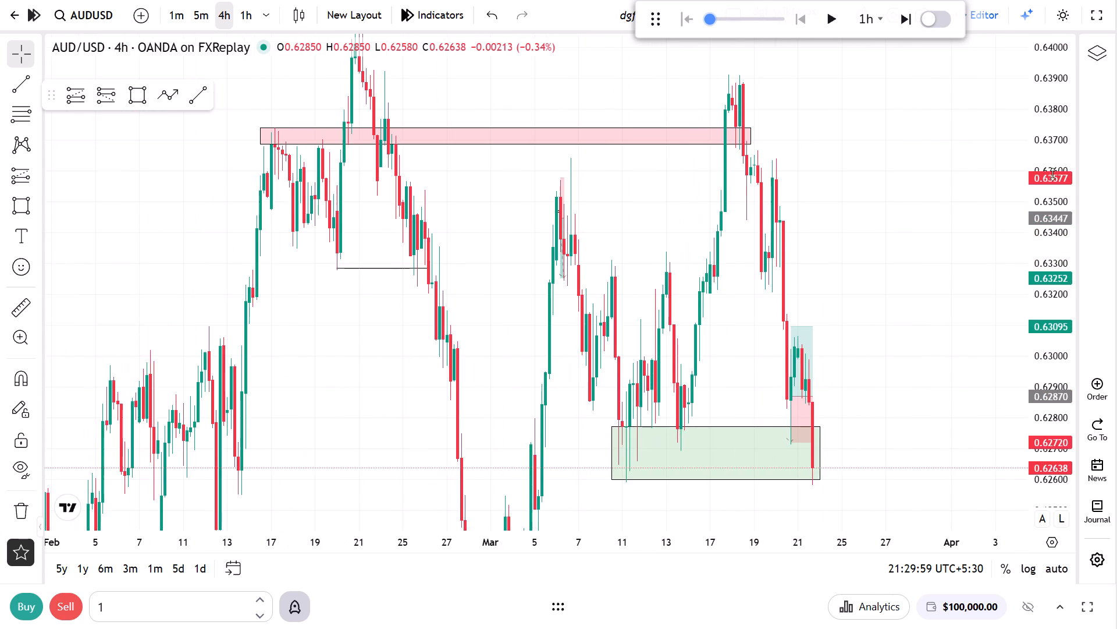
{"action": "left_click_drag", "start_coordinate": [1061, 165], "coordinate": [1031, 244]}
{"action": "left_click_drag", "start_coordinate": [966, 232], "coordinate": [859, 181]}
{"action": "left_click", "coordinate": [831, 29]}
{"action": "left_click_drag", "start_coordinate": [859, 219], "coordinate": [871, 245]}
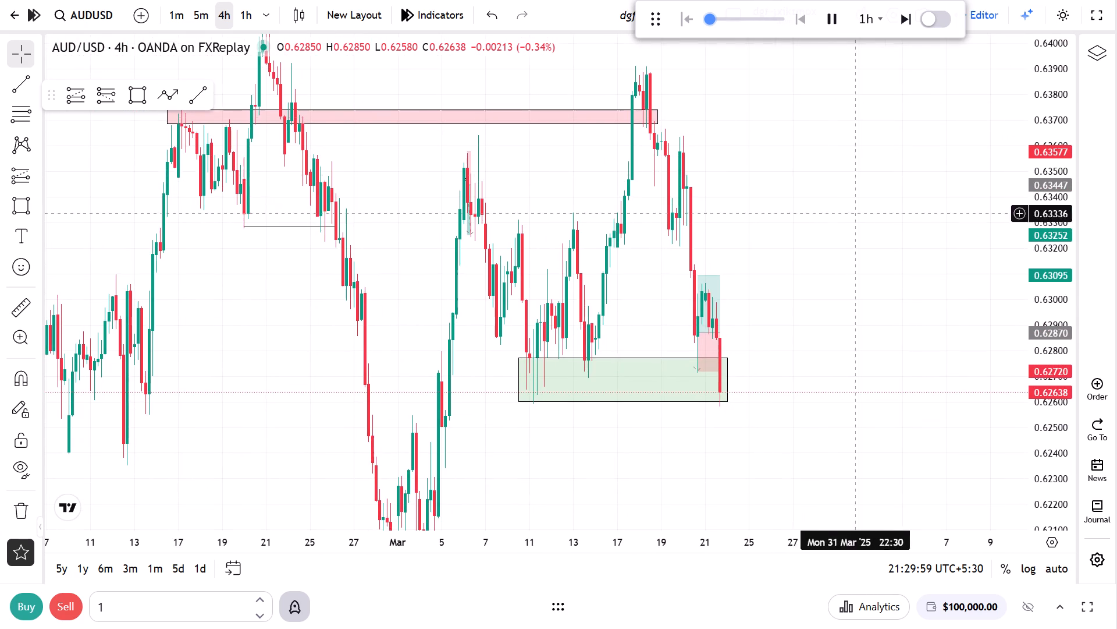
{"action": "left_click_drag", "start_coordinate": [871, 245], "coordinate": [917, 291]}
{"action": "scroll", "coordinate": [910, 285], "scroll_direction": "down", "scroll_amount": 2}
{"action": "left_click_drag", "start_coordinate": [1044, 203], "coordinate": [1020, 287]}
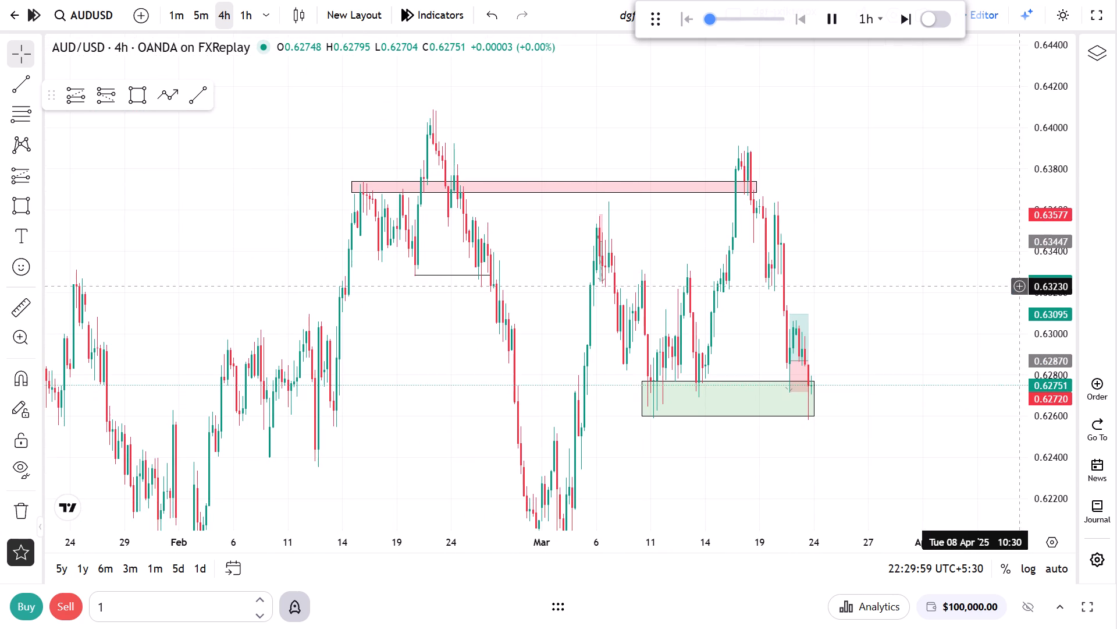
{"action": "left_click", "coordinate": [943, 303]}
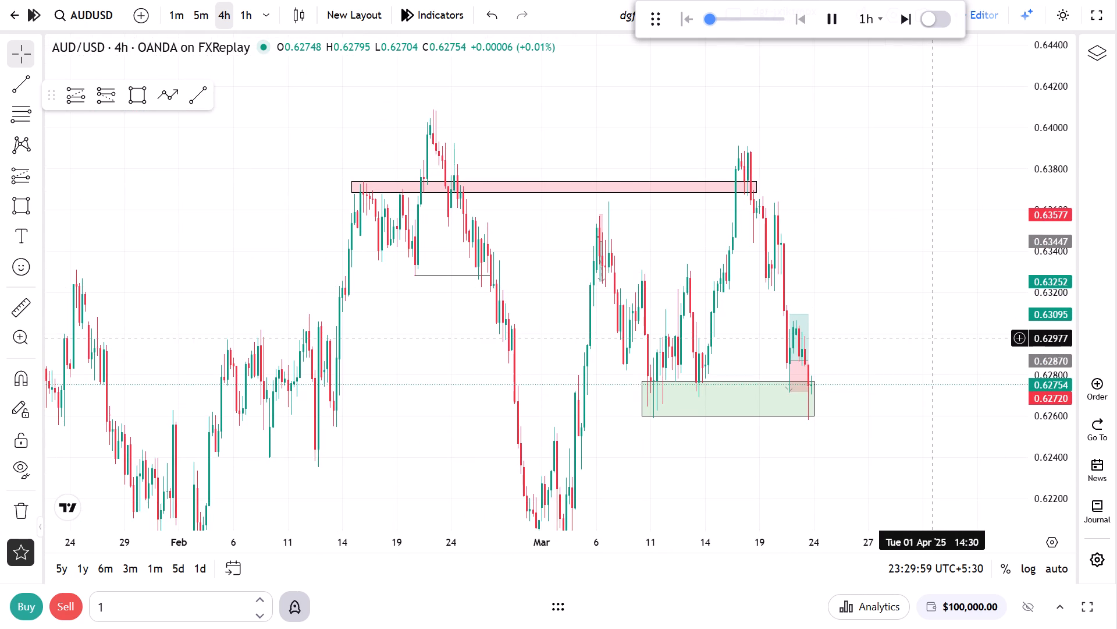
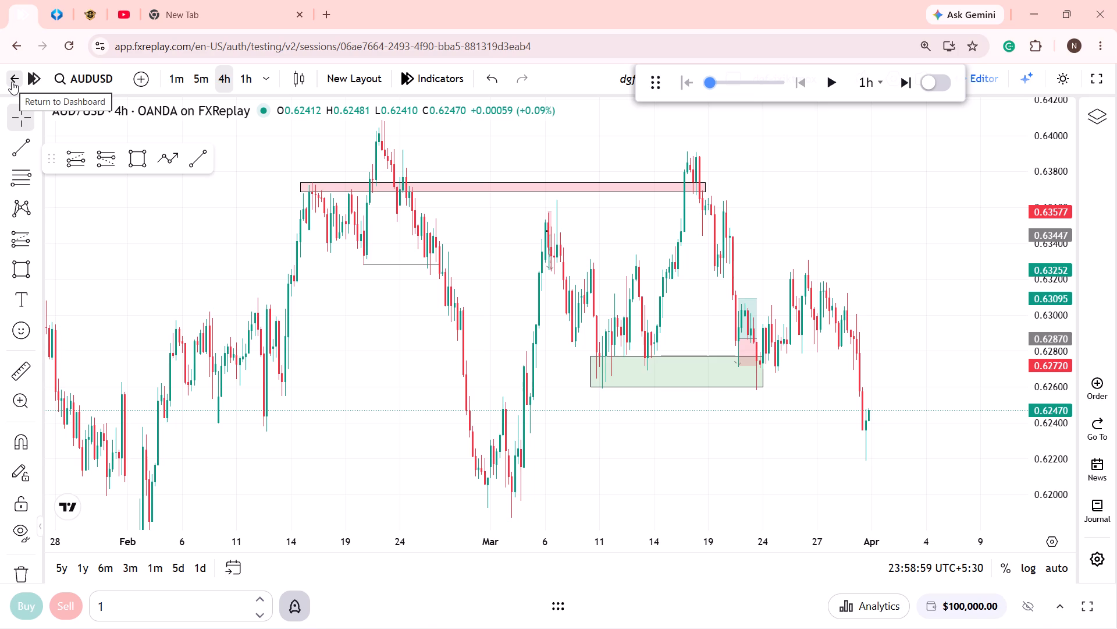
Return to the dashboard and delete the March 2025 AUDUSD session dgf from the recent sessions.
{"action": "left_click", "coordinate": [12, 82]}
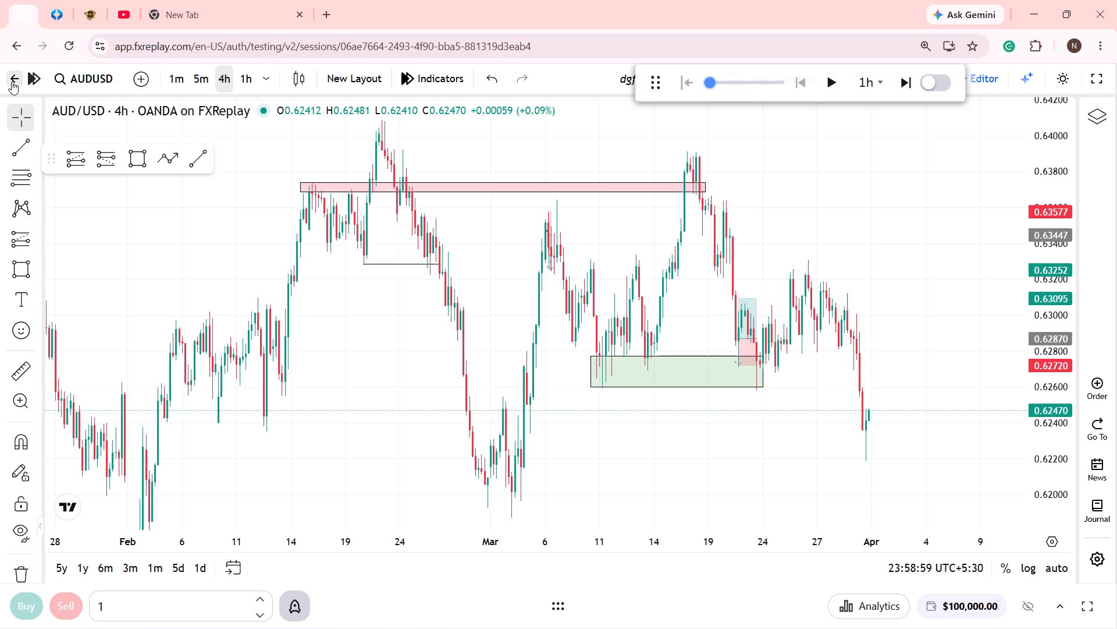
{"action": "scroll", "coordinate": [399, 377], "scroll_direction": "down", "scroll_amount": 1}
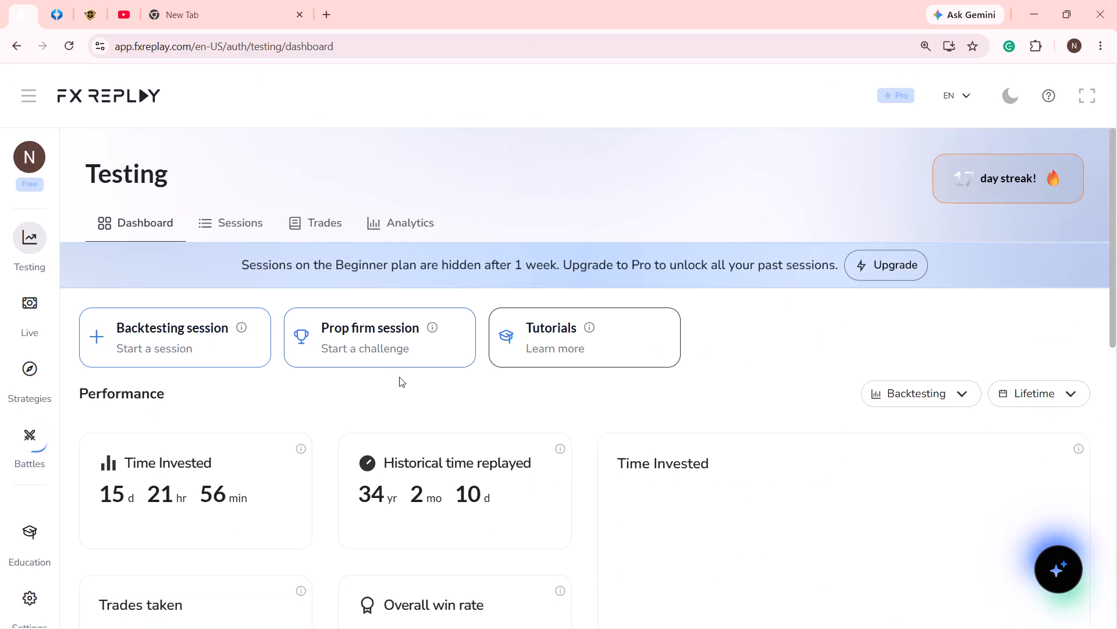
{"action": "scroll", "coordinate": [399, 377], "scroll_direction": "down", "scroll_amount": 16}
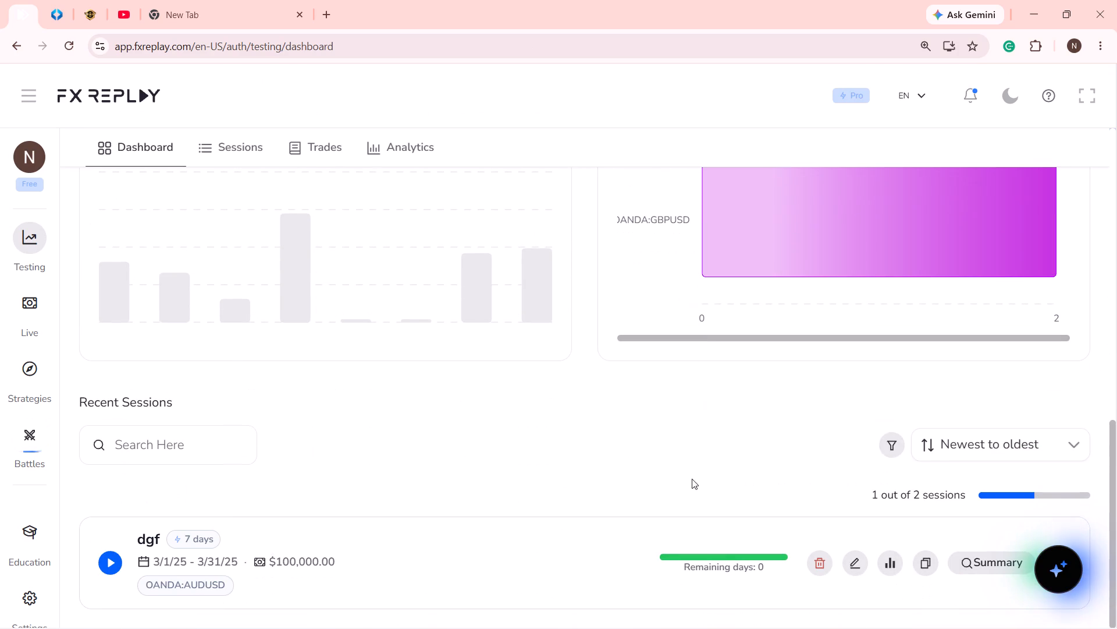
{"action": "left_click", "coordinate": [824, 560]}
{"action": "left_click", "coordinate": [739, 414]}
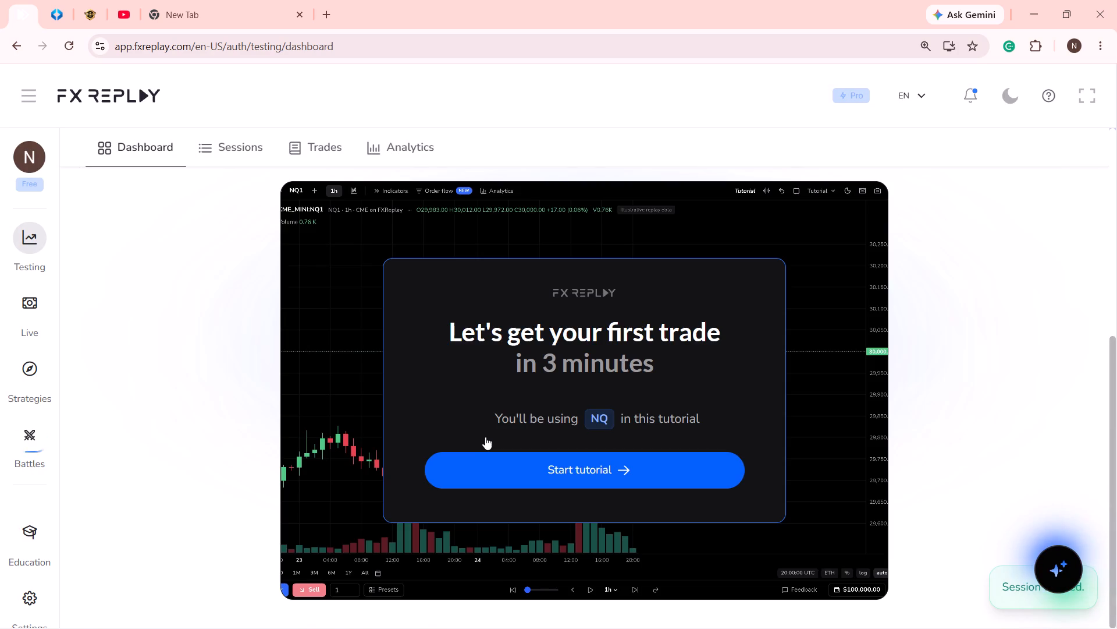
Start a new backtesting session named dgf with AUDUSD as its asset.
{"action": "scroll", "coordinate": [486, 436], "scroll_direction": "up", "scroll_amount": 6}
{"action": "left_click", "coordinate": [509, 453]}
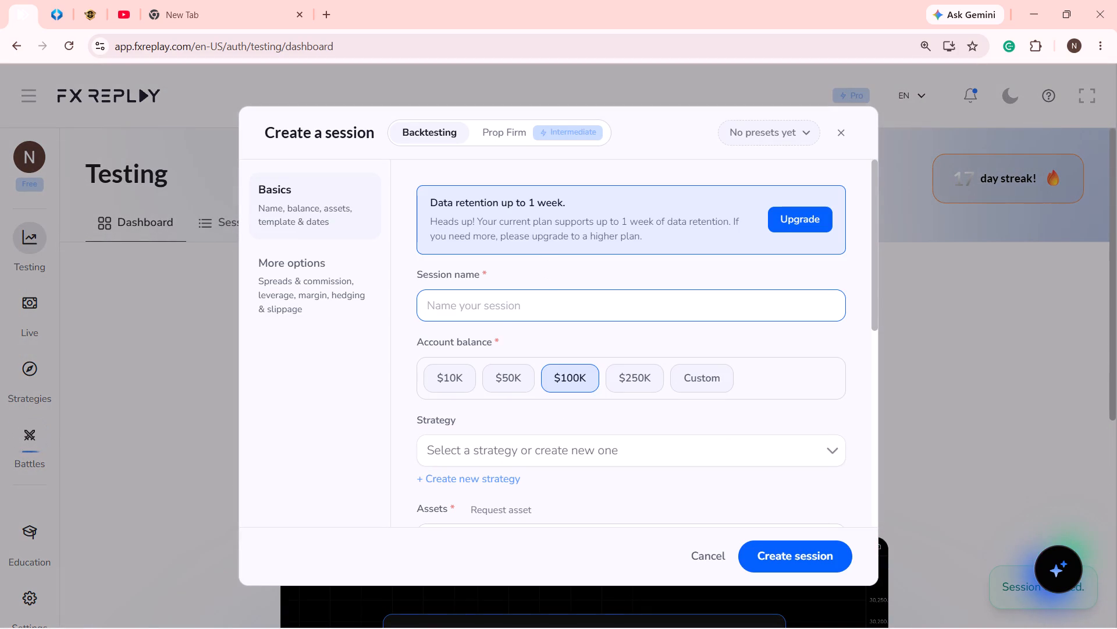
{"action": "left_click", "coordinate": [550, 303]}
{"action": "left_click", "coordinate": [527, 363]}
{"action": "left_click", "coordinate": [539, 347]}
{"action": "scroll", "coordinate": [540, 376], "scroll_direction": "down", "scroll_amount": 1}
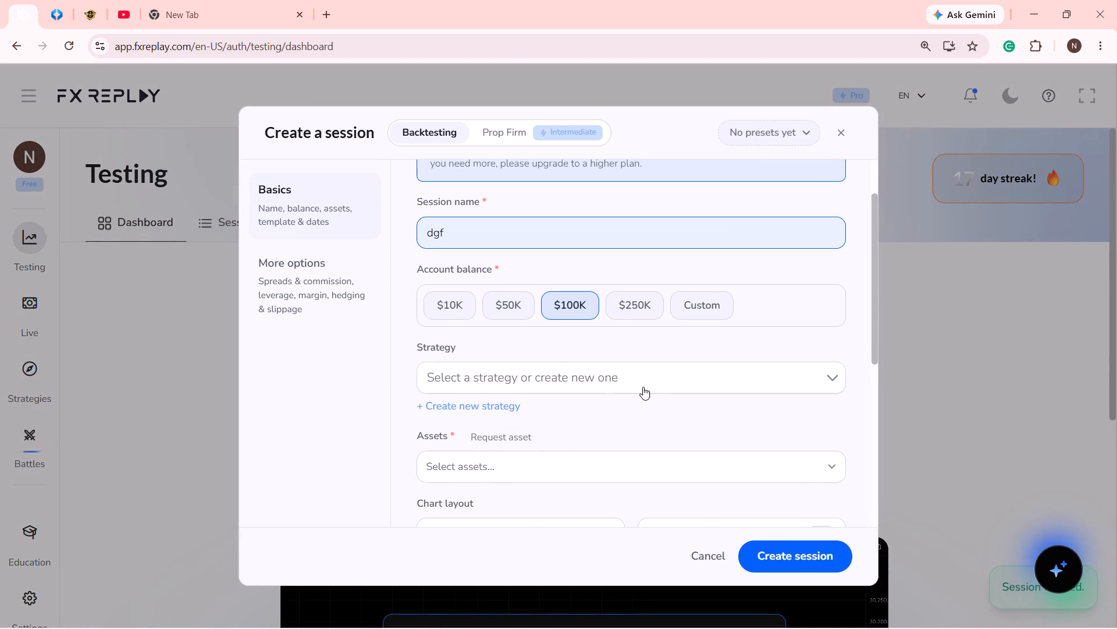
{"action": "left_click", "coordinate": [765, 462]}
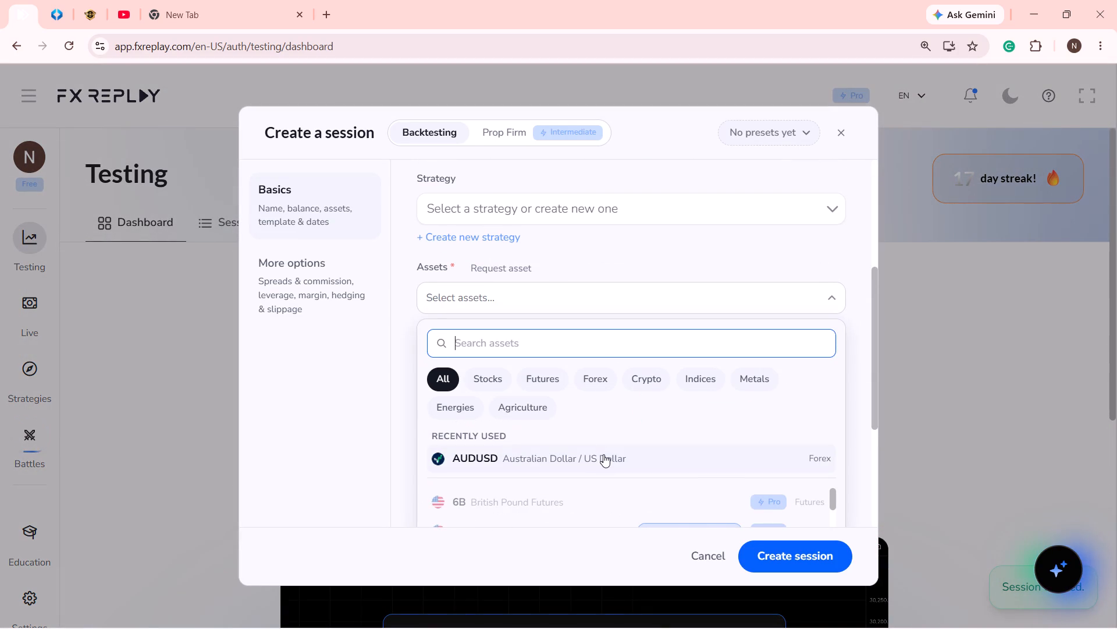
{"action": "left_click", "coordinate": [604, 457]}
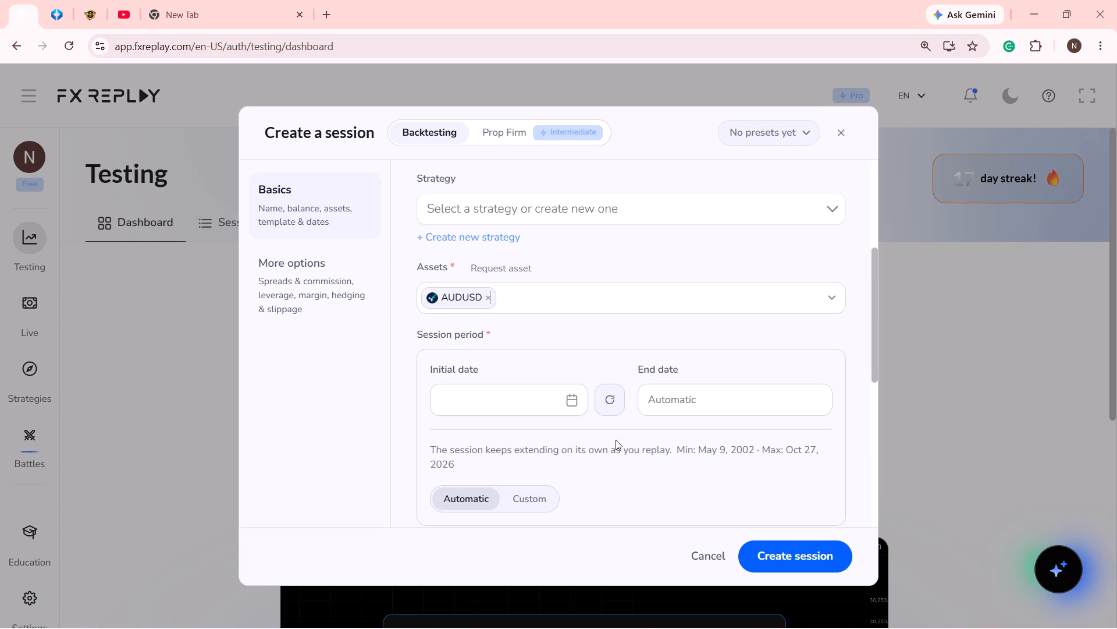
Set the session period from 1 April 2025 18:53 to a custom end date of 30 April 2025 23:59.
{"action": "left_click", "coordinate": [578, 395]}
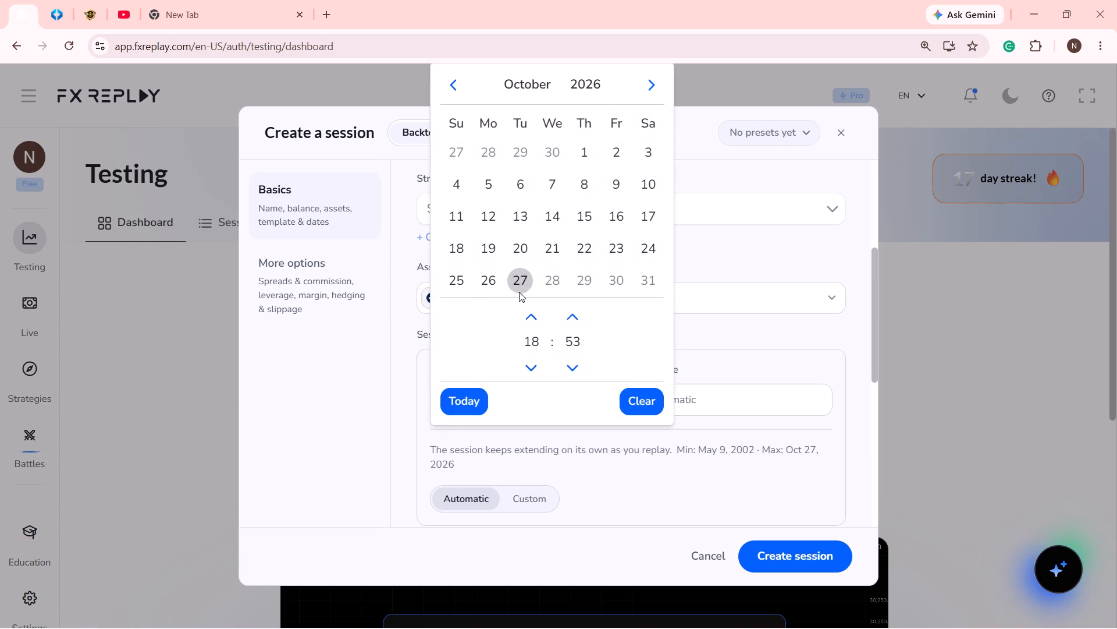
{"action": "left_click", "coordinate": [581, 87]}
{"action": "left_click", "coordinate": [604, 267]}
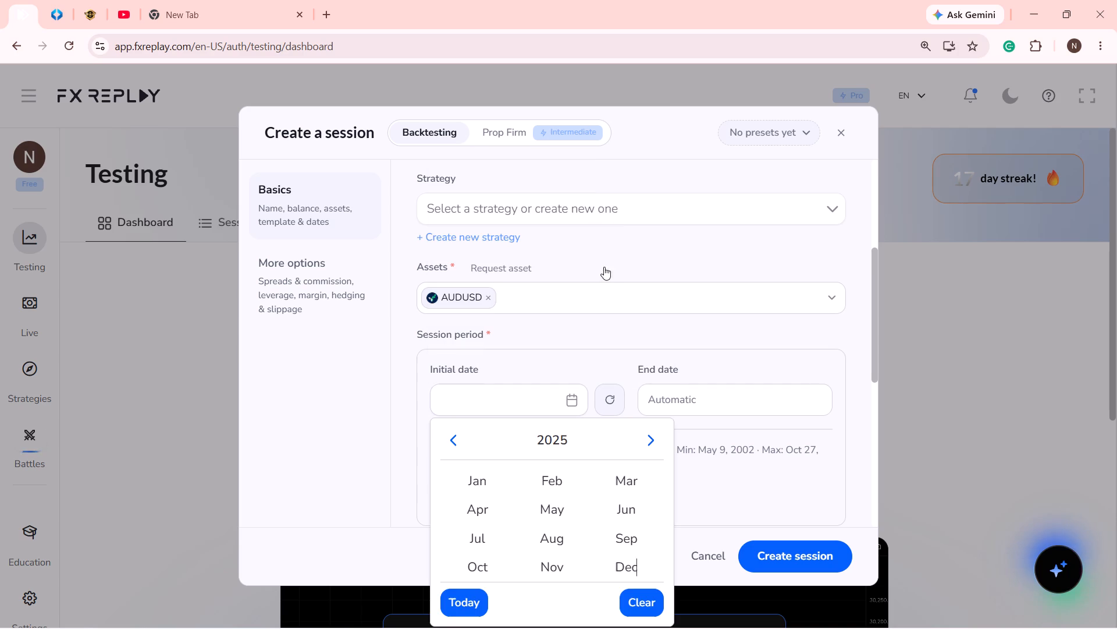
{"action": "left_click", "coordinate": [473, 504]}
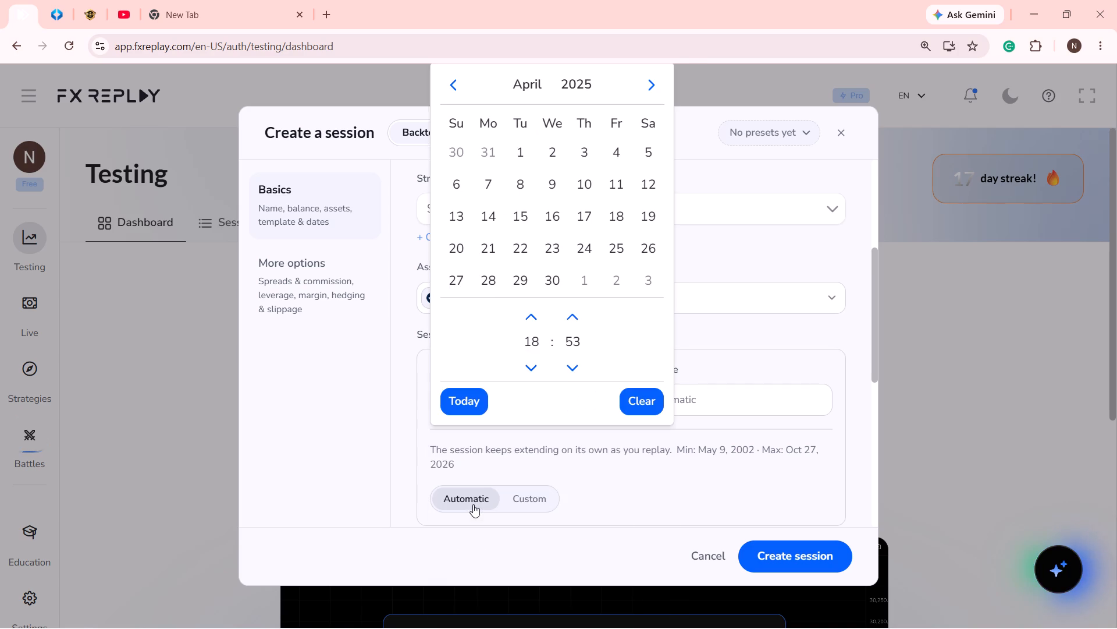
{"action": "left_click", "coordinate": [528, 144]}
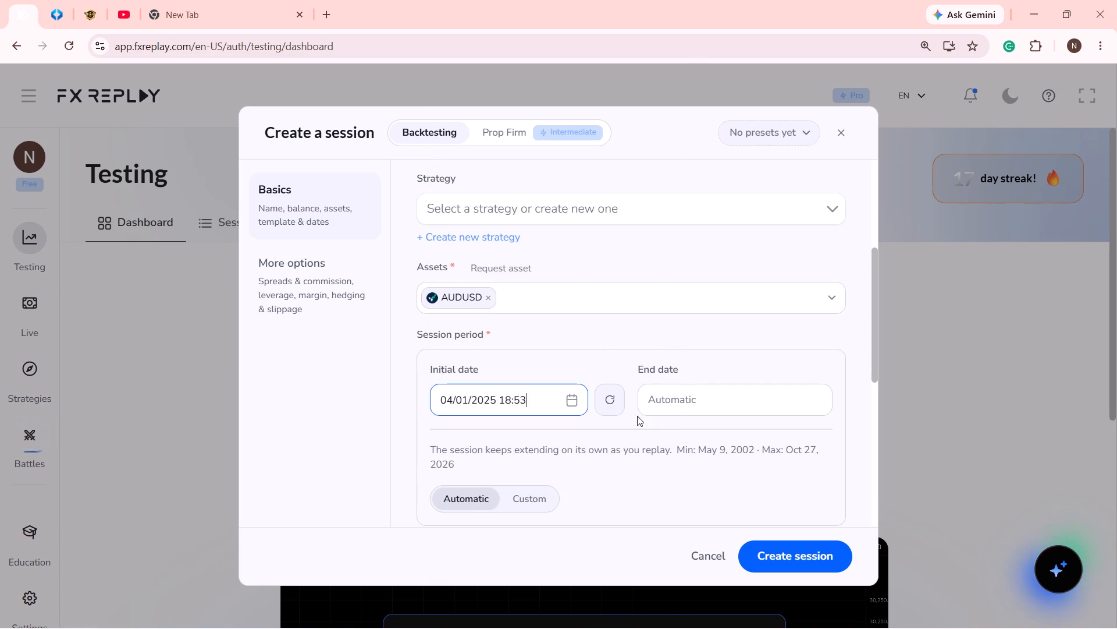
{"action": "left_click", "coordinate": [538, 504]}
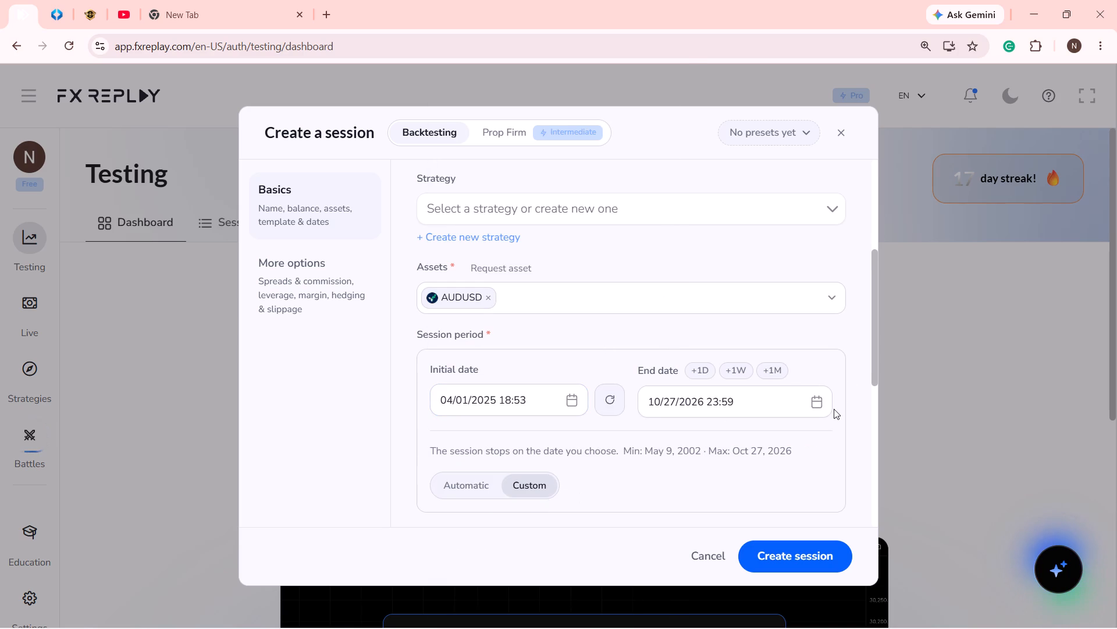
{"action": "left_click", "coordinate": [809, 398]}
{"action": "left_click", "coordinate": [786, 90]}
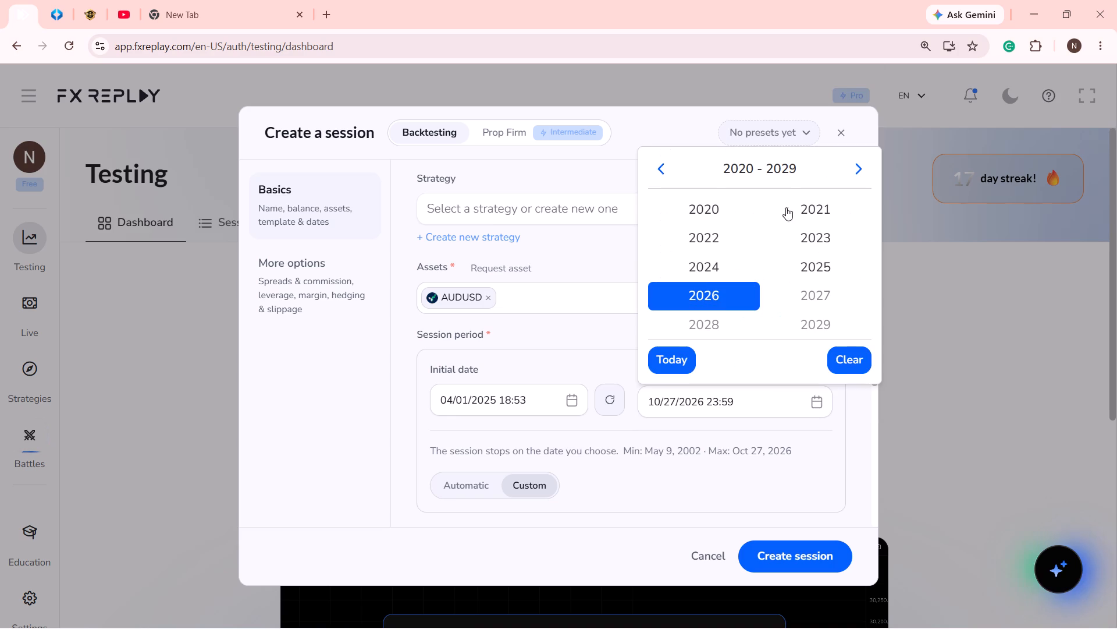
{"action": "left_click", "coordinate": [821, 271]}
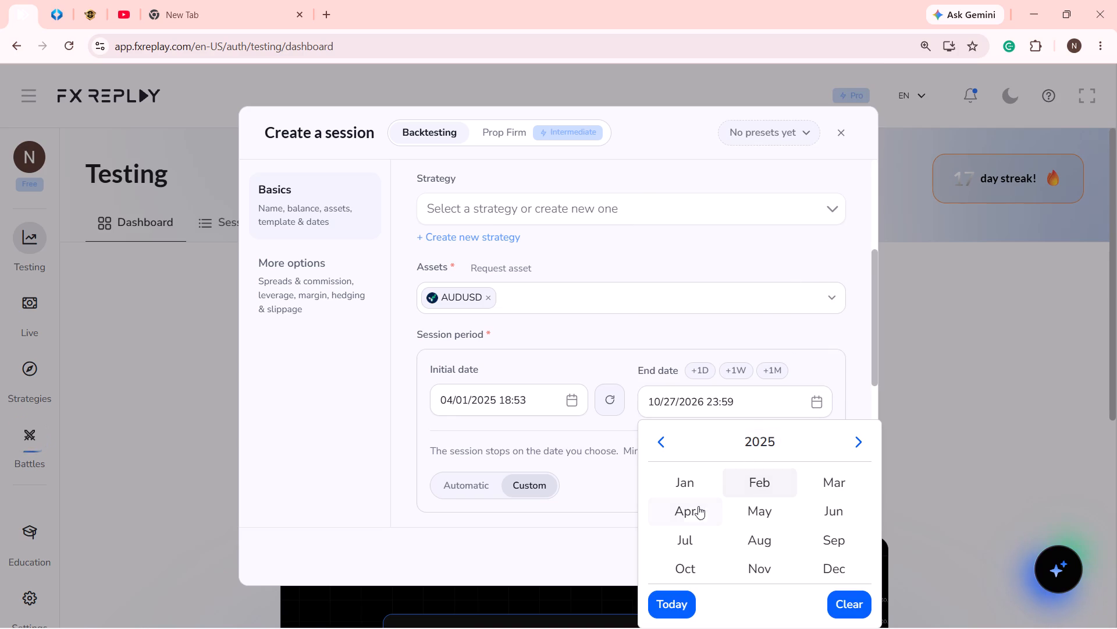
{"action": "left_click", "coordinate": [692, 513]}
{"action": "left_click", "coordinate": [769, 281]}
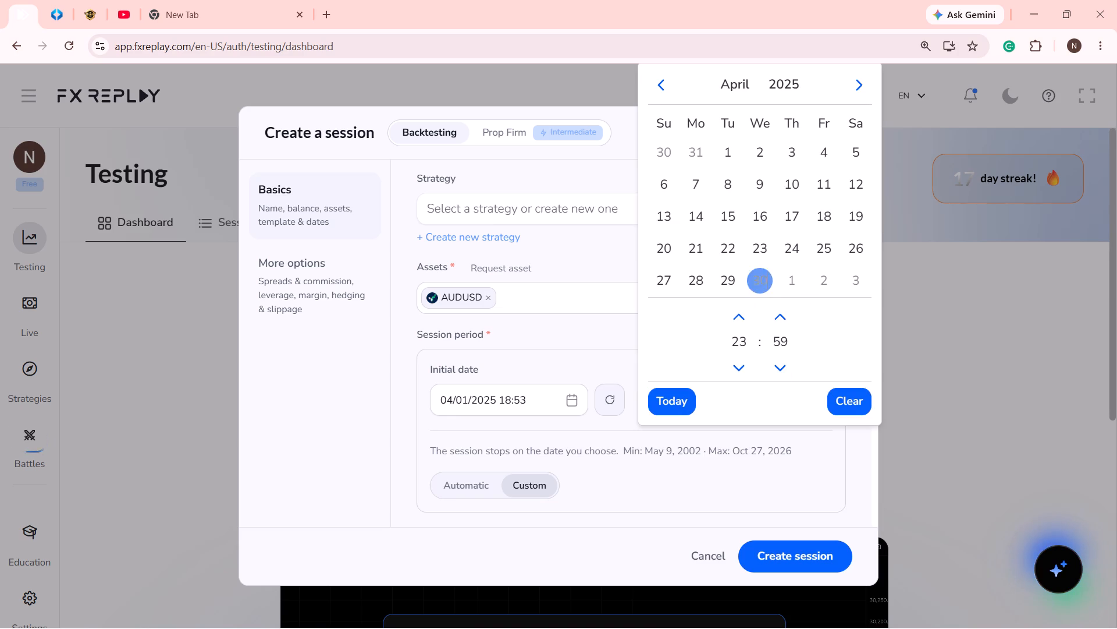
Choose the Legacy Chart engine and create the session.
{"action": "scroll", "coordinate": [717, 414], "scroll_direction": "down", "scroll_amount": 8}
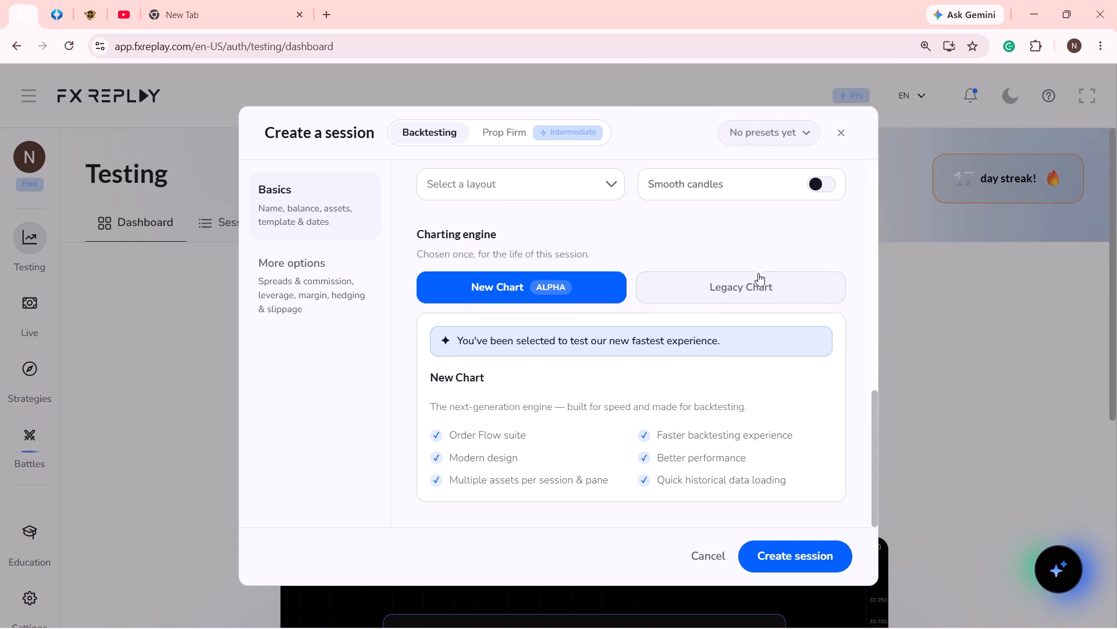
{"action": "left_click", "coordinate": [758, 280]}
{"action": "left_click", "coordinate": [762, 553]}
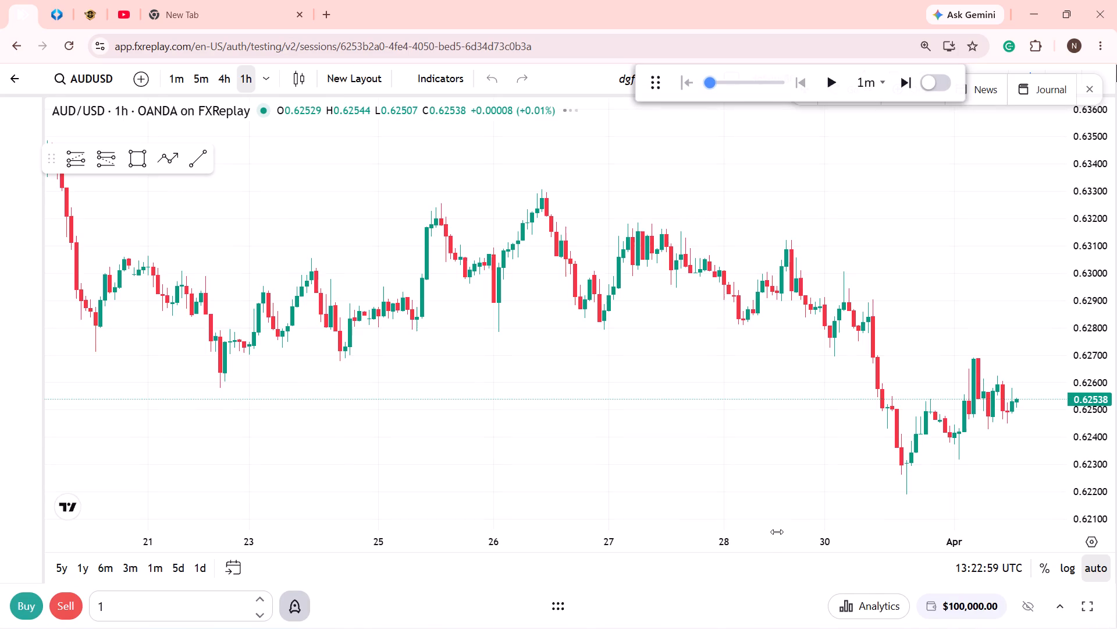
Close the floating bar with News and Journal and remove the Volume indicator from the chart.
{"action": "left_click", "coordinate": [1015, 50]}
{"action": "left_click", "coordinate": [1091, 86]}
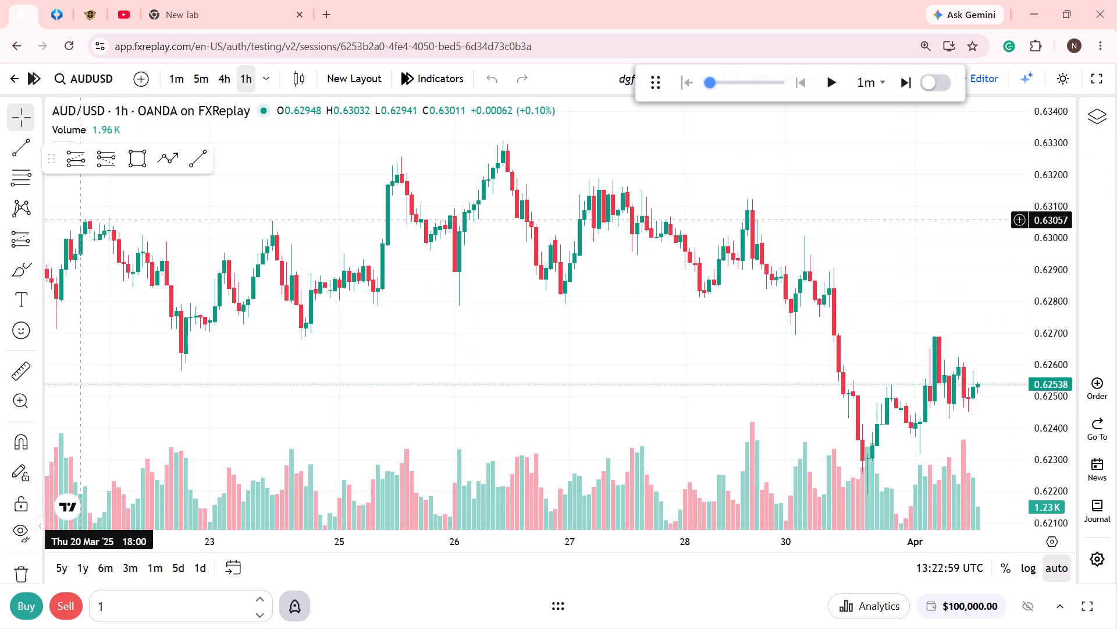
{"action": "left_click", "coordinate": [137, 124]}
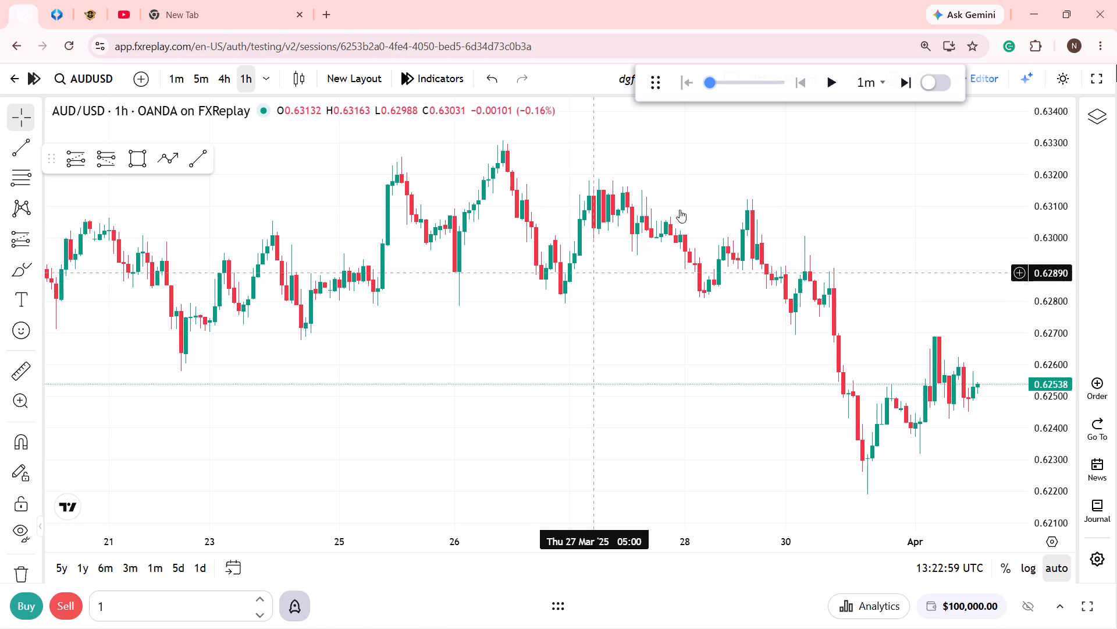
Show the chart in full screen on the 4-hour timeframe.
{"action": "left_click", "coordinate": [1094, 75]}
{"action": "left_click", "coordinate": [225, 17]}
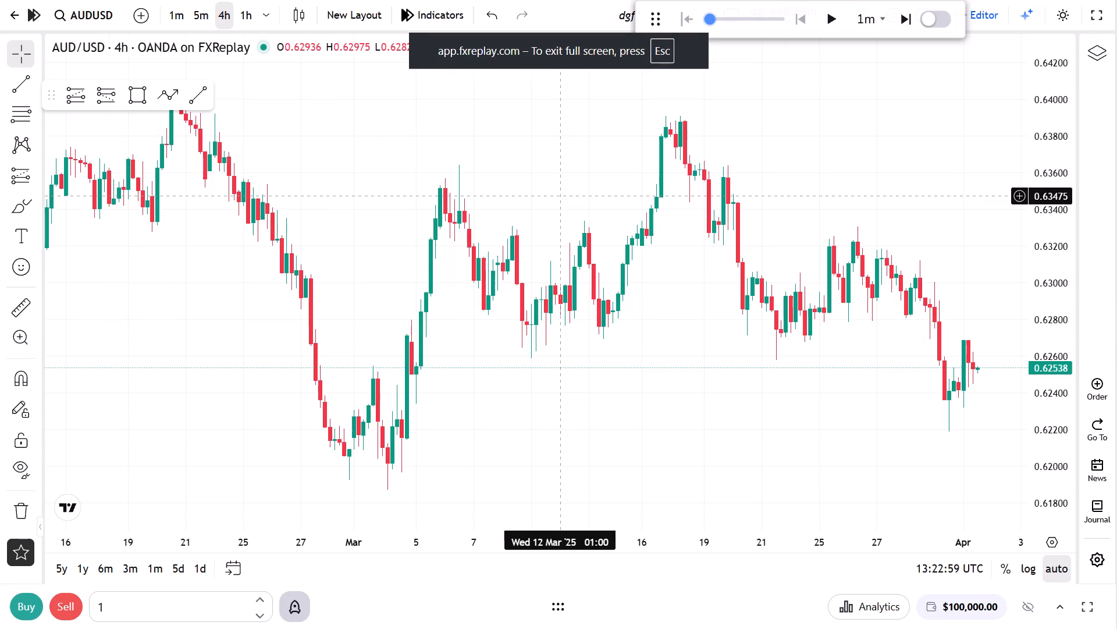
Draw a path through the March swings from the 28 February low near 0.6196, via the 11 March low, to the 18 March high near 0.6391.
{"action": "scroll", "coordinate": [688, 253], "scroll_direction": "down", "scroll_amount": 6}
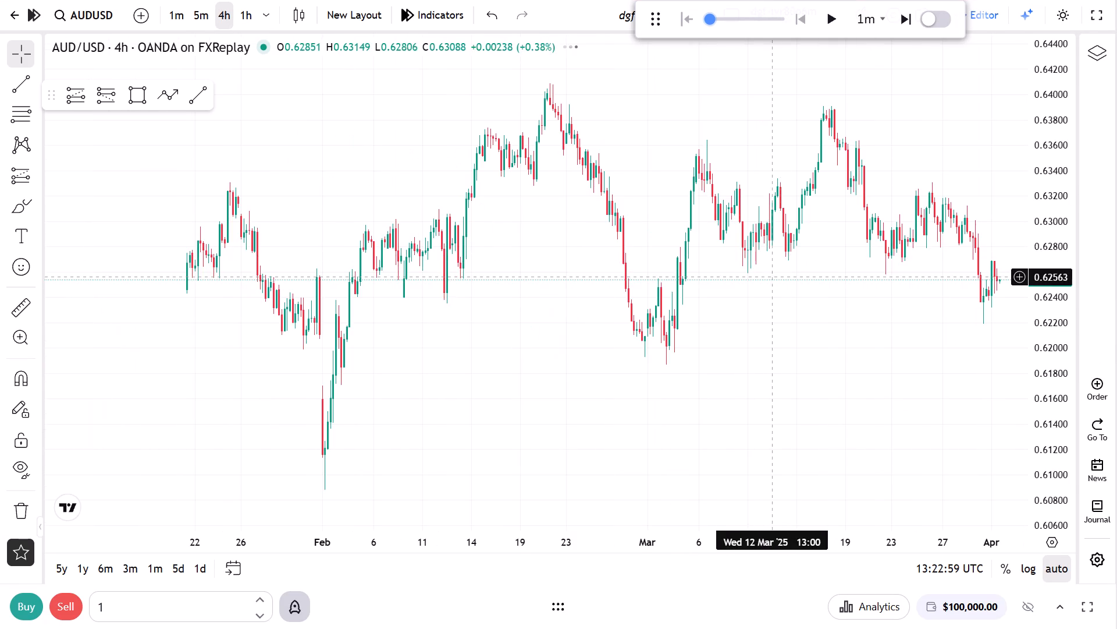
{"action": "scroll", "coordinate": [769, 278], "scroll_direction": "down", "scroll_amount": 1}
{"action": "left_click_drag", "start_coordinate": [1034, 308], "coordinate": [1034, 236]}
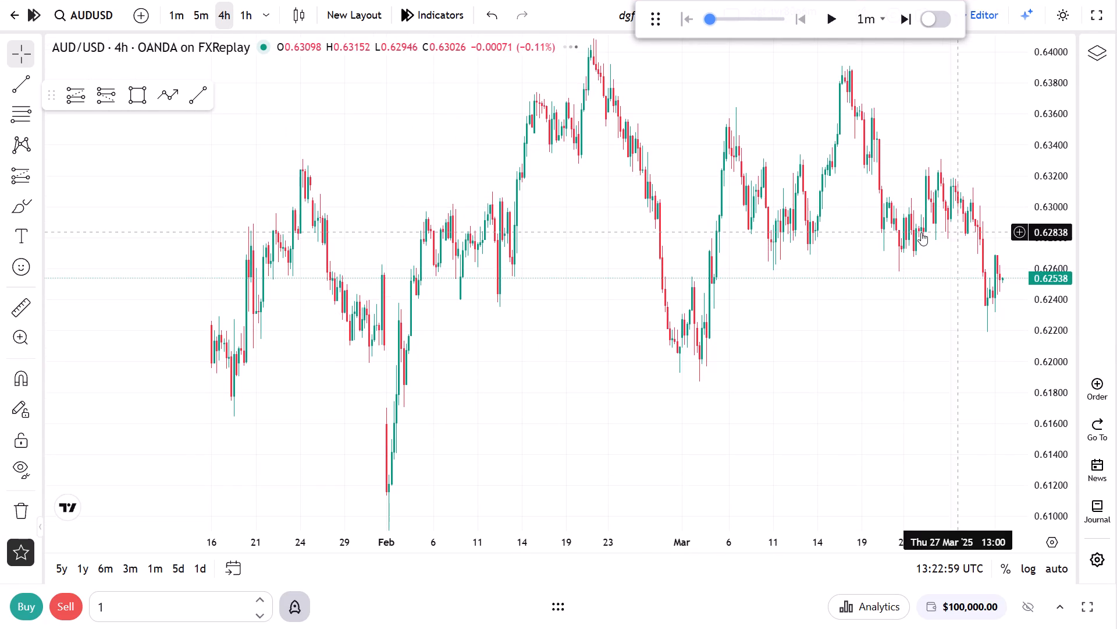
{"action": "left_click_drag", "start_coordinate": [917, 235], "coordinate": [774, 310]}
{"action": "scroll", "coordinate": [622, 397], "scroll_direction": "up", "scroll_amount": 4}
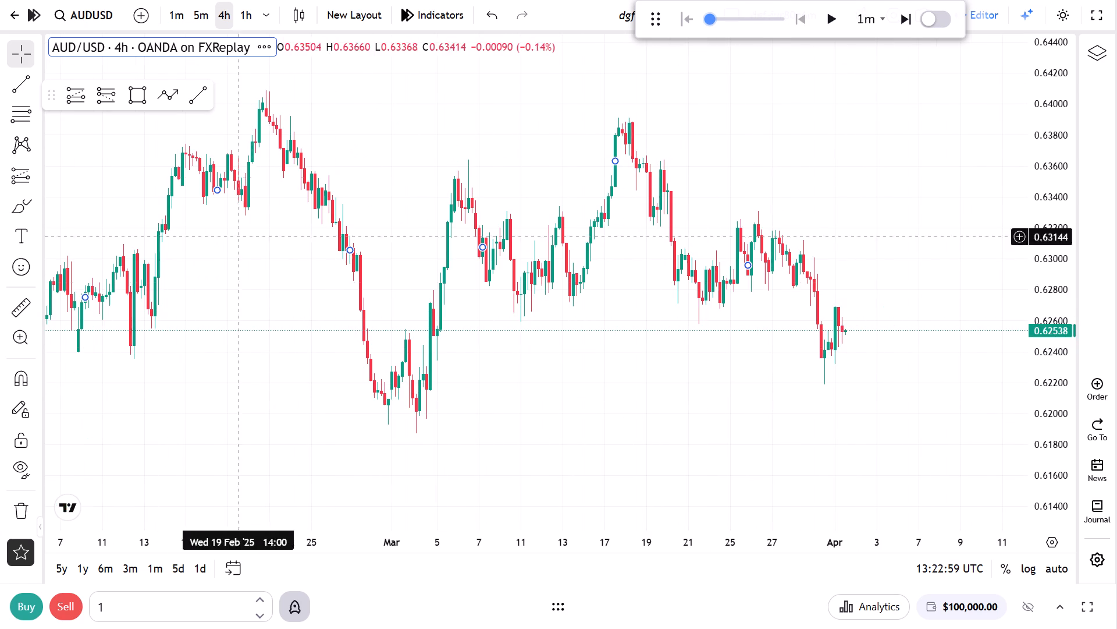
{"action": "left_click", "coordinate": [172, 87]}
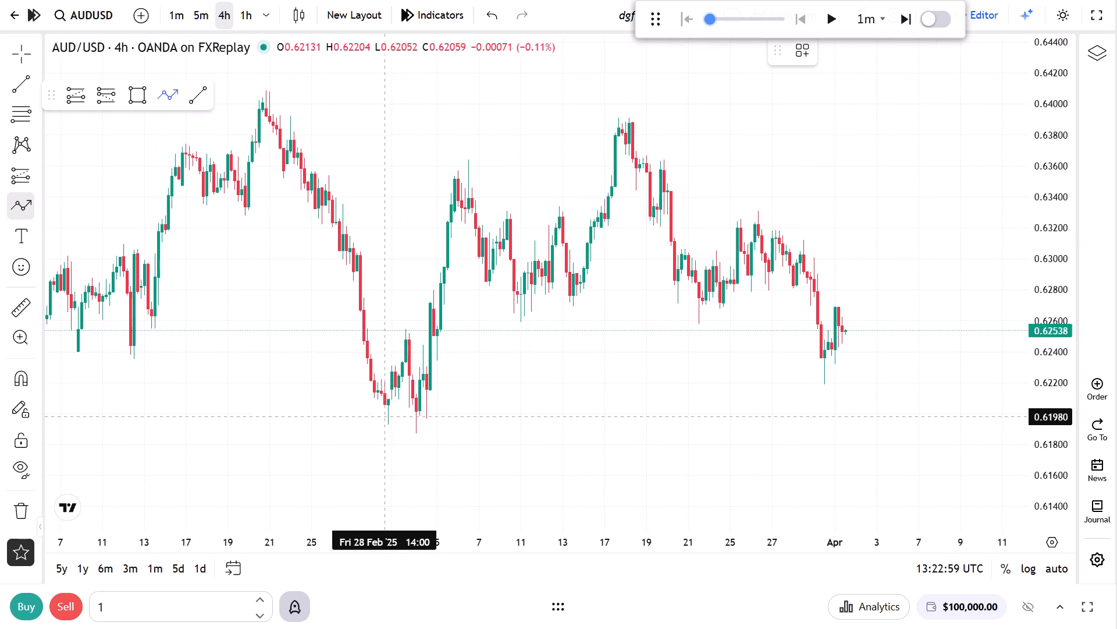
{"action": "left_click", "coordinate": [385, 419]}
{"action": "left_click", "coordinate": [411, 330]}
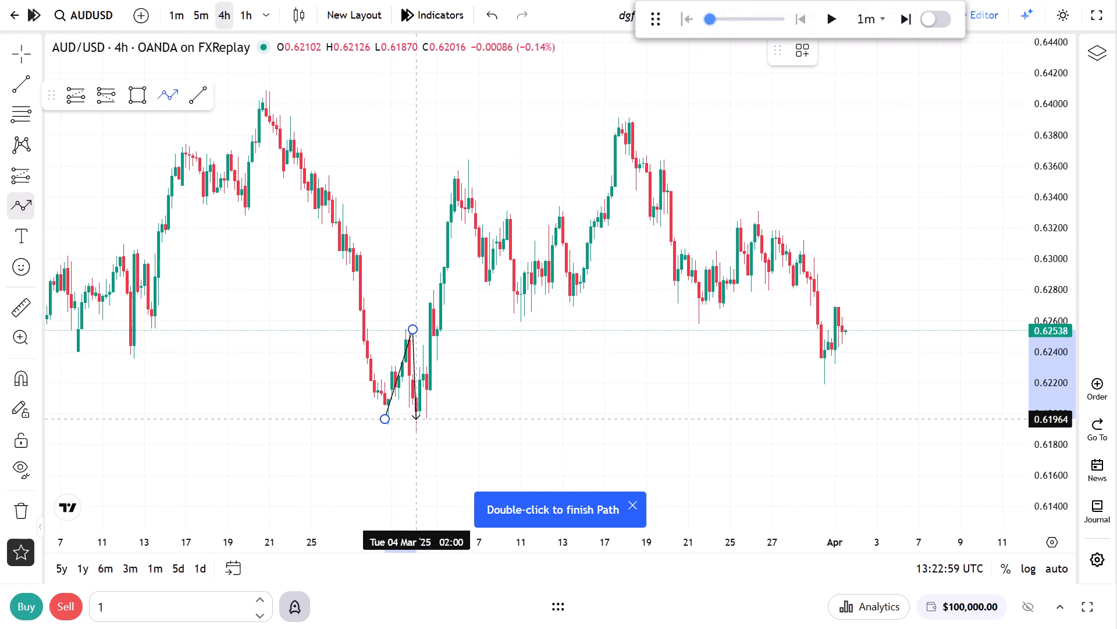
{"action": "left_click", "coordinate": [417, 419]}
{"action": "left_click", "coordinate": [462, 174]}
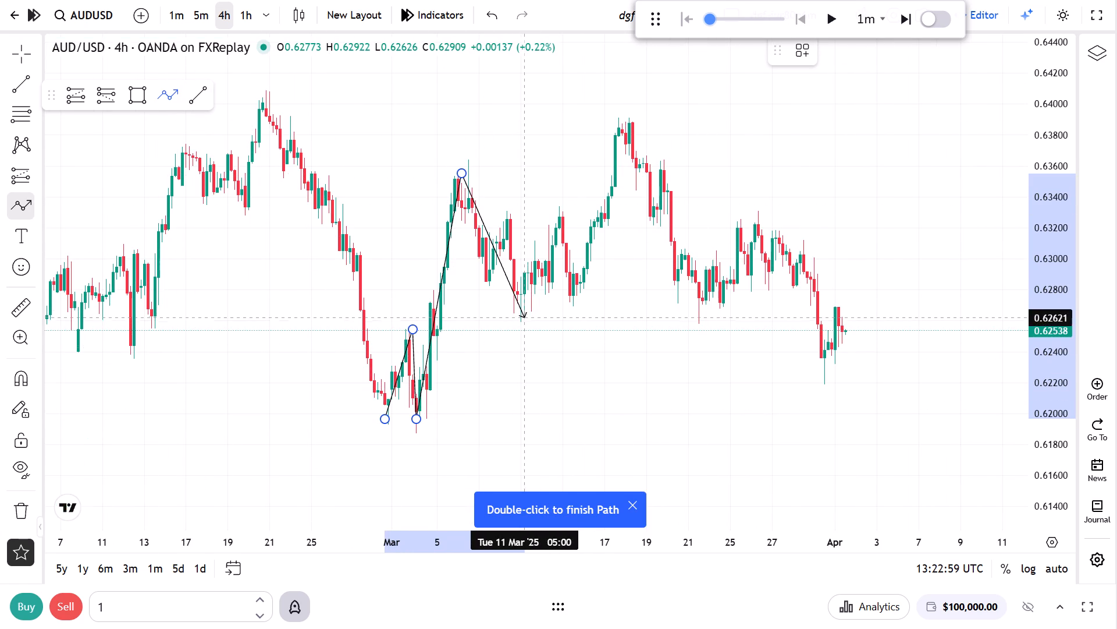
{"action": "left_click", "coordinate": [524, 318]}
{"action": "left_click", "coordinate": [627, 117]}
{"action": "right_click", "coordinate": [627, 117]}
{"action": "left_click", "coordinate": [670, 153]}
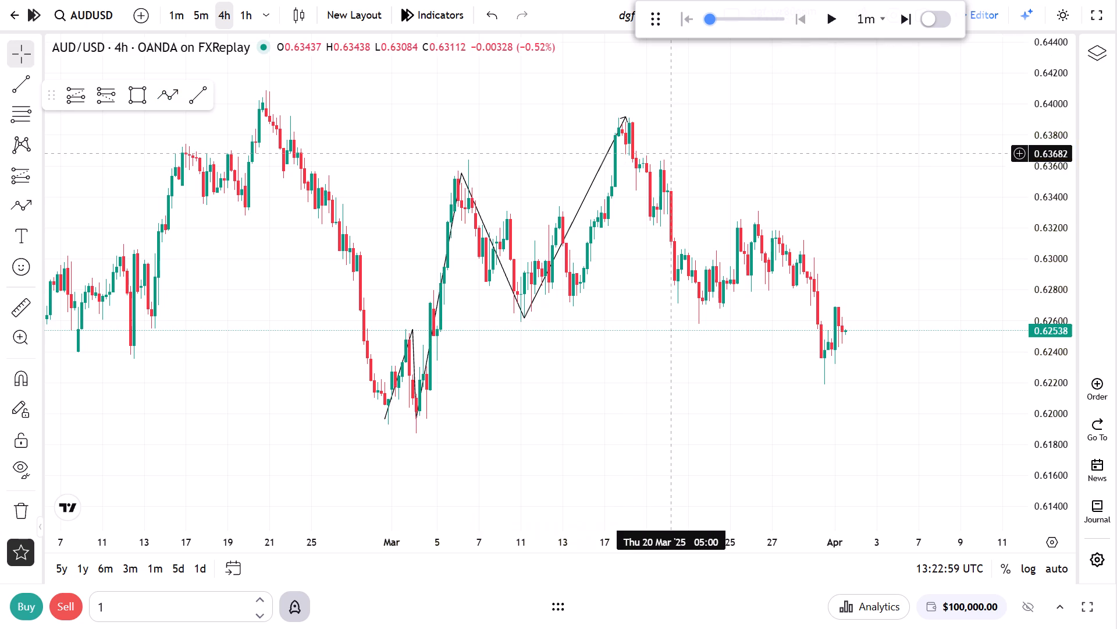
Set the chart's time zone to (UTC+5:30) Kolkata.
{"action": "left_click_drag", "start_coordinate": [673, 156], "coordinate": [689, 182]}
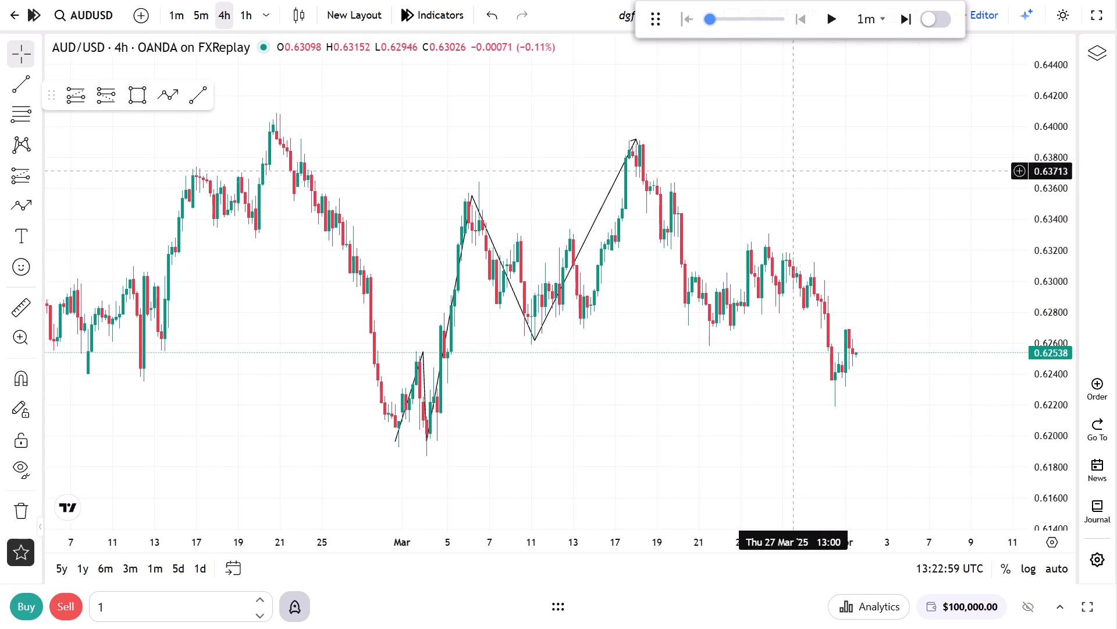
{"action": "left_click", "coordinate": [942, 560]}
{"action": "scroll", "coordinate": [957, 427], "scroll_direction": "down", "scroll_amount": 11}
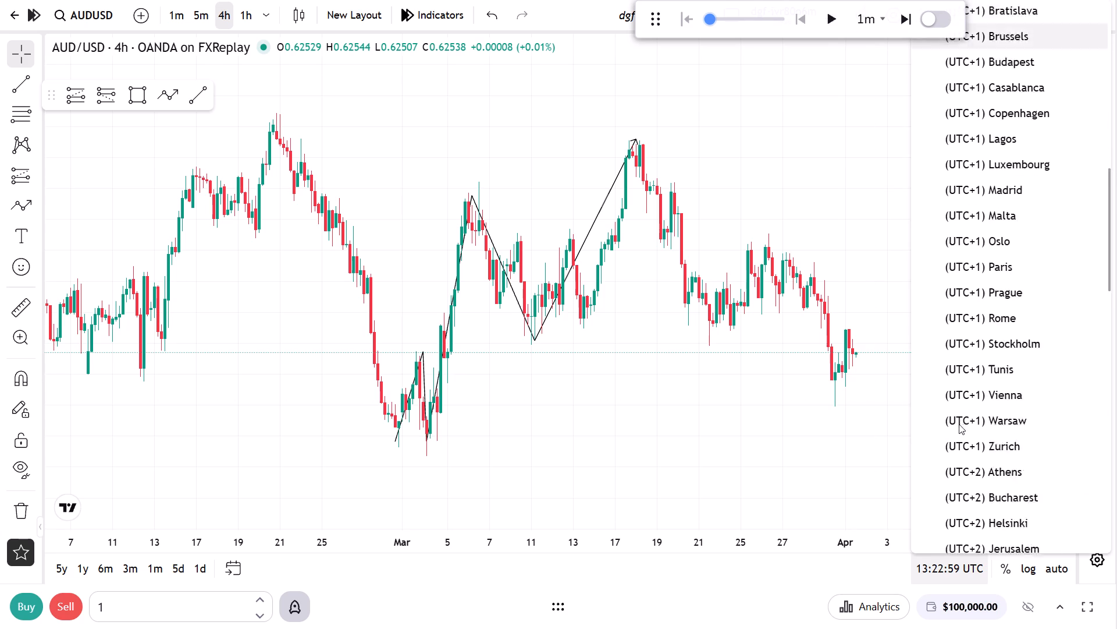
{"action": "scroll", "coordinate": [960, 422], "scroll_direction": "down", "scroll_amount": 8}
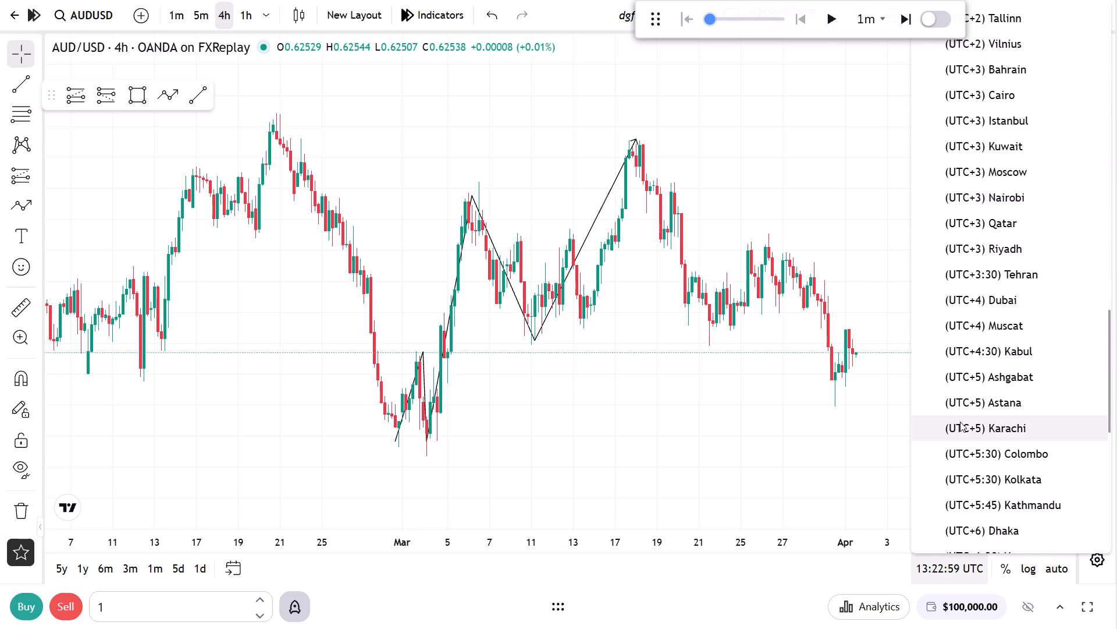
{"action": "scroll", "coordinate": [960, 422], "scroll_direction": "down", "scroll_amount": 1}
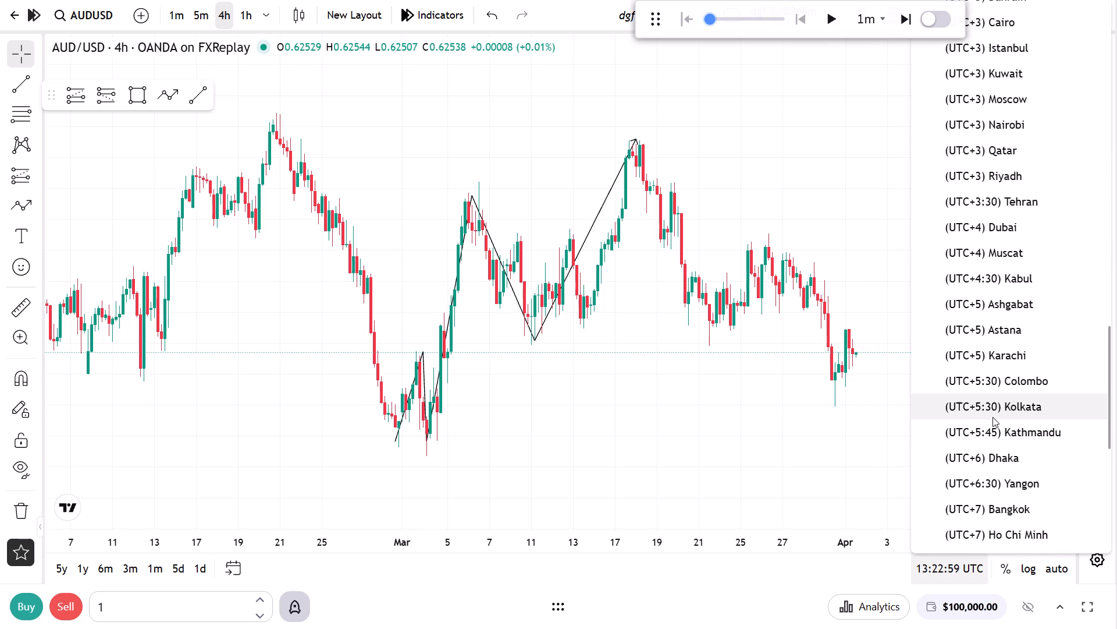
{"action": "left_click", "coordinate": [993, 417]}
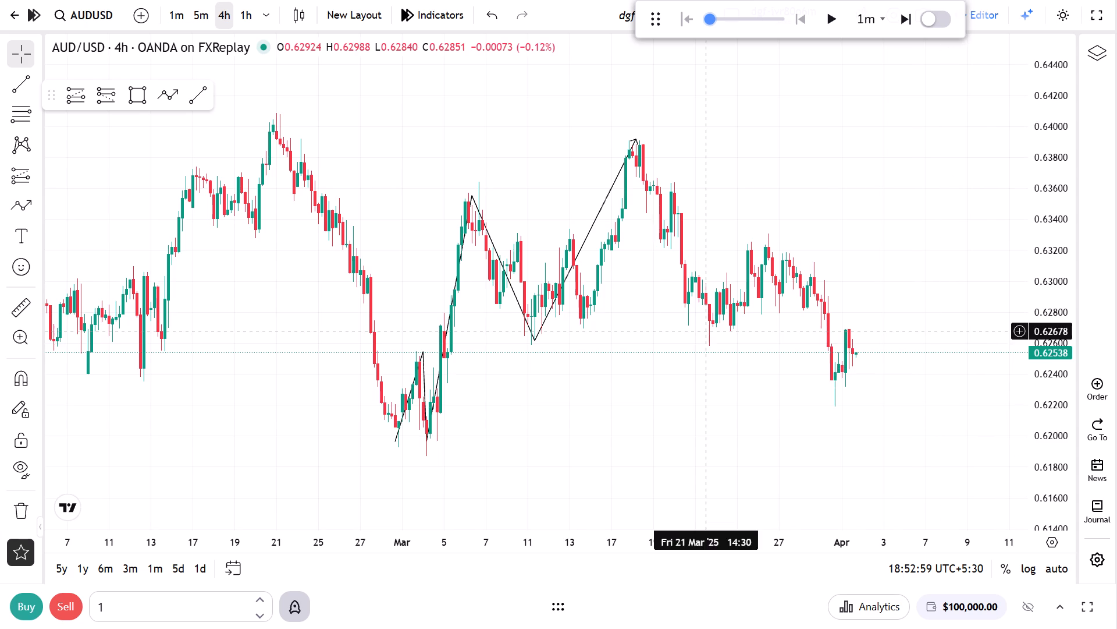
Start the price replay and set its step interval to 4h.
{"action": "left_click_drag", "start_coordinate": [705, 331], "coordinate": [748, 317]}
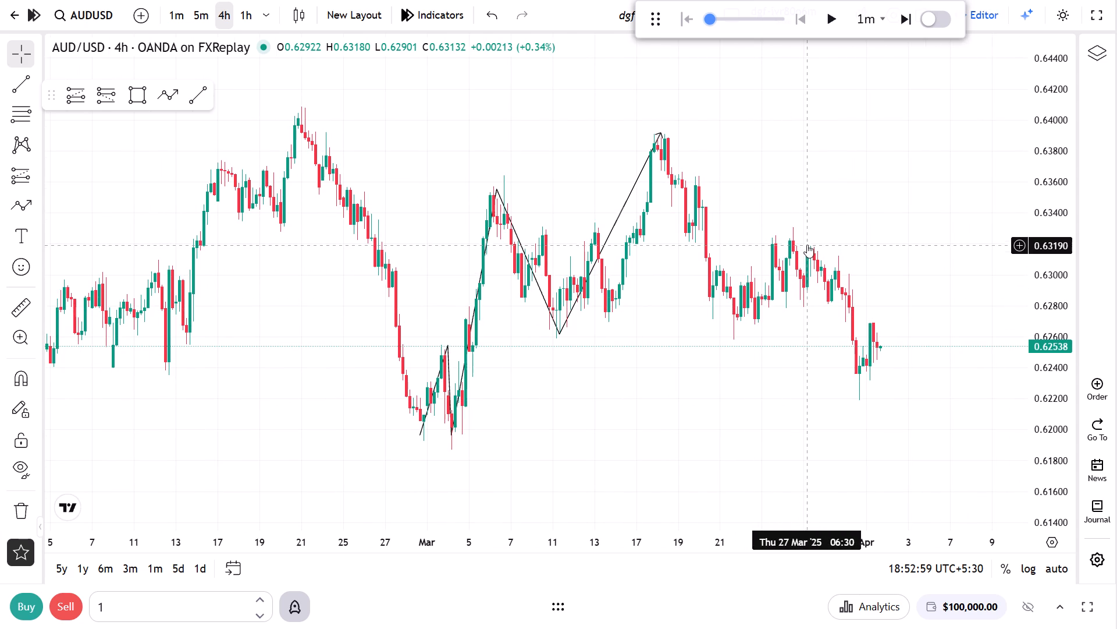
{"action": "left_click", "coordinate": [875, 15]}
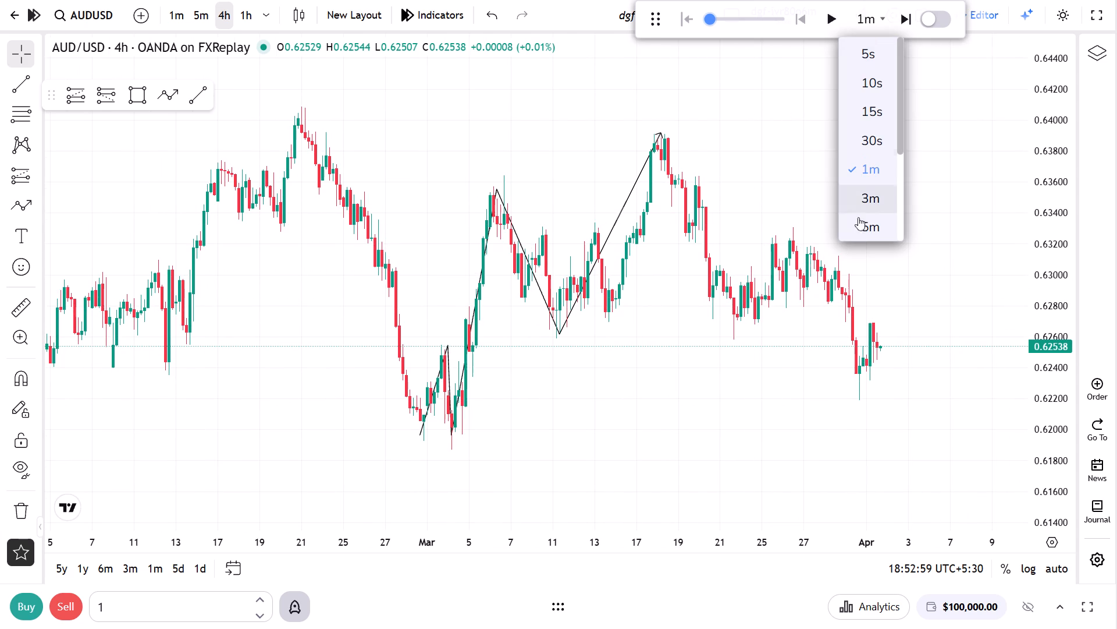
{"action": "scroll", "coordinate": [863, 227], "scroll_direction": "down", "scroll_amount": 2}
{"action": "left_click", "coordinate": [880, 193]}
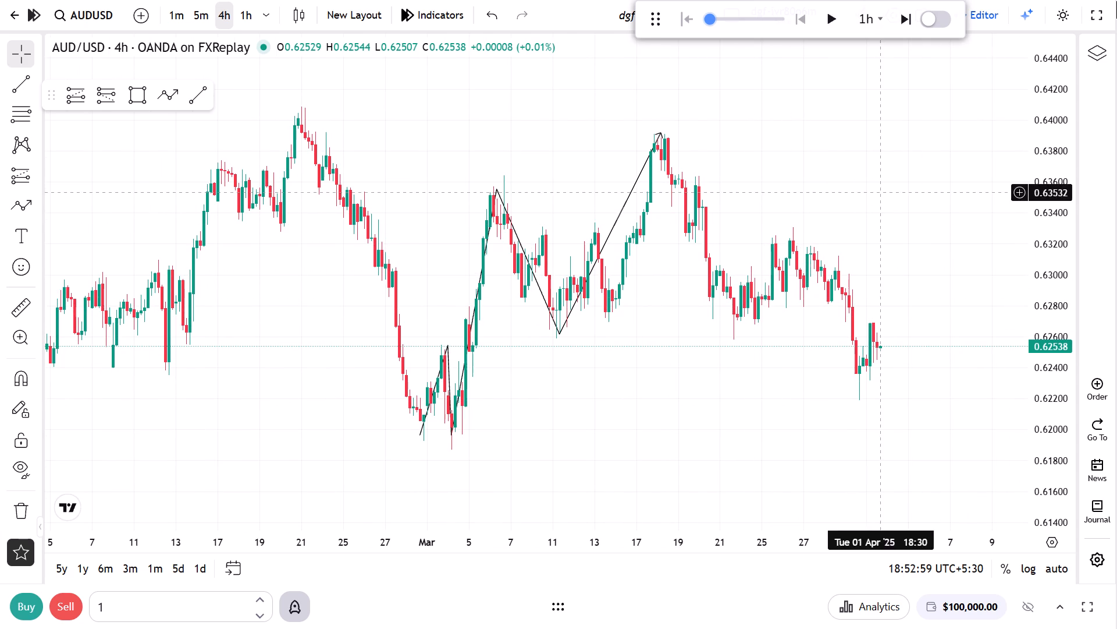
{"action": "left_click", "coordinate": [834, 23]}
{"action": "left_click", "coordinate": [875, 16]}
{"action": "scroll", "coordinate": [885, 185], "scroll_direction": "down", "scroll_amount": 3}
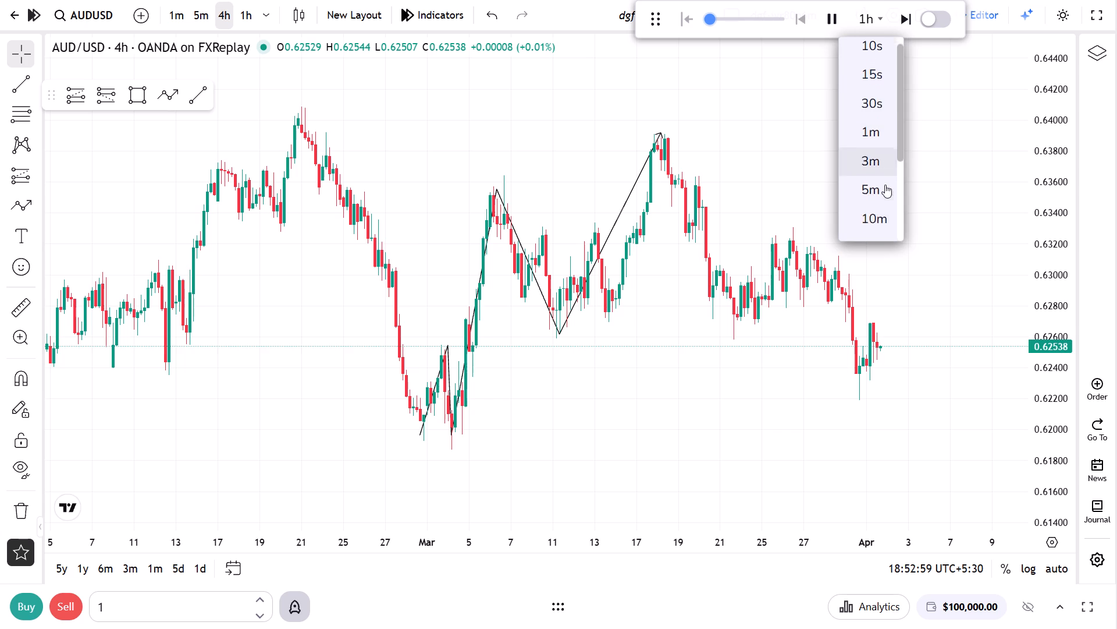
{"action": "left_click", "coordinate": [880, 221]}
Let the 4h replay run, following price through the early April sell-off and rebound, and pause it on 10 April at about 14:30.
{"action": "left_click_drag", "start_coordinate": [880, 225], "coordinate": [890, 265]}
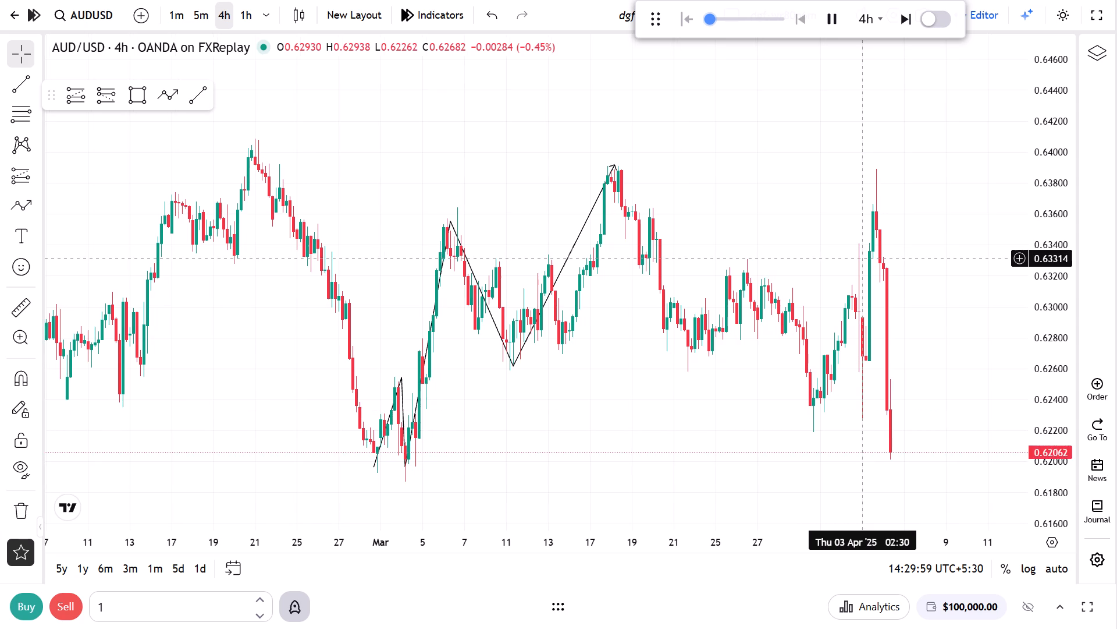
{"action": "left_click_drag", "start_coordinate": [863, 258], "coordinate": [888, 123]}
{"action": "left_click_drag", "start_coordinate": [819, 374], "coordinate": [834, 279]}
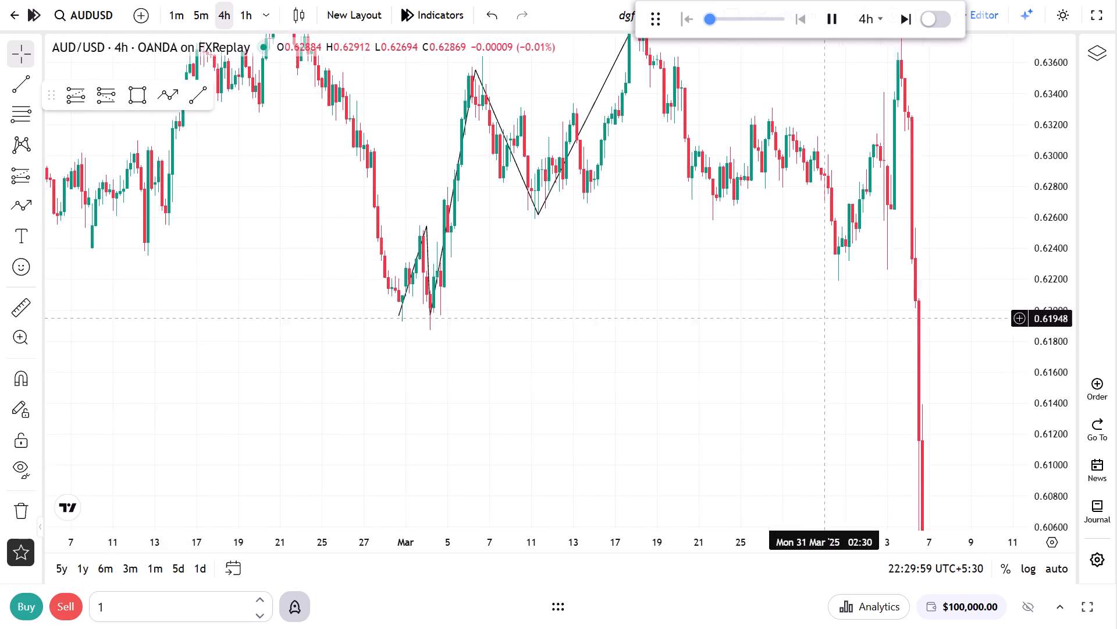
{"action": "left_click_drag", "start_coordinate": [834, 279], "coordinate": [839, 249]}
{"action": "left_click_drag", "start_coordinate": [822, 381], "coordinate": [735, 182]}
{"action": "left_click_drag", "start_coordinate": [742, 227], "coordinate": [745, 288]}
{"action": "left_click_drag", "start_coordinate": [762, 341], "coordinate": [755, 329]}
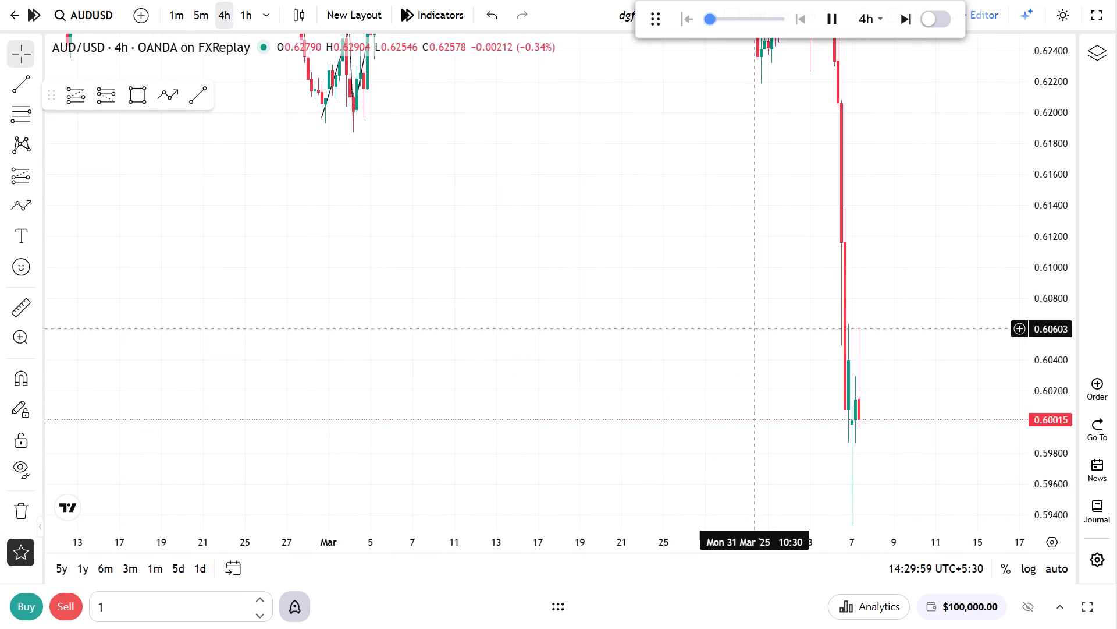
{"action": "left_click_drag", "start_coordinate": [753, 301], "coordinate": [760, 329]}
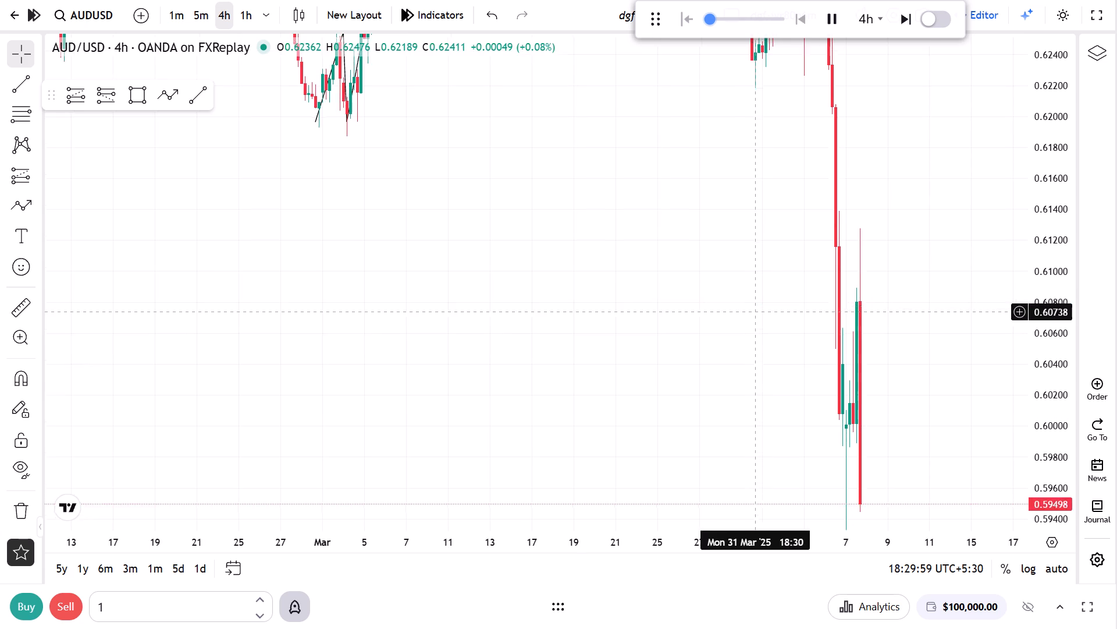
{"action": "left_click_drag", "start_coordinate": [760, 329], "coordinate": [766, 350]}
{"action": "left_click_drag", "start_coordinate": [771, 370], "coordinate": [734, 219]}
{"action": "left_click_drag", "start_coordinate": [734, 219], "coordinate": [785, 358]}
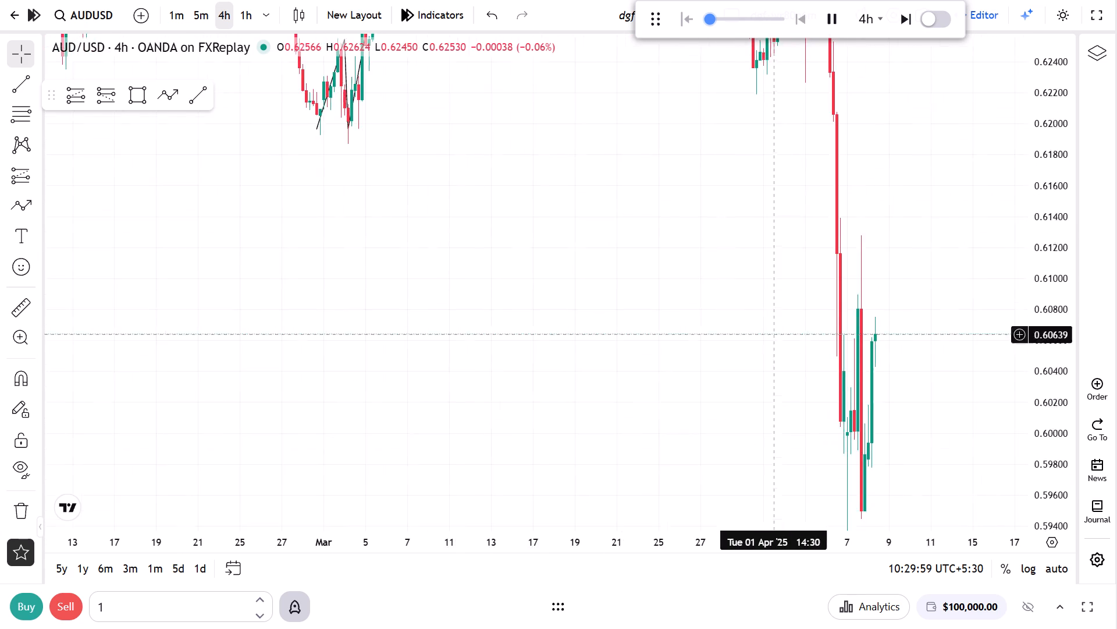
{"action": "left_click_drag", "start_coordinate": [785, 358], "coordinate": [787, 363]}
{"action": "left_click_drag", "start_coordinate": [771, 322], "coordinate": [778, 339]}
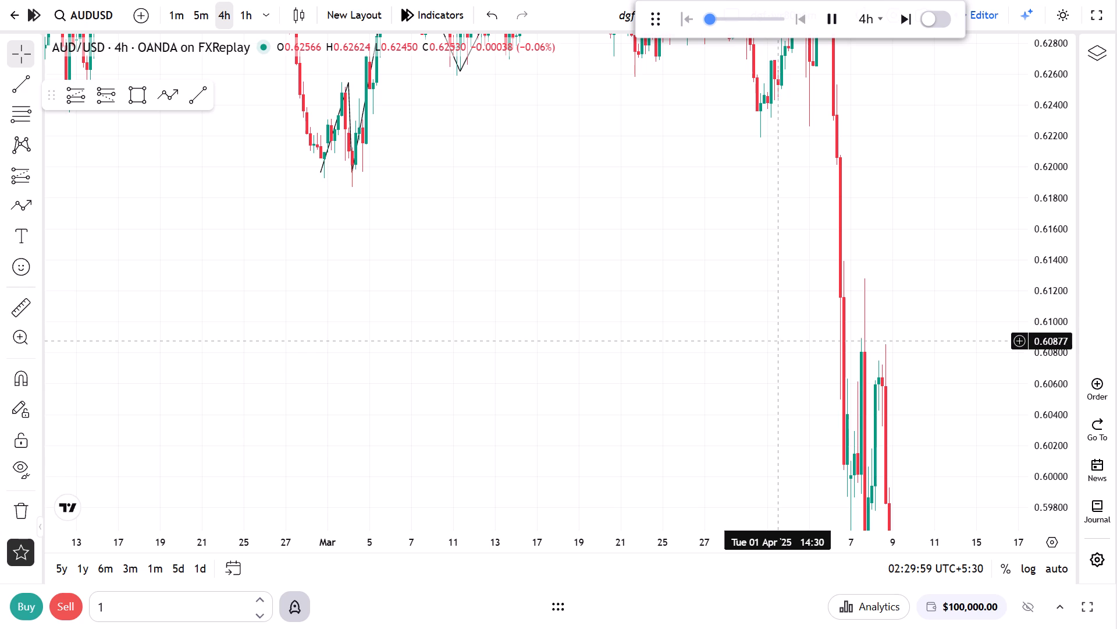
{"action": "left_click_drag", "start_coordinate": [780, 342], "coordinate": [687, 119]}
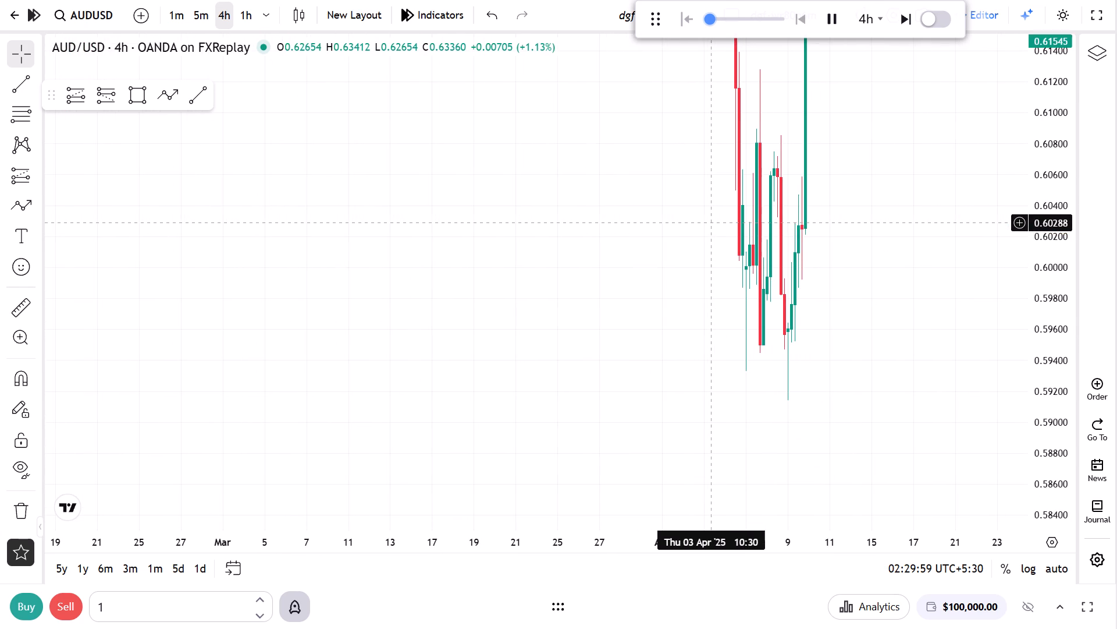
{"action": "left_click_drag", "start_coordinate": [710, 223], "coordinate": [850, 453]}
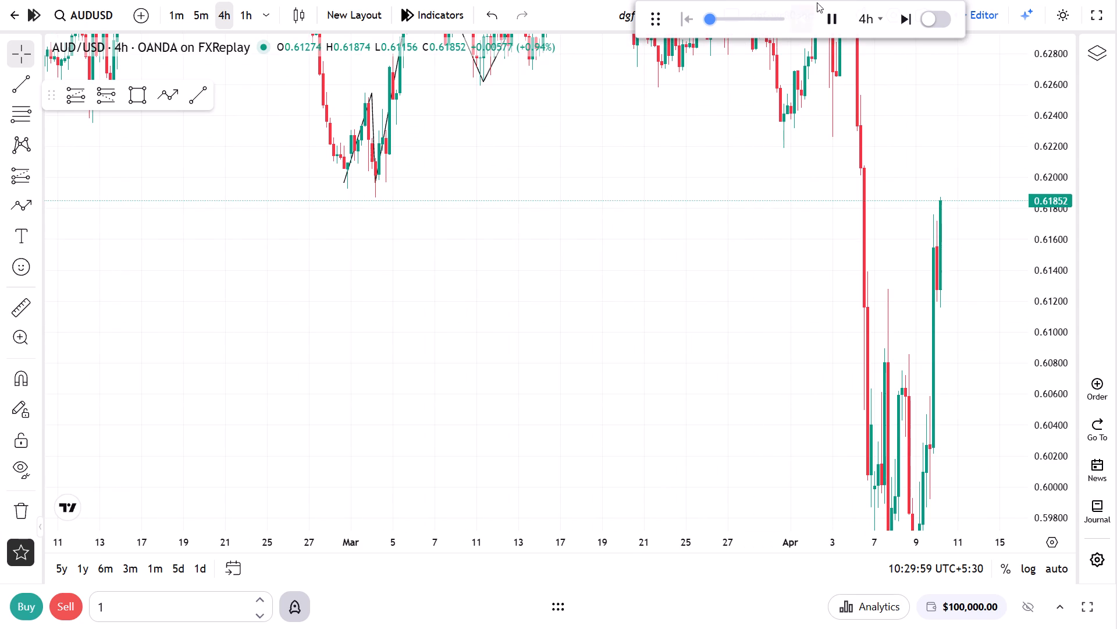
{"action": "left_click", "coordinate": [839, 17]}
Draw a rectangle zone over the early March lows, from 0.61892 to about 0.62011, extending from 3 March to 11 April.
{"action": "left_click", "coordinate": [149, 96]}
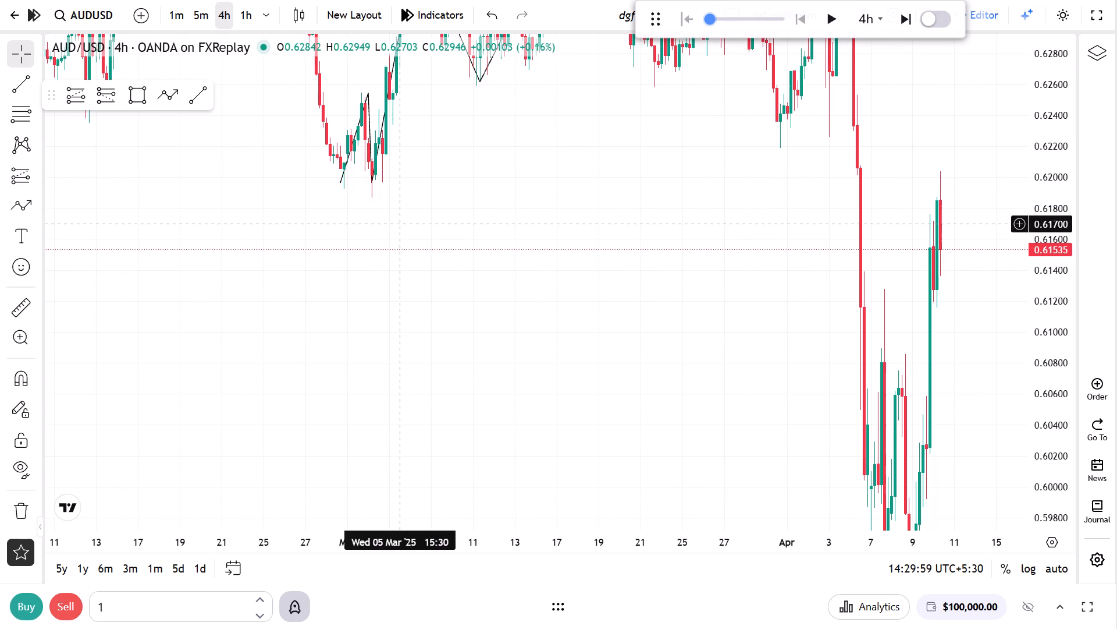
{"action": "left_click", "coordinate": [351, 194]}
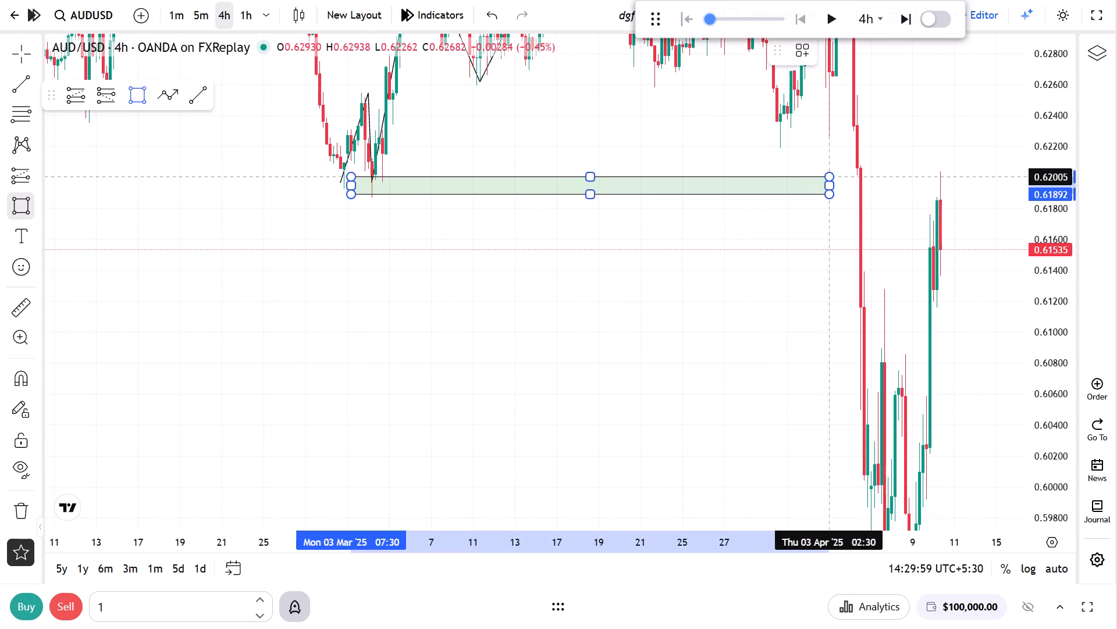
{"action": "left_click", "coordinate": [956, 176]}
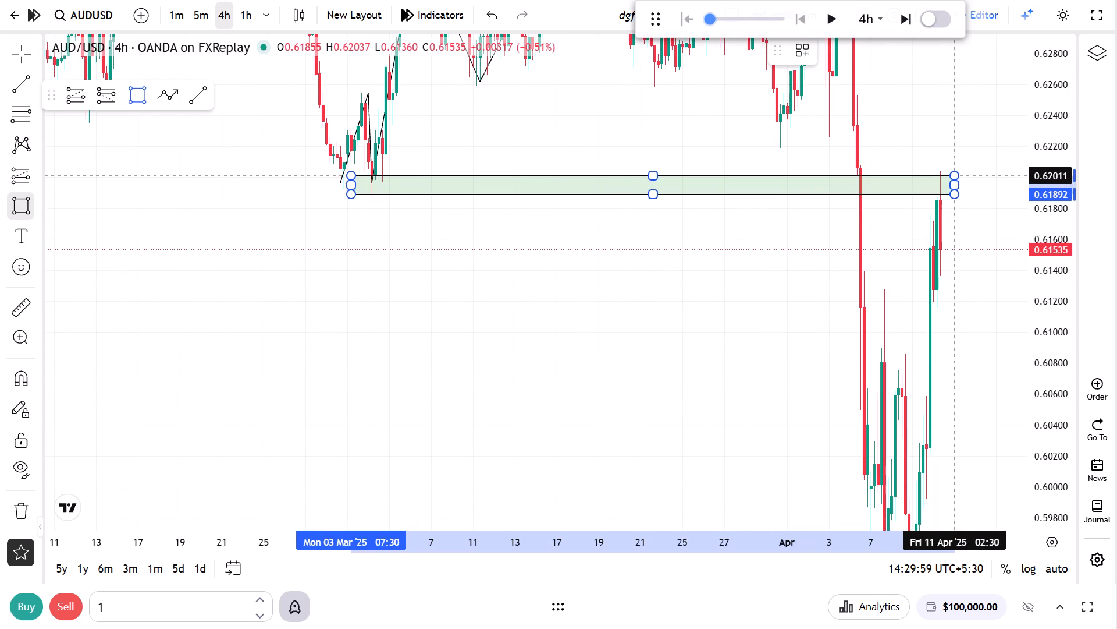
{"action": "left_click", "coordinate": [952, 232]}
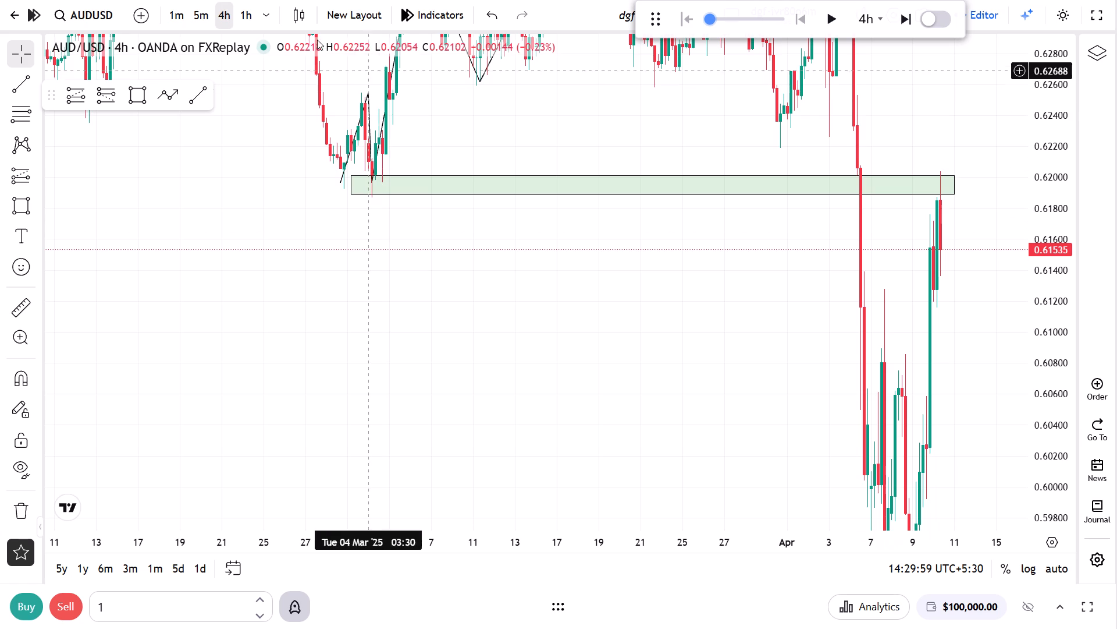
Switch the chart to the 1-minute timeframe and examine the 10 April price action inside the rectangle zone.
{"action": "left_click", "coordinate": [177, 17]}
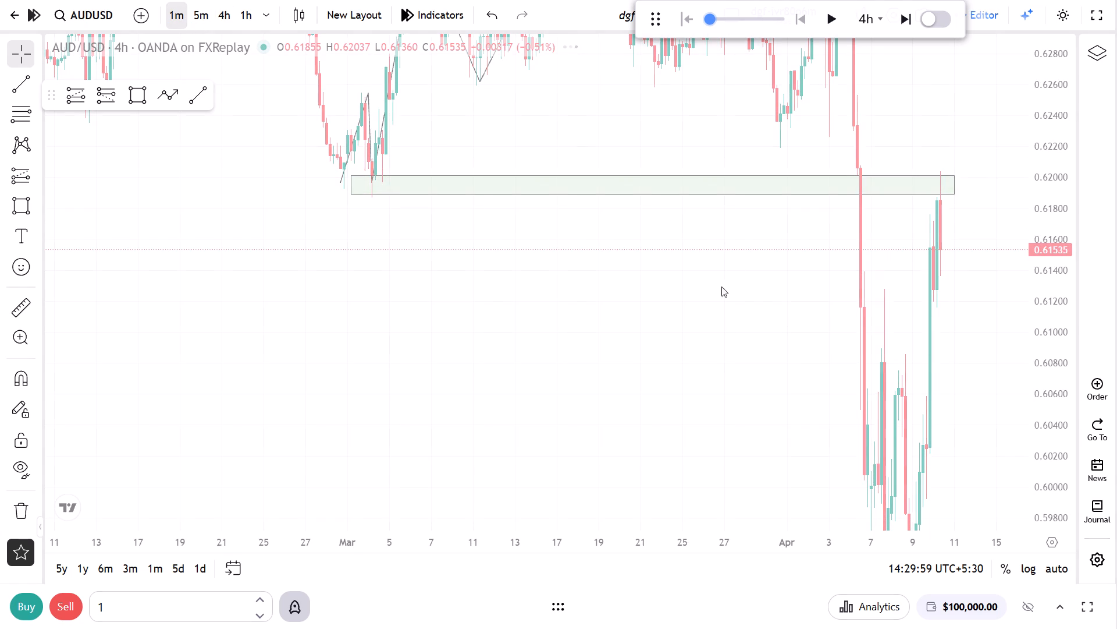
{"action": "scroll", "coordinate": [738, 348], "scroll_direction": "down", "scroll_amount": 12}
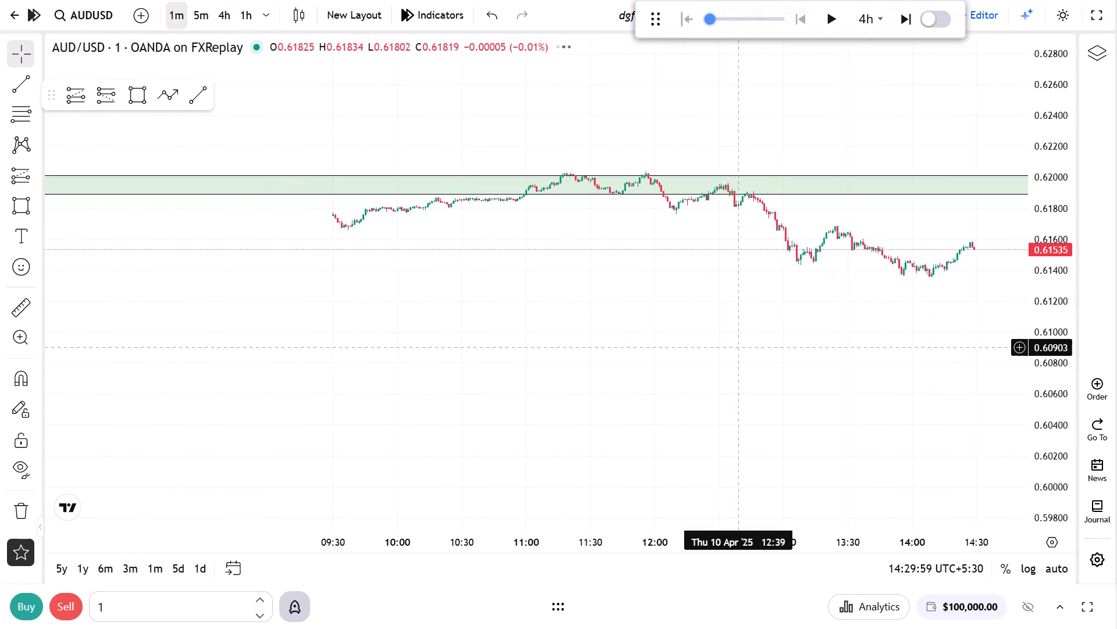
{"action": "left_click_drag", "start_coordinate": [728, 298], "coordinate": [769, 415]}
{"action": "left_click_drag", "start_coordinate": [1054, 441], "coordinate": [1058, 59]}
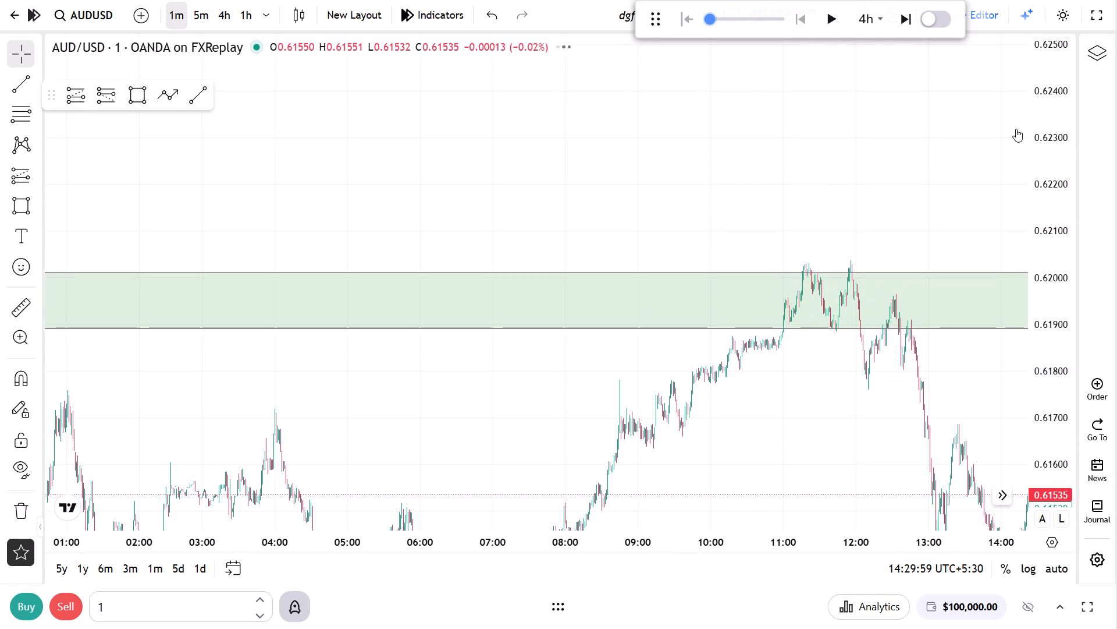
{"action": "scroll", "coordinate": [732, 373], "scroll_direction": "up", "scroll_amount": 6}
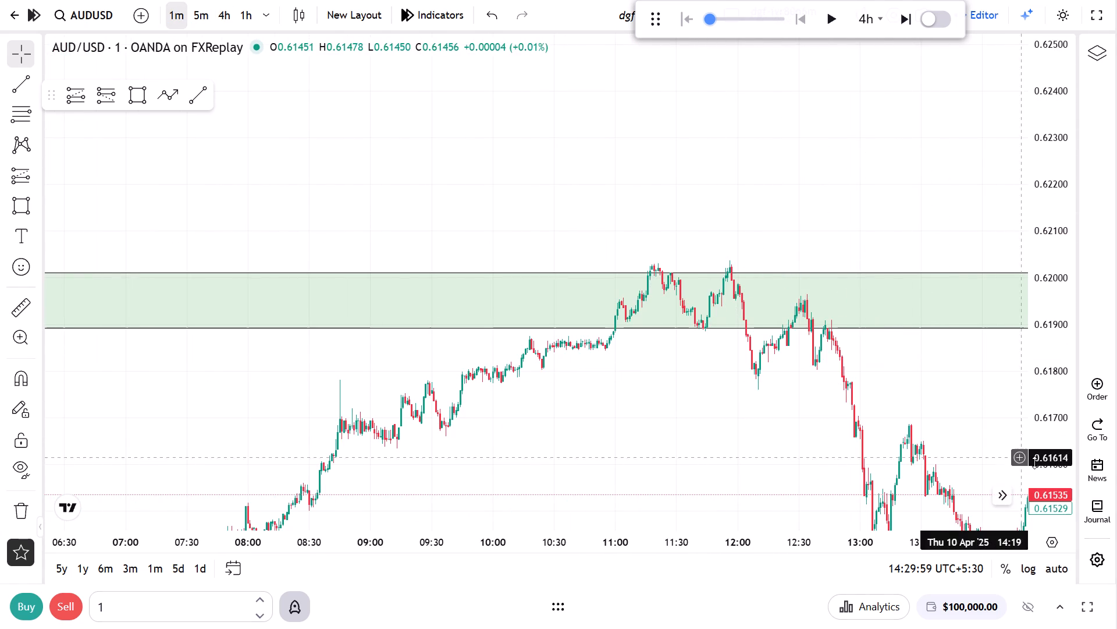
{"action": "left_click_drag", "start_coordinate": [1061, 466], "coordinate": [1075, 90]}
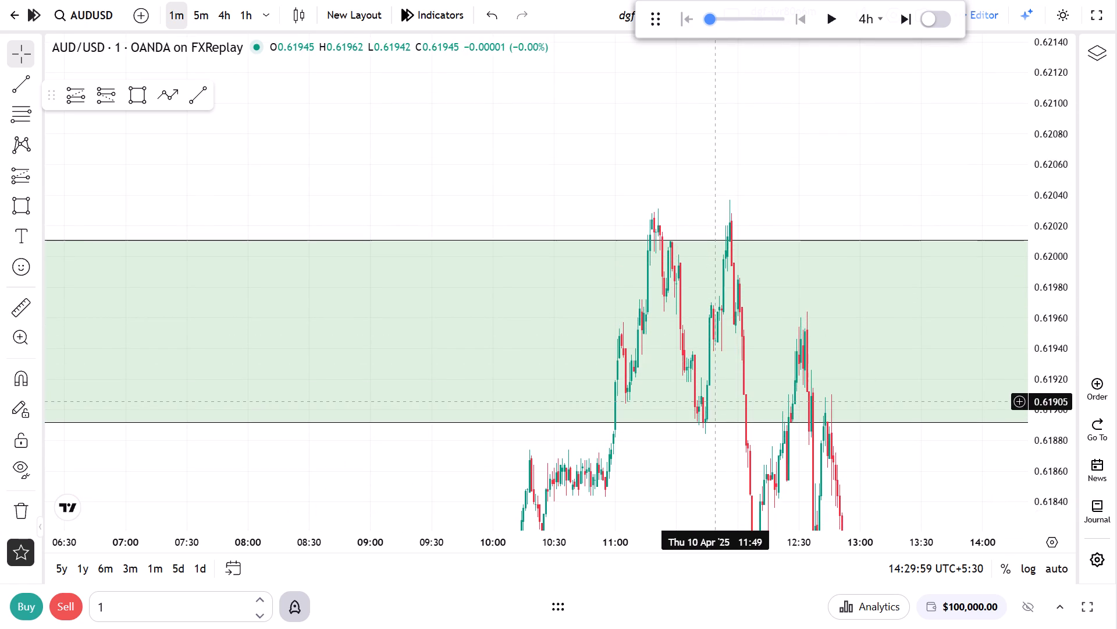
{"action": "scroll", "coordinate": [716, 402], "scroll_direction": "up", "scroll_amount": 4}
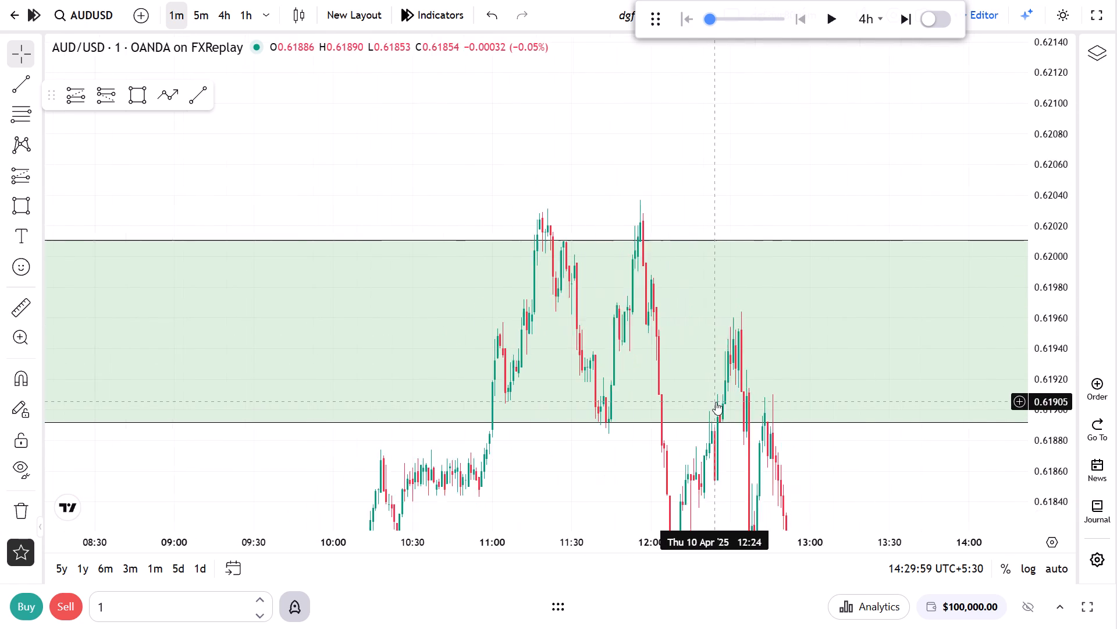
{"action": "scroll", "coordinate": [716, 402], "scroll_direction": "up", "scroll_amount": 1}
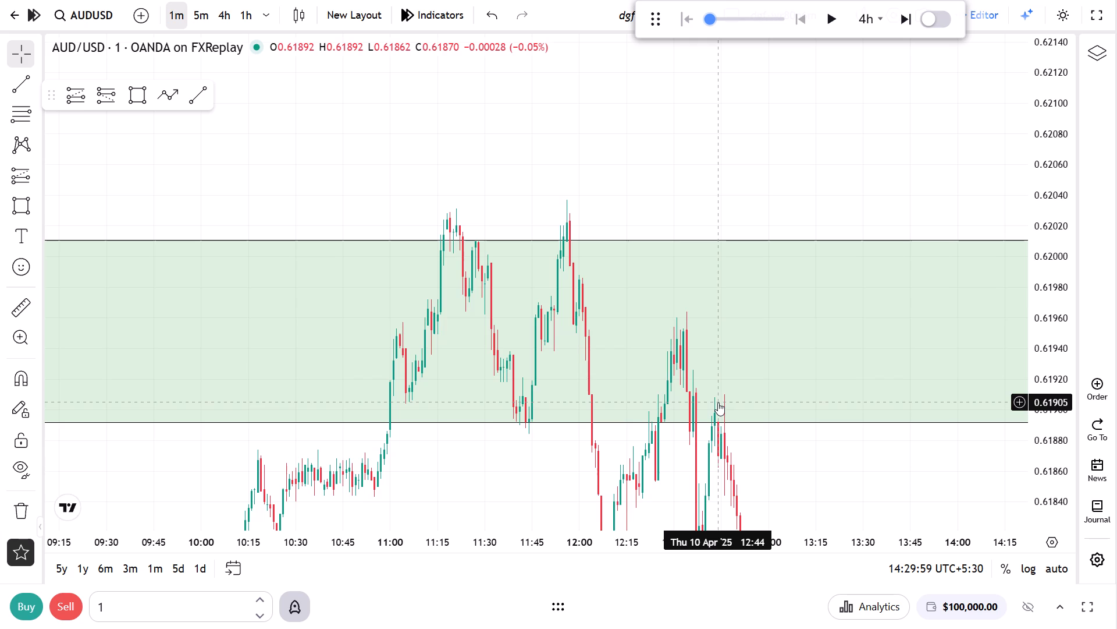
Place a short position at the zone's lower edge, 0.61892, at 11:43 on 10 April, with its stop at 0.62042.
{"action": "left_click", "coordinate": [115, 97]}
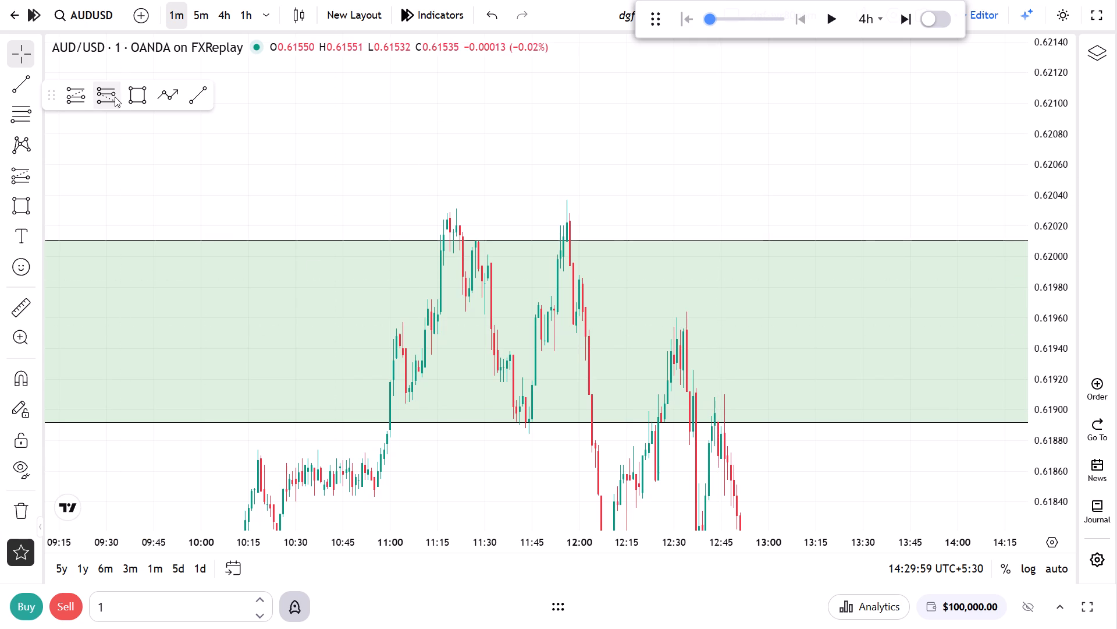
{"action": "left_click", "coordinate": [525, 422]}
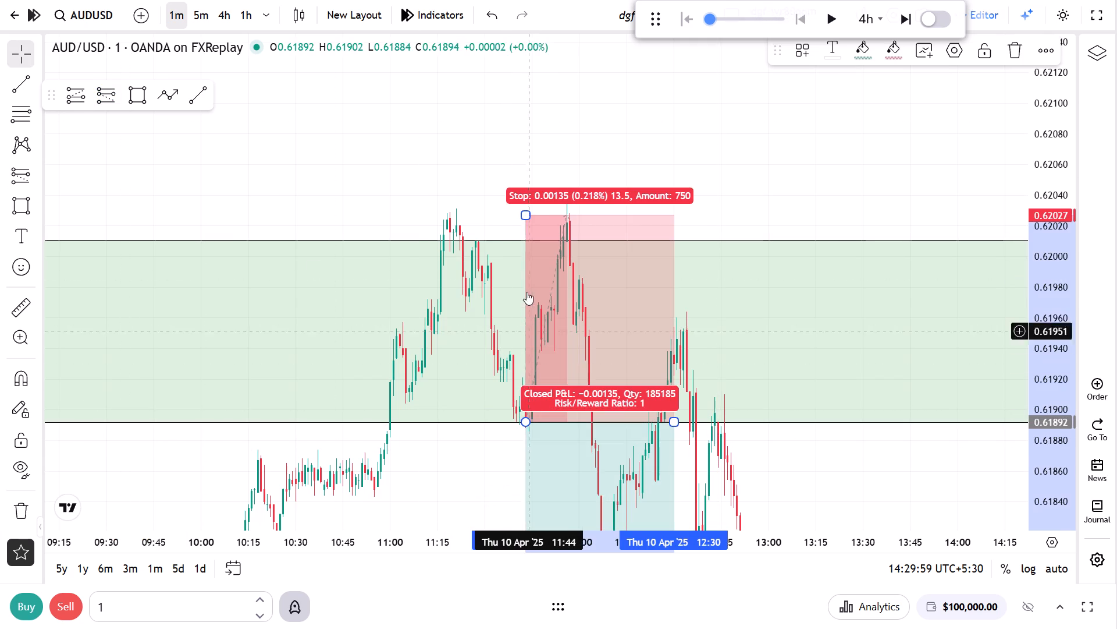
{"action": "left_click_drag", "start_coordinate": [527, 218], "coordinate": [525, 203]}
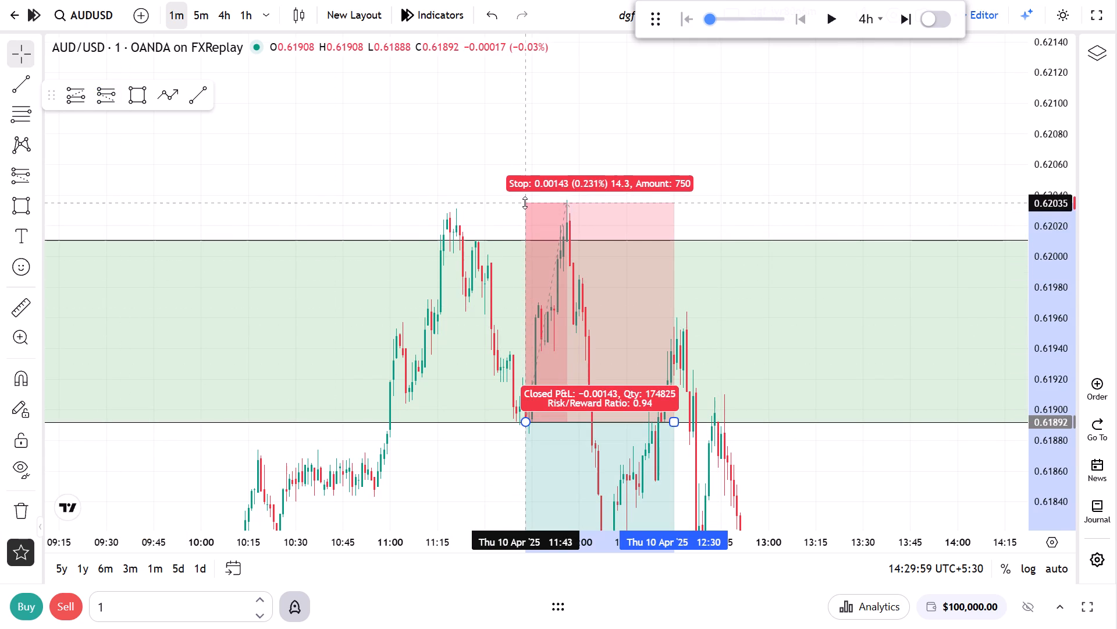
{"action": "left_click_drag", "start_coordinate": [525, 203], "coordinate": [526, 192]}
Extend the short position to 13:03 on 10 April and move its target down to 0.61666.
{"action": "left_click_drag", "start_coordinate": [806, 206], "coordinate": [775, 132]}
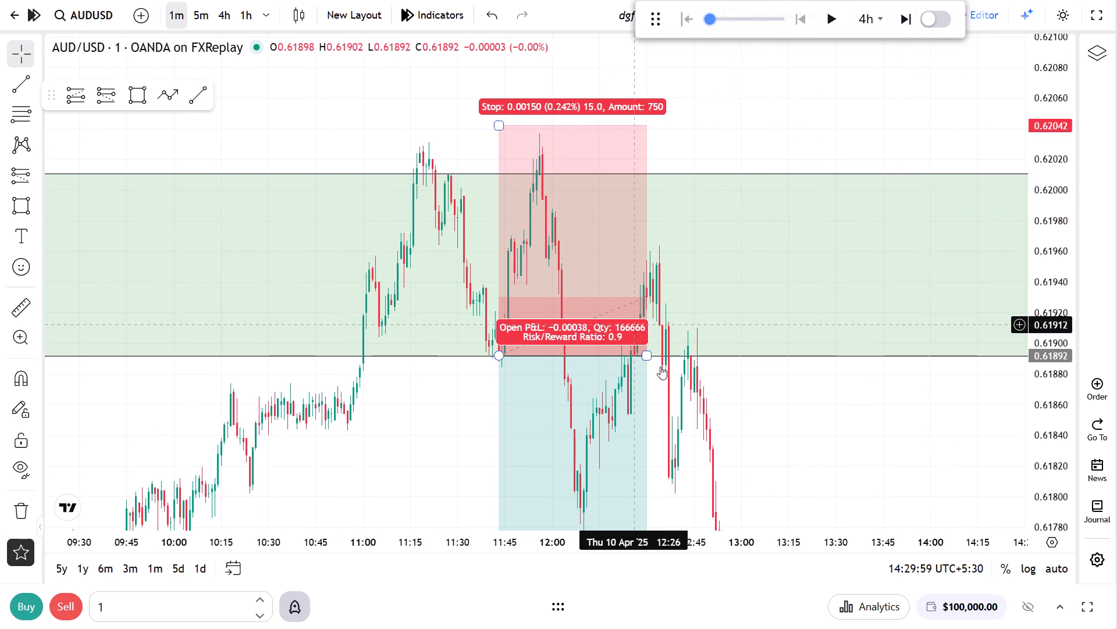
{"action": "left_click_drag", "start_coordinate": [767, 469], "coordinate": [758, 394]}
{"action": "left_click_drag", "start_coordinate": [749, 414], "coordinate": [728, 156]}
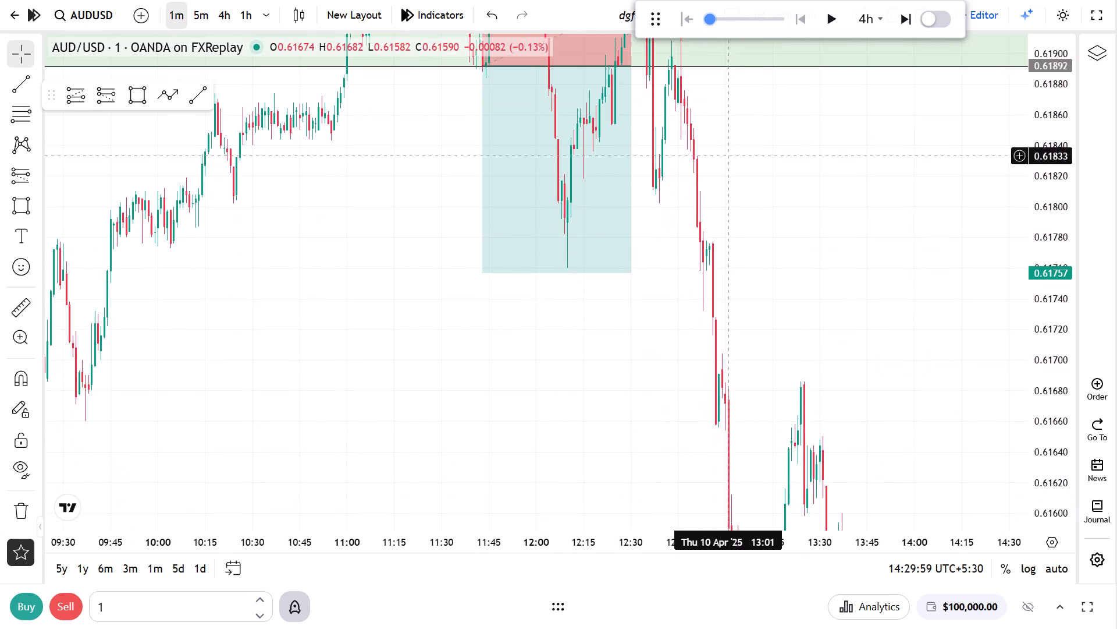
{"action": "scroll", "coordinate": [835, 366], "scroll_direction": "down", "scroll_amount": 4}
{"action": "left_click_drag", "start_coordinate": [1060, 164], "coordinate": [1026, 371]}
{"action": "left_click_drag", "start_coordinate": [883, 286], "coordinate": [818, 366]}
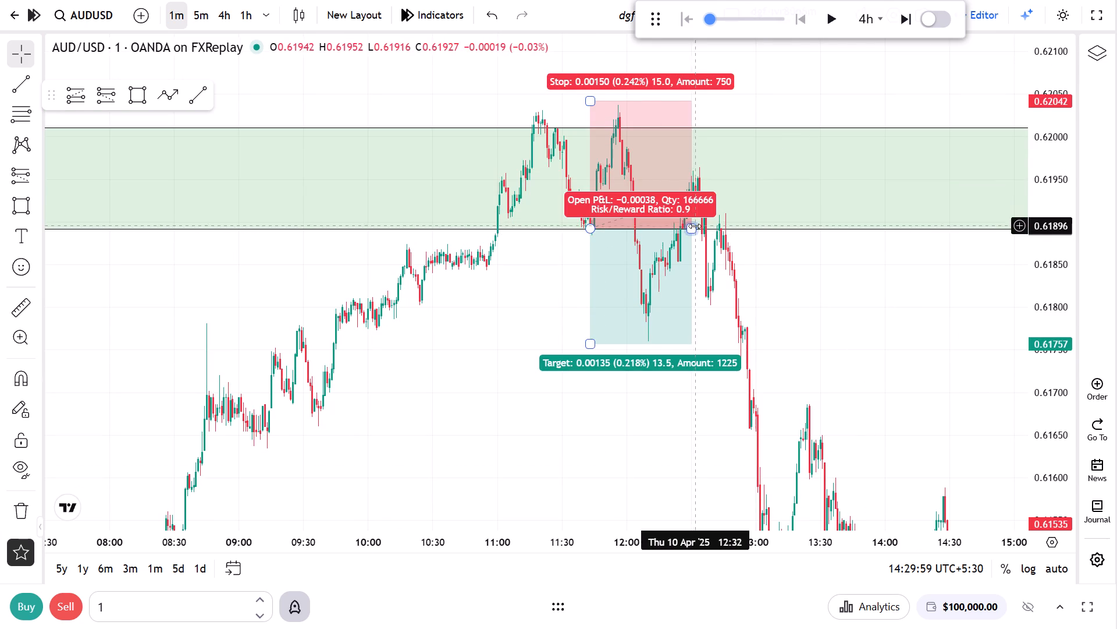
{"action": "left_click_drag", "start_coordinate": [695, 226], "coordinate": [763, 227]}
{"action": "left_click_drag", "start_coordinate": [844, 388], "coordinate": [817, 271]}
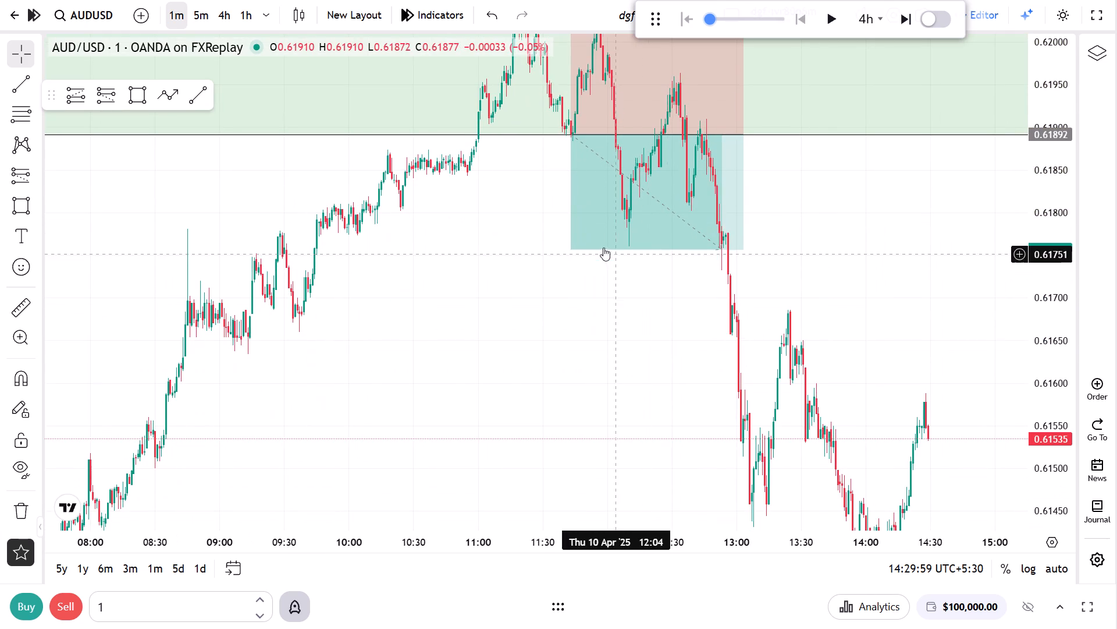
{"action": "left_click_drag", "start_coordinate": [572, 247], "coordinate": [574, 299]}
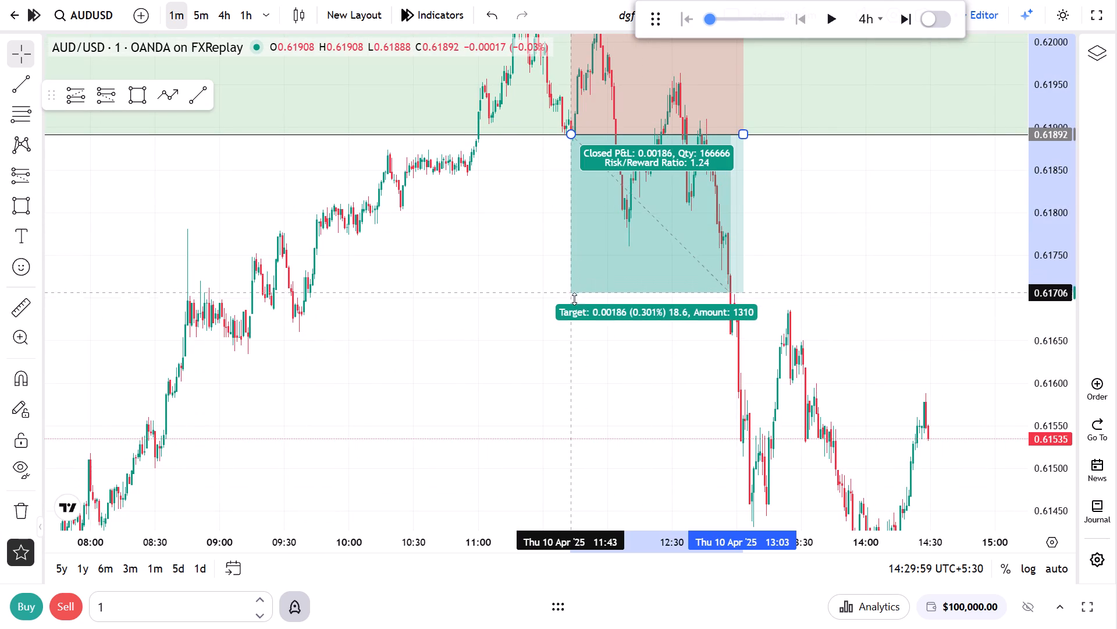
{"action": "left_click_drag", "start_coordinate": [574, 299], "coordinate": [572, 327]}
{"action": "left_click", "coordinate": [859, 250]}
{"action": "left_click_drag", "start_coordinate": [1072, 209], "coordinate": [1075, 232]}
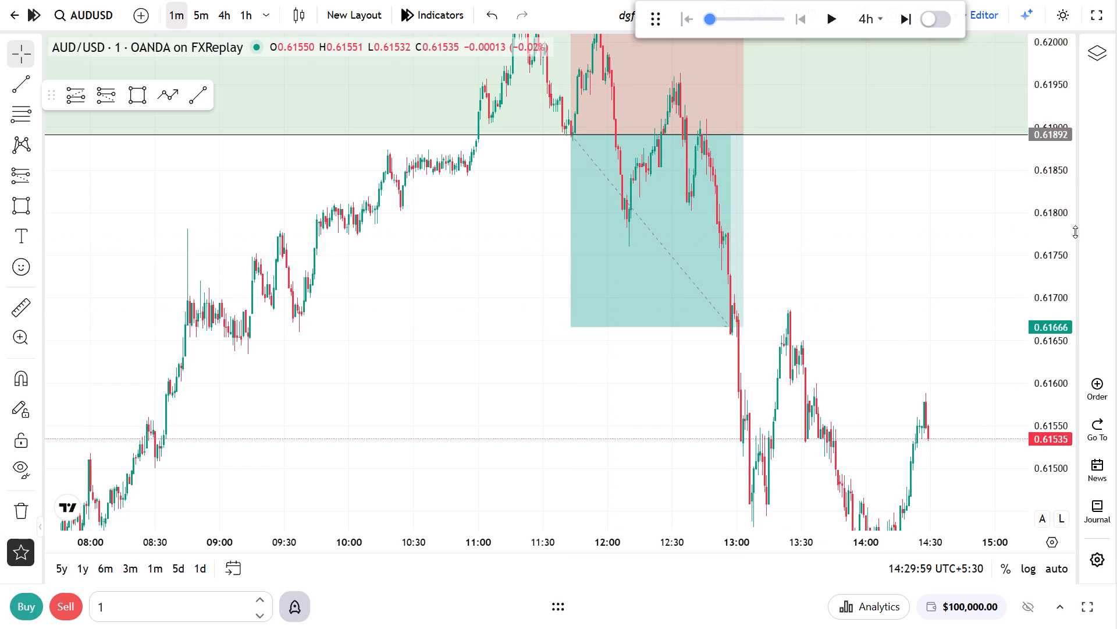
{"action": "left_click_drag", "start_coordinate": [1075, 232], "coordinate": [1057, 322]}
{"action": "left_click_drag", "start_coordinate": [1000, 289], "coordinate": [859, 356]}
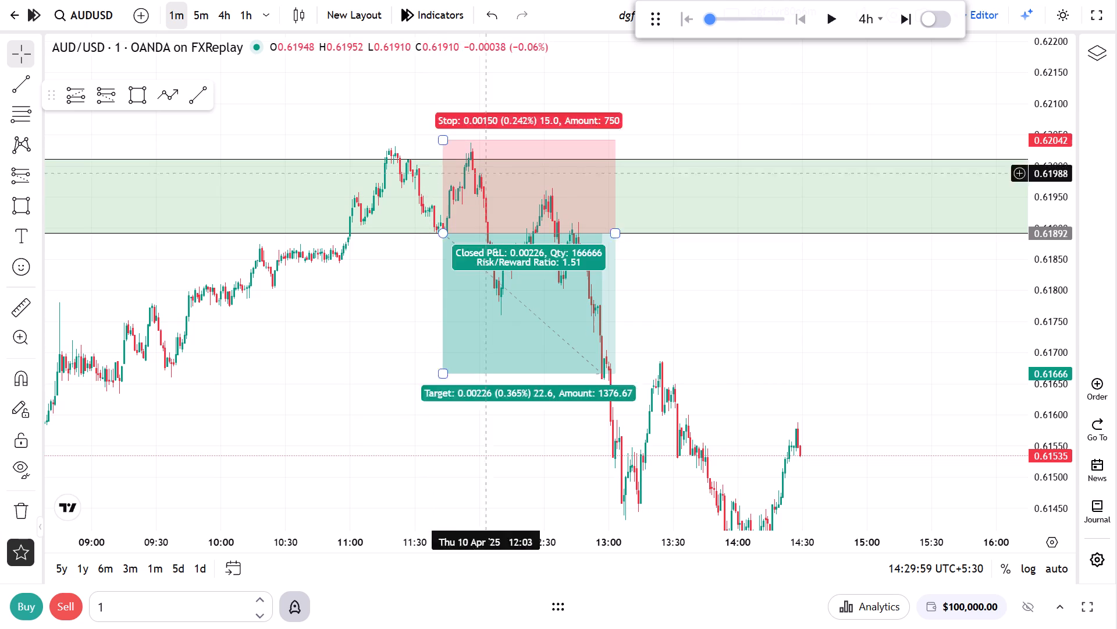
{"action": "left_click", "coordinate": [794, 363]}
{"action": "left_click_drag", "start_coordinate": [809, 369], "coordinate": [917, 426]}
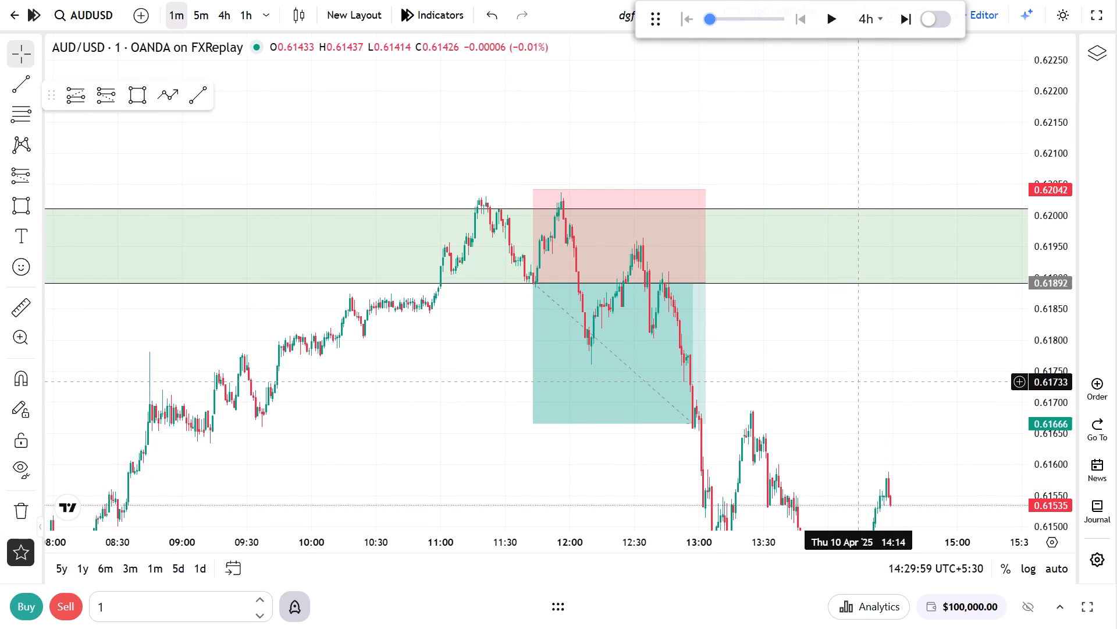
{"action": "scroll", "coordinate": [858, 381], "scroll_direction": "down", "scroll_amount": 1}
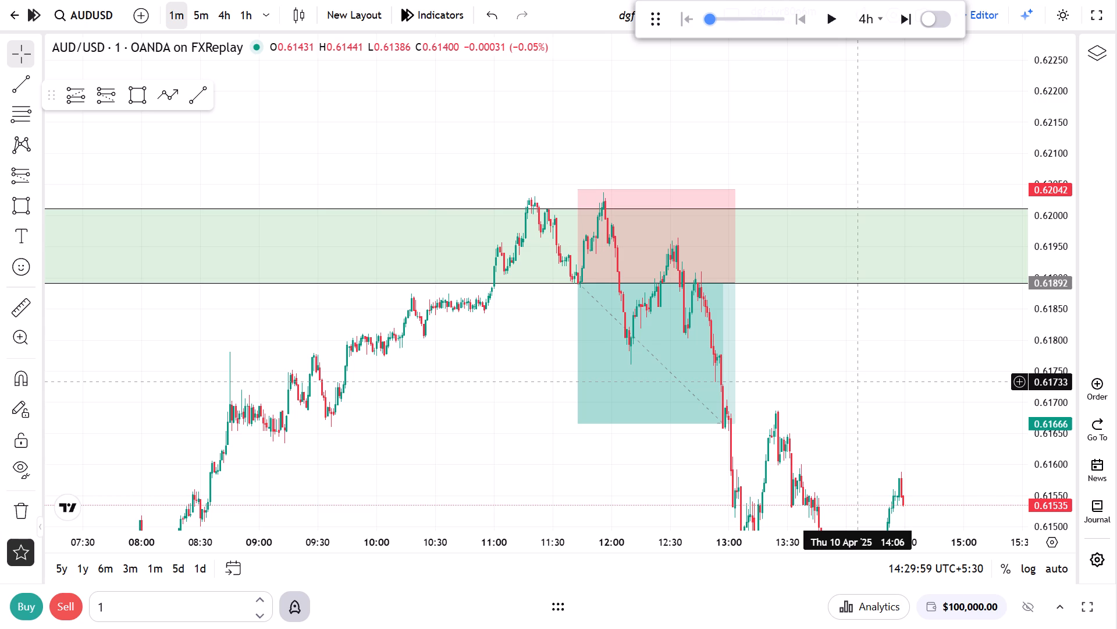
Switch the chart to the 4-hour timeframe and replay price forward to 15 April, just below the mid-March highs.
{"action": "left_click_drag", "start_coordinate": [858, 381], "coordinate": [782, 207]}
{"action": "left_click_drag", "start_coordinate": [791, 289], "coordinate": [792, 337]}
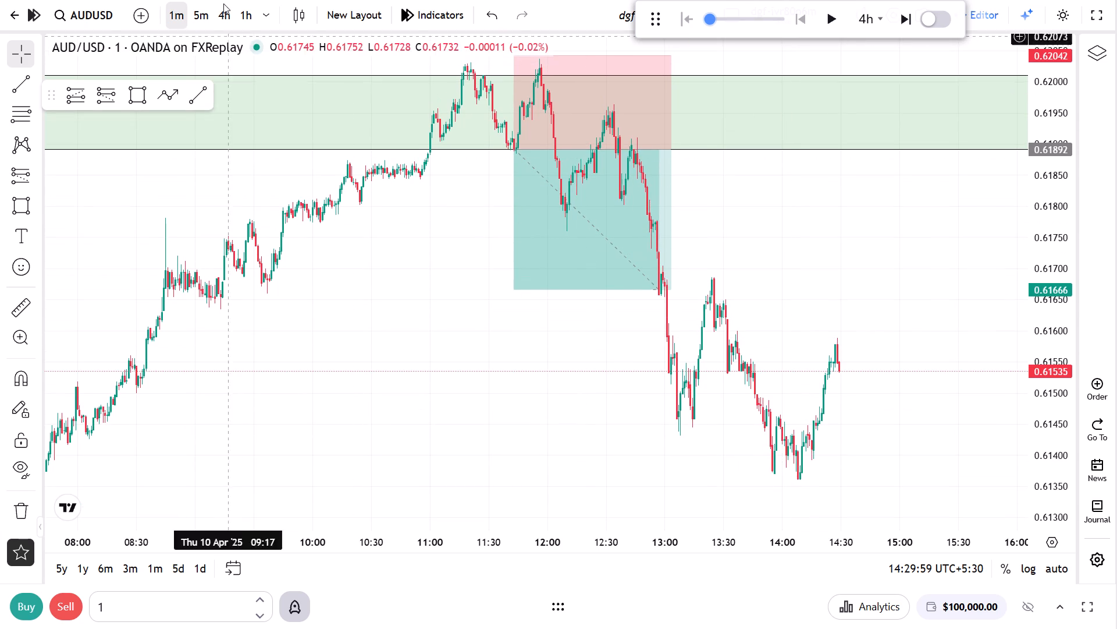
{"action": "left_click", "coordinate": [222, 2]}
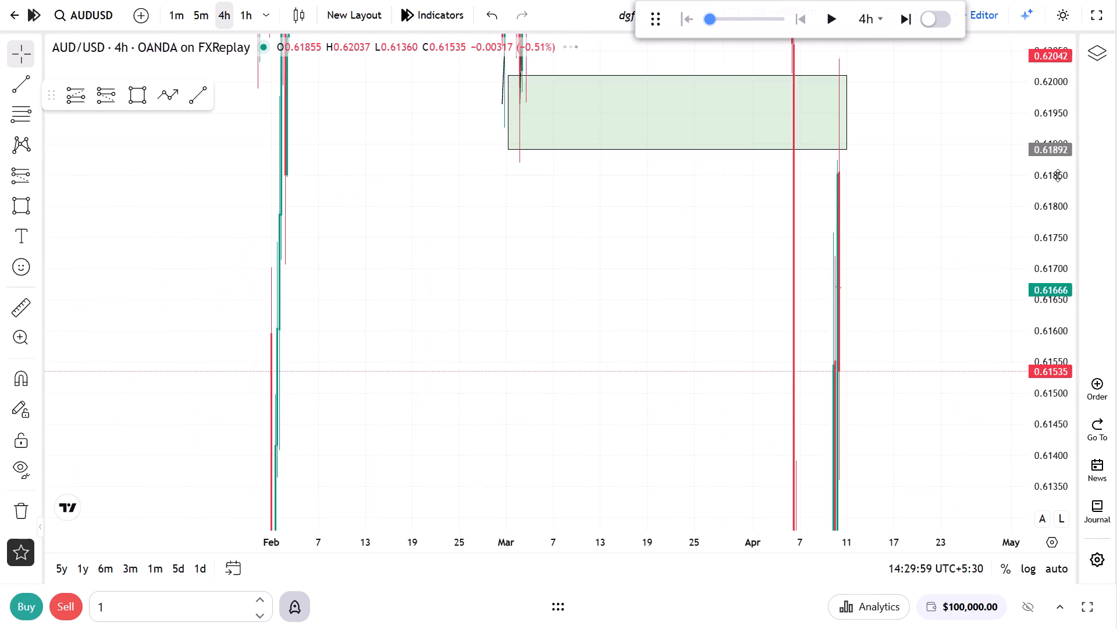
{"action": "left_click_drag", "start_coordinate": [1058, 179], "coordinate": [1069, 525]}
{"action": "left_click_drag", "start_coordinate": [926, 331], "coordinate": [897, 192]}
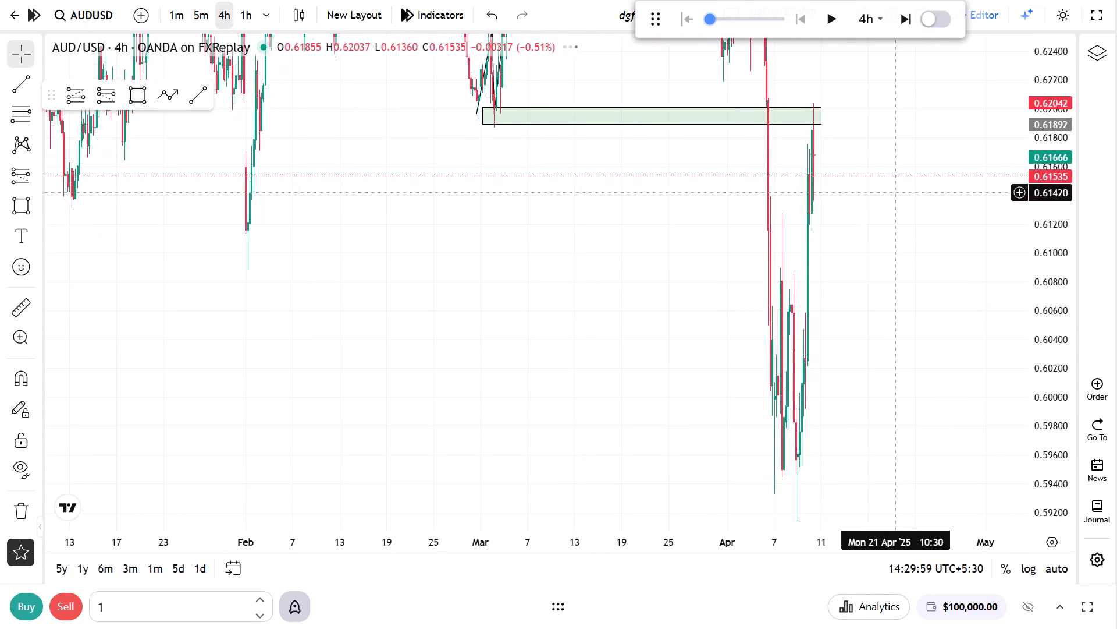
{"action": "scroll", "coordinate": [879, 259], "scroll_direction": "up", "scroll_amount": 4}
{"action": "left_click_drag", "start_coordinate": [850, 171], "coordinate": [987, 446]}
{"action": "left_click_drag", "start_coordinate": [1051, 229], "coordinate": [1028, 332]}
{"action": "left_click_drag", "start_coordinate": [967, 333], "coordinate": [965, 331]}
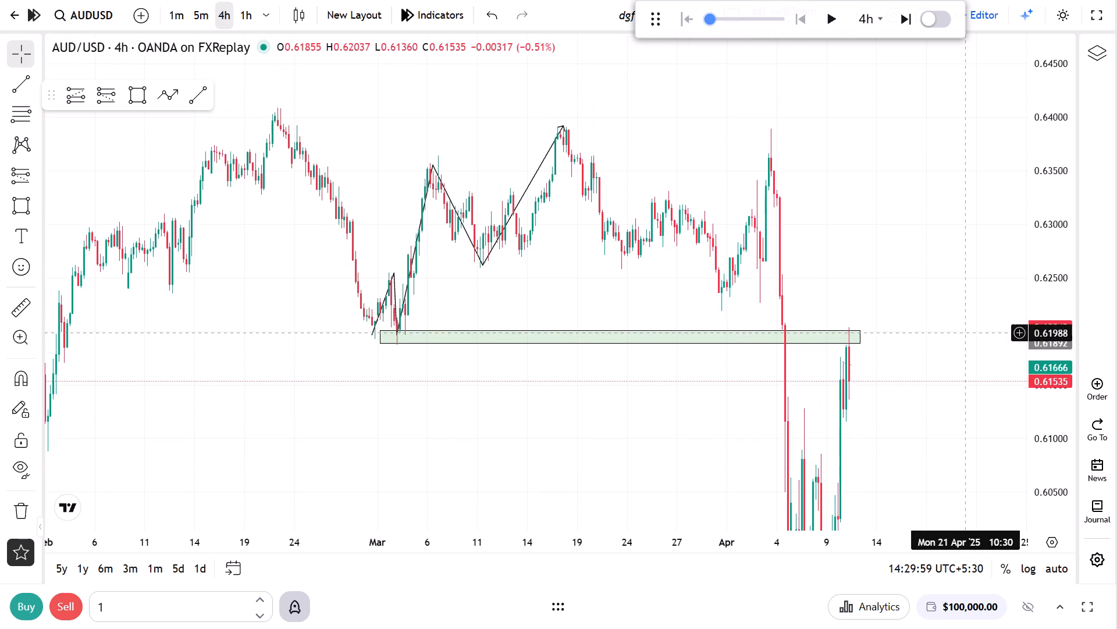
{"action": "left_click_drag", "start_coordinate": [965, 331], "coordinate": [961, 328]}
{"action": "left_click", "coordinate": [820, 29]}
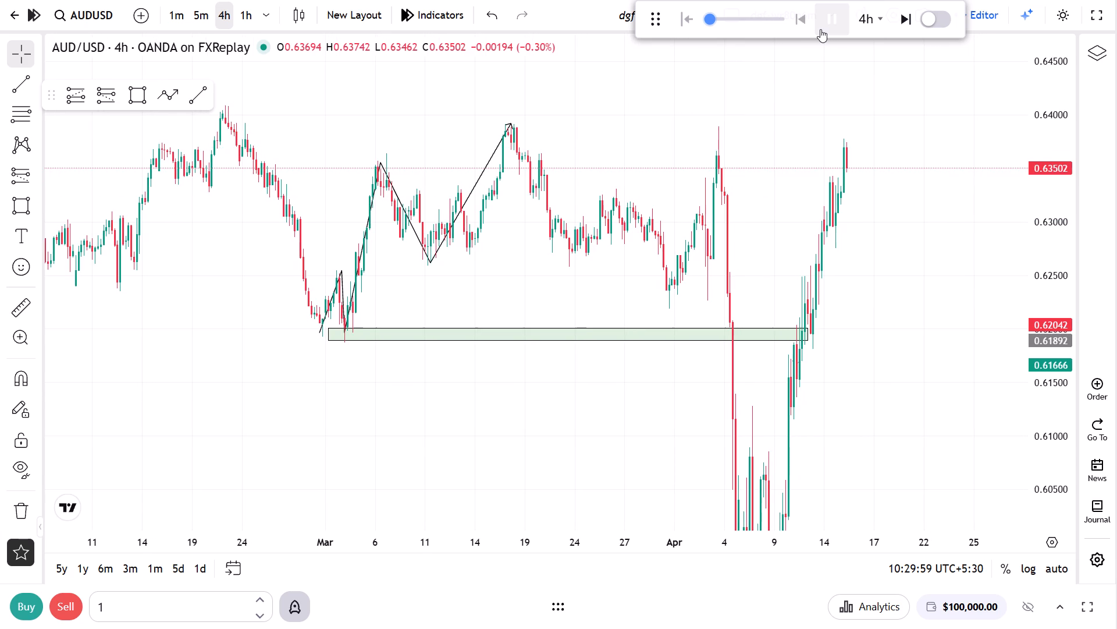
{"action": "left_click", "coordinate": [820, 29]}
Draw a rectangle zone over the mid-March highs, from 0.63880 to about 0.63906, extending from 17 March to 18 April.
{"action": "left_click_drag", "start_coordinate": [753, 277], "coordinate": [767, 444]}
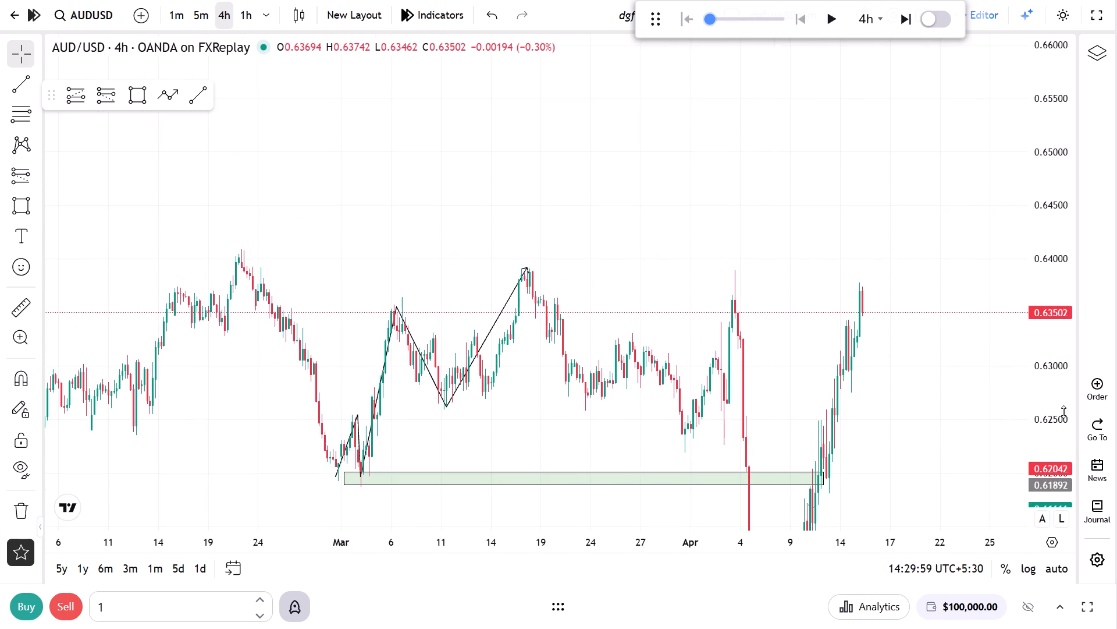
{"action": "left_click_drag", "start_coordinate": [1075, 436], "coordinate": [1030, 181]}
{"action": "scroll", "coordinate": [641, 321], "scroll_direction": "up", "scroll_amount": 4}
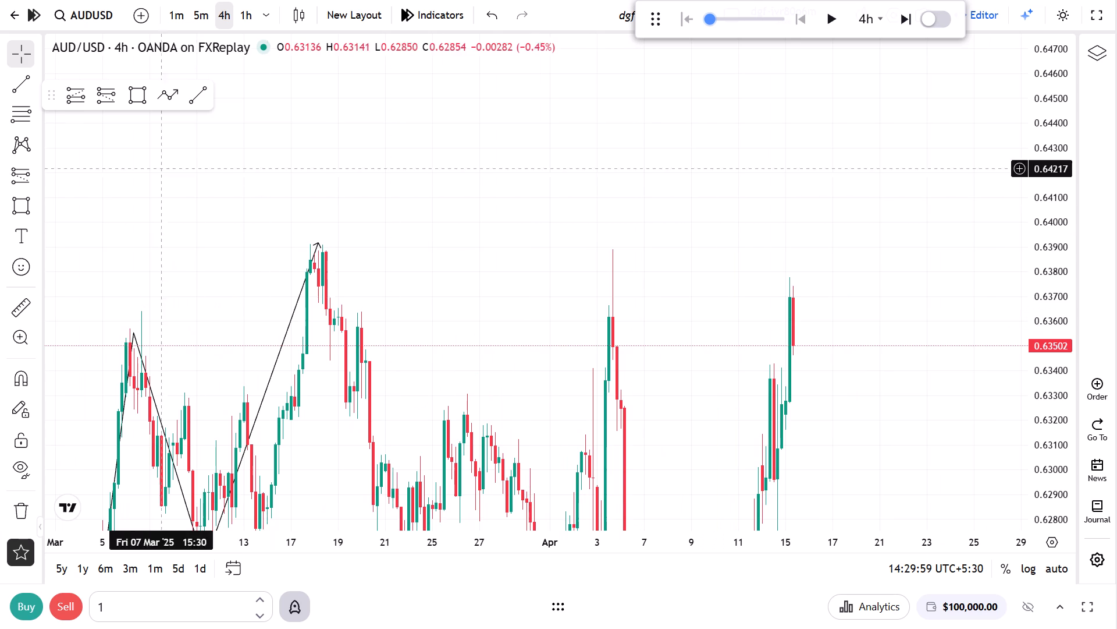
{"action": "left_click", "coordinate": [140, 101]}
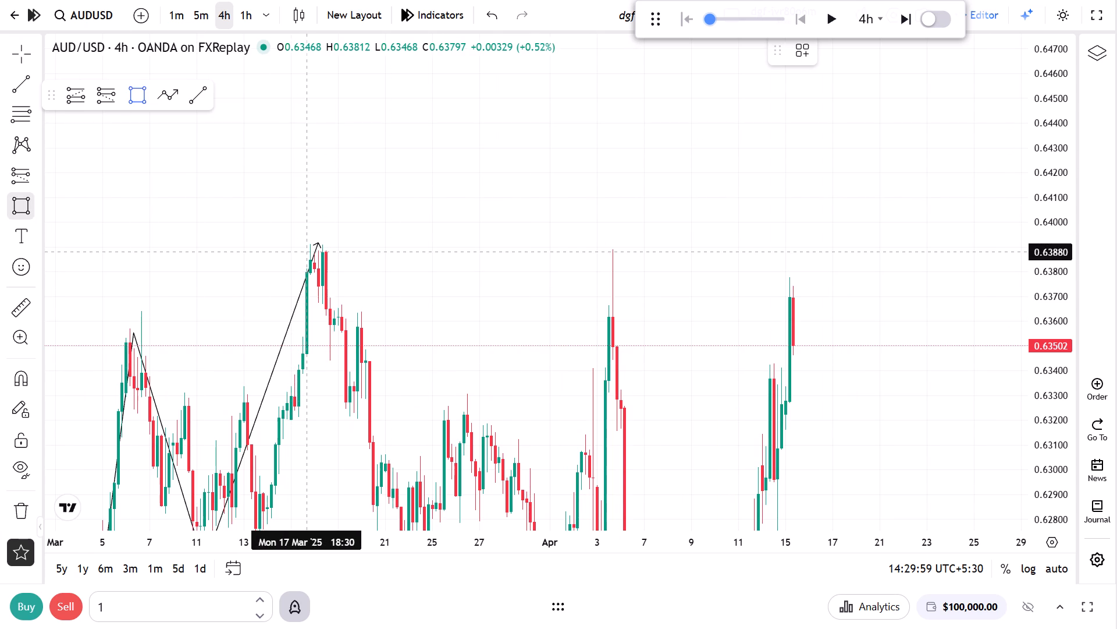
{"action": "left_click", "coordinate": [308, 252]}
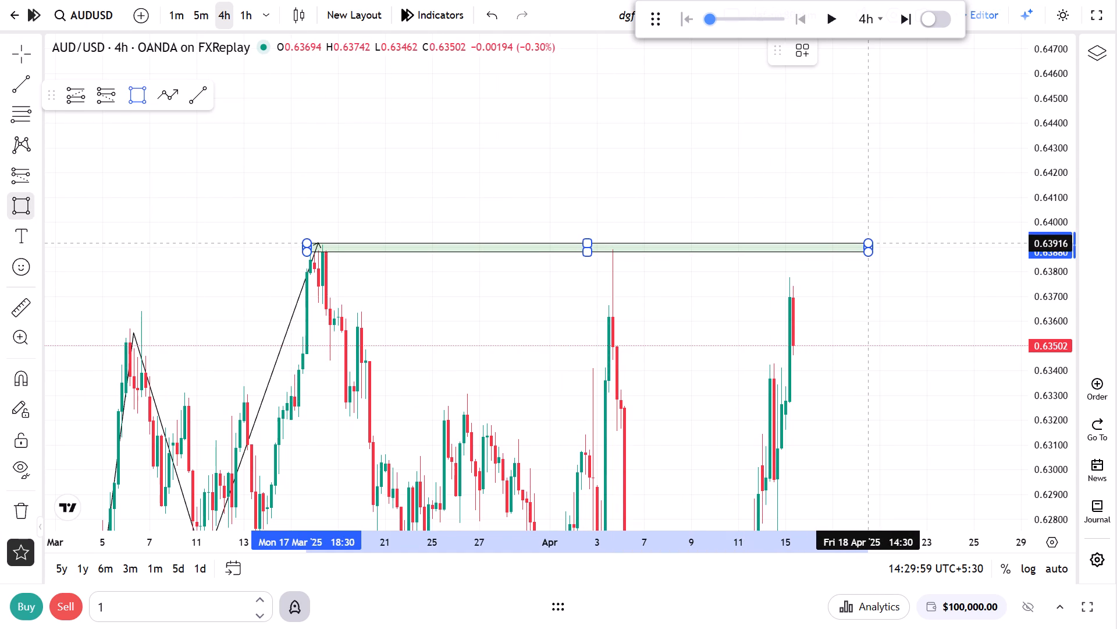
{"action": "left_click", "coordinate": [875, 245]}
Replay the 4-hour chart forward until price reaches the rectangle zone over the mid-March highs on 16 April.
{"action": "left_click_drag", "start_coordinate": [841, 389], "coordinate": [811, 161]}
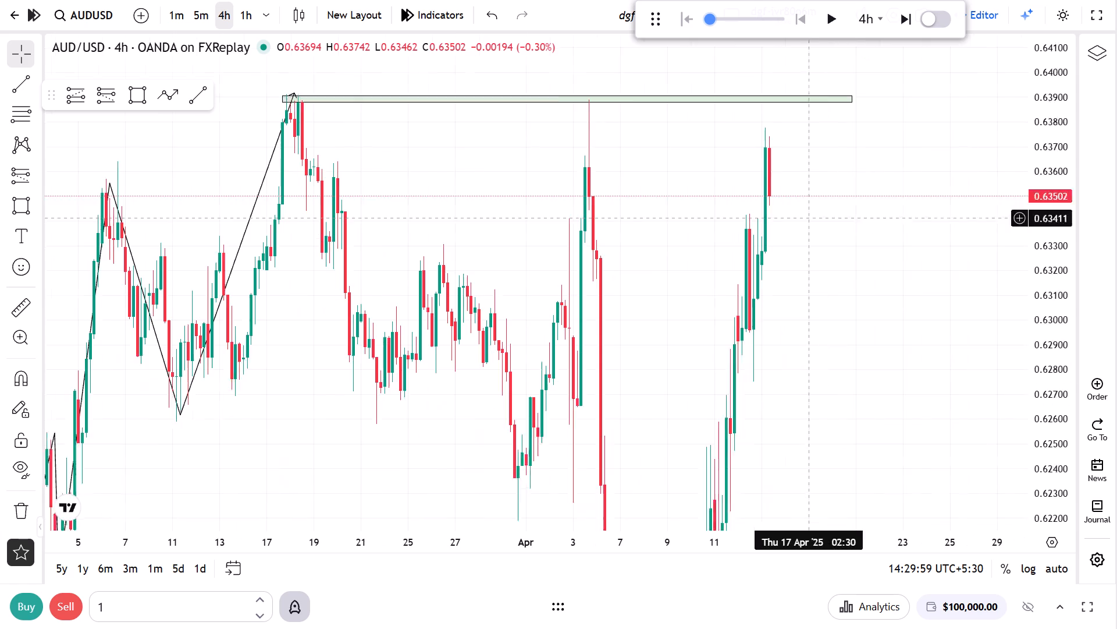
{"action": "left_click_drag", "start_coordinate": [811, 161], "coordinate": [811, 161]}
{"action": "scroll", "coordinate": [891, 326], "scroll_direction": "down", "scroll_amount": 2}
{"action": "left_click_drag", "start_coordinate": [1071, 305], "coordinate": [1061, 418]}
{"action": "left_click", "coordinate": [935, 401]}
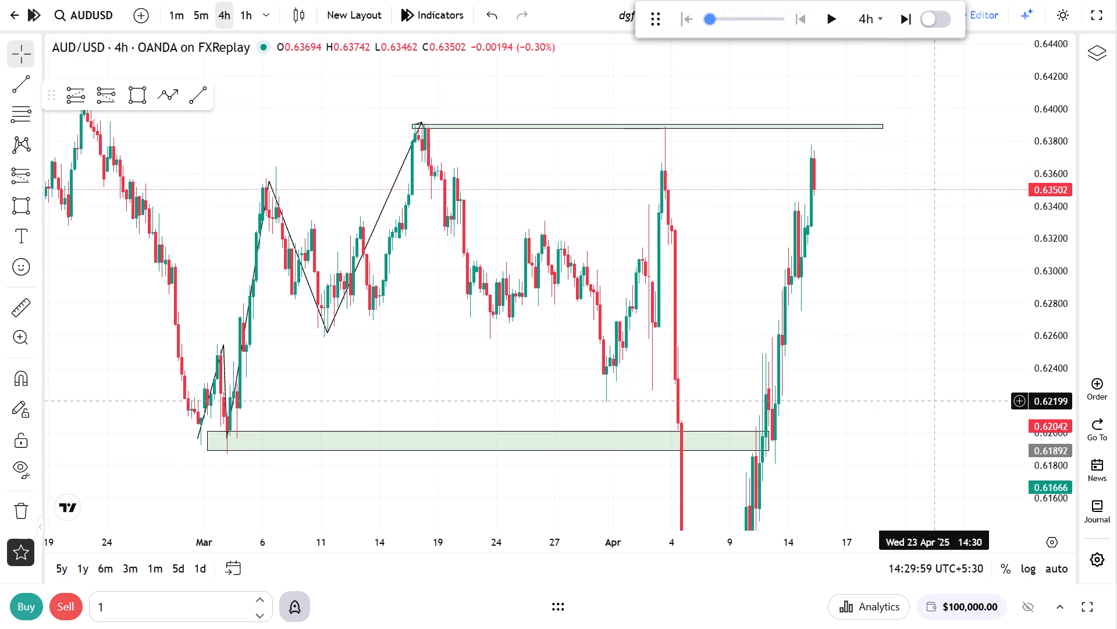
{"action": "left_click_drag", "start_coordinate": [930, 430], "coordinate": [927, 168]}
{"action": "left_click_drag", "start_coordinate": [1053, 222], "coordinate": [1059, 373]}
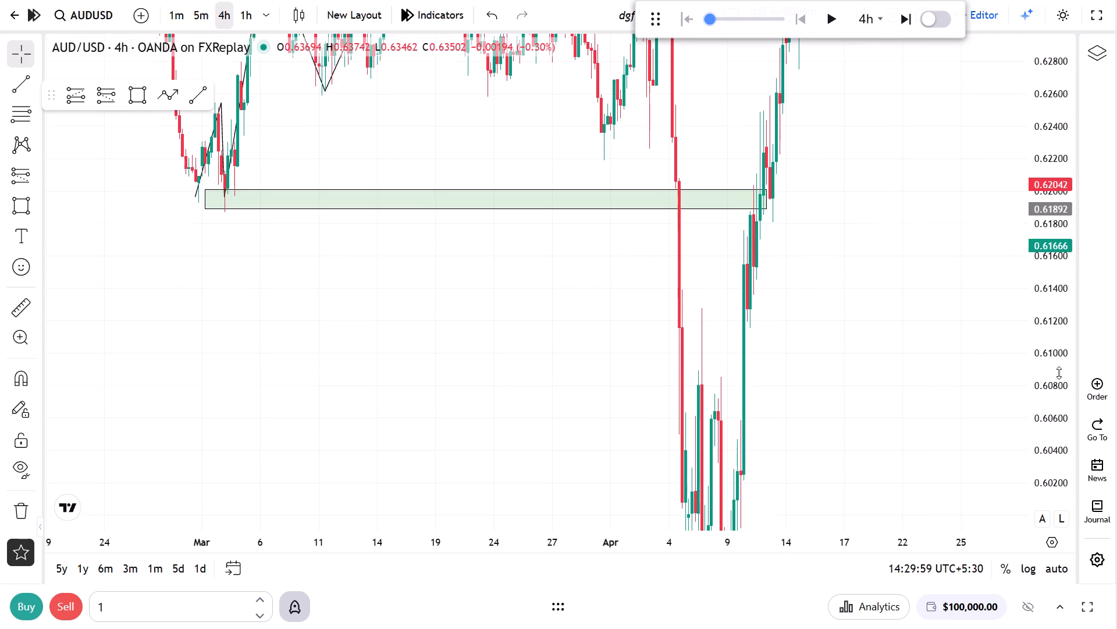
{"action": "left_click_drag", "start_coordinate": [1059, 373], "coordinate": [1056, 411]}
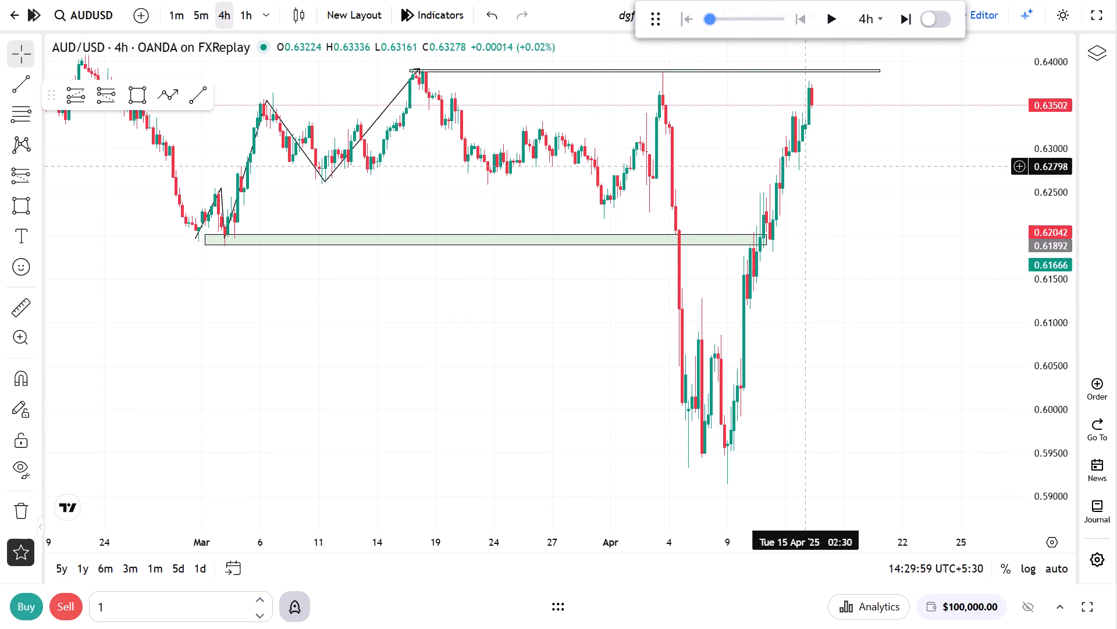
{"action": "left_click_drag", "start_coordinate": [818, 213], "coordinate": [799, 359]}
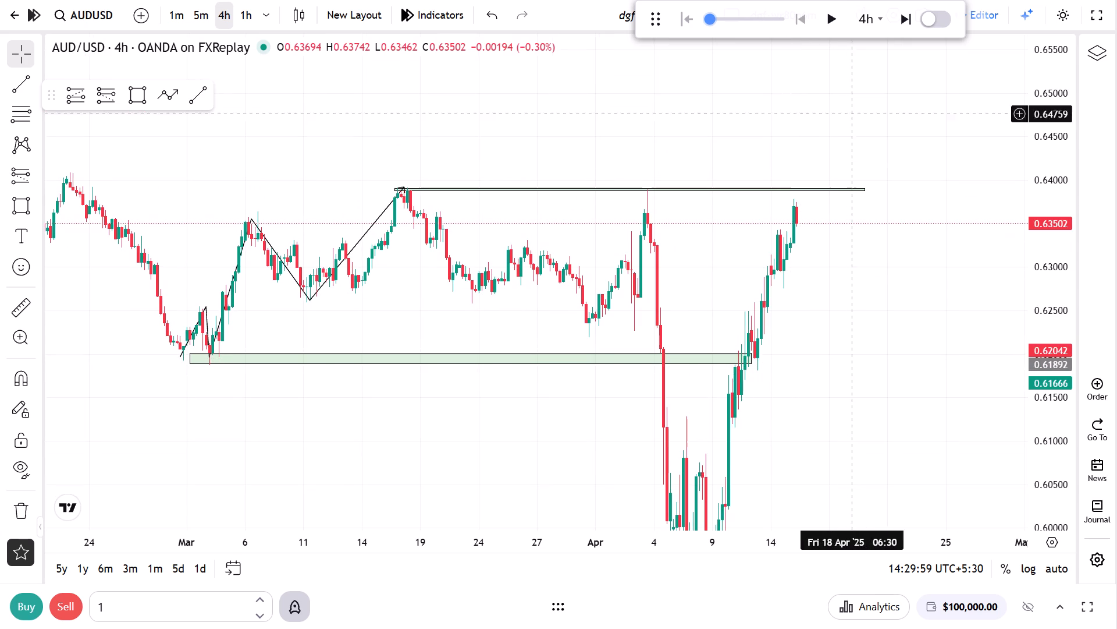
{"action": "left_click", "coordinate": [830, 27]}
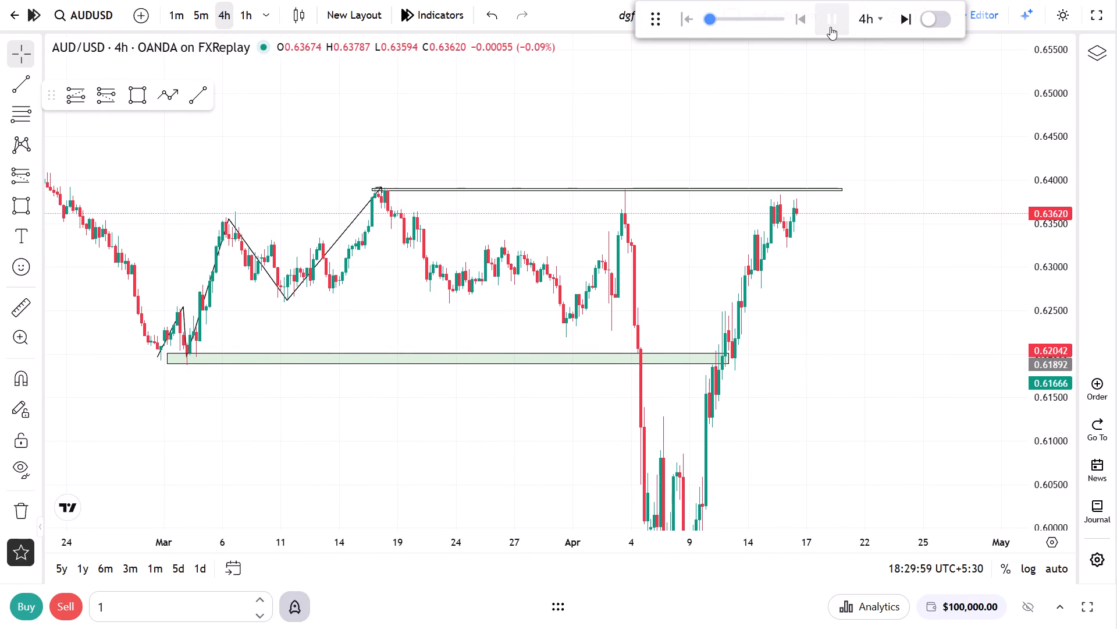
{"action": "left_click", "coordinate": [830, 27]}
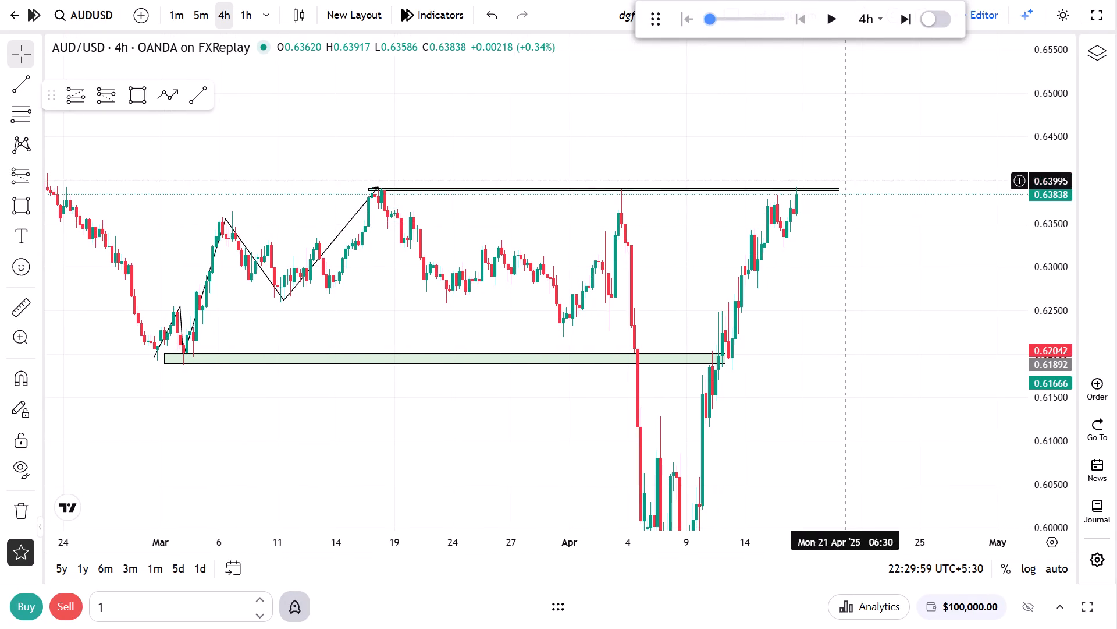
Switch the chart to the 1-minute timeframe and examine the 16 April price action around the upper rectangle zone.
{"action": "left_click_drag", "start_coordinate": [1070, 395], "coordinate": [1075, 133]}
{"action": "left_click_drag", "start_coordinate": [848, 174], "coordinate": [891, 436]}
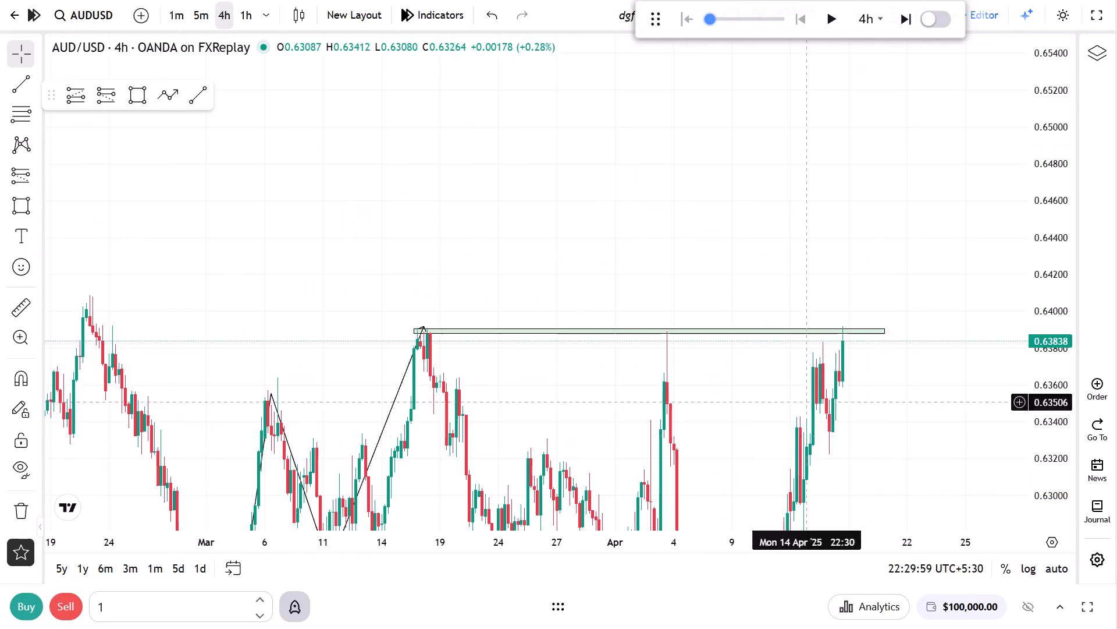
{"action": "left_click", "coordinate": [174, 17]}
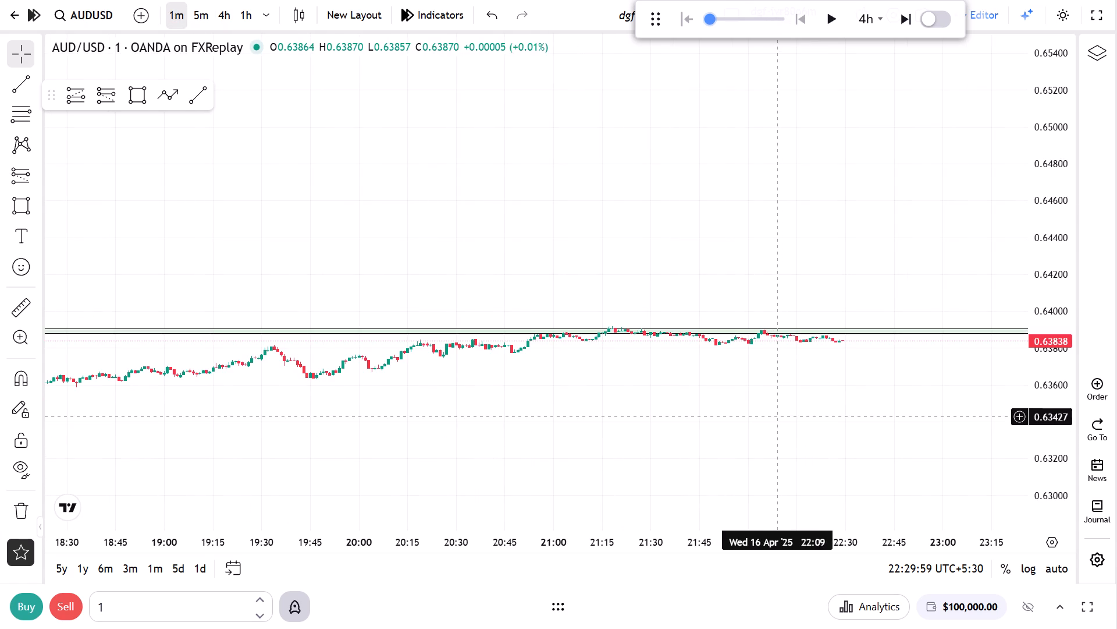
{"action": "left_click_drag", "start_coordinate": [1052, 490], "coordinate": [984, 63]}
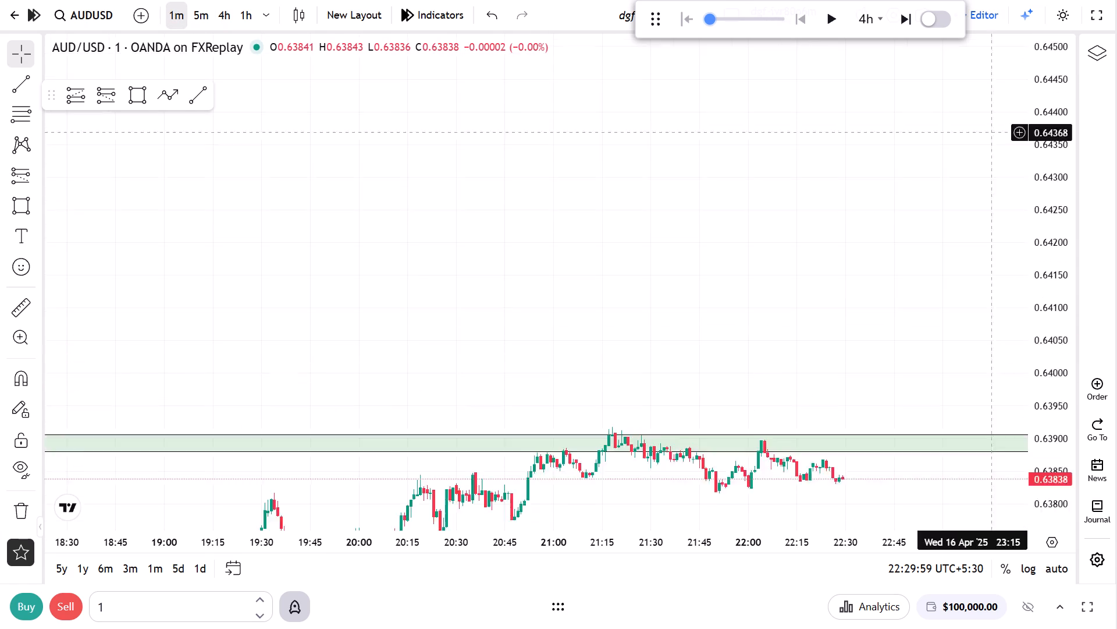
{"action": "left_click_drag", "start_coordinate": [984, 63], "coordinate": [981, 21]}
{"action": "left_click_drag", "start_coordinate": [784, 309], "coordinate": [764, 108]}
{"action": "left_click_drag", "start_coordinate": [1033, 423], "coordinate": [1038, 0]}
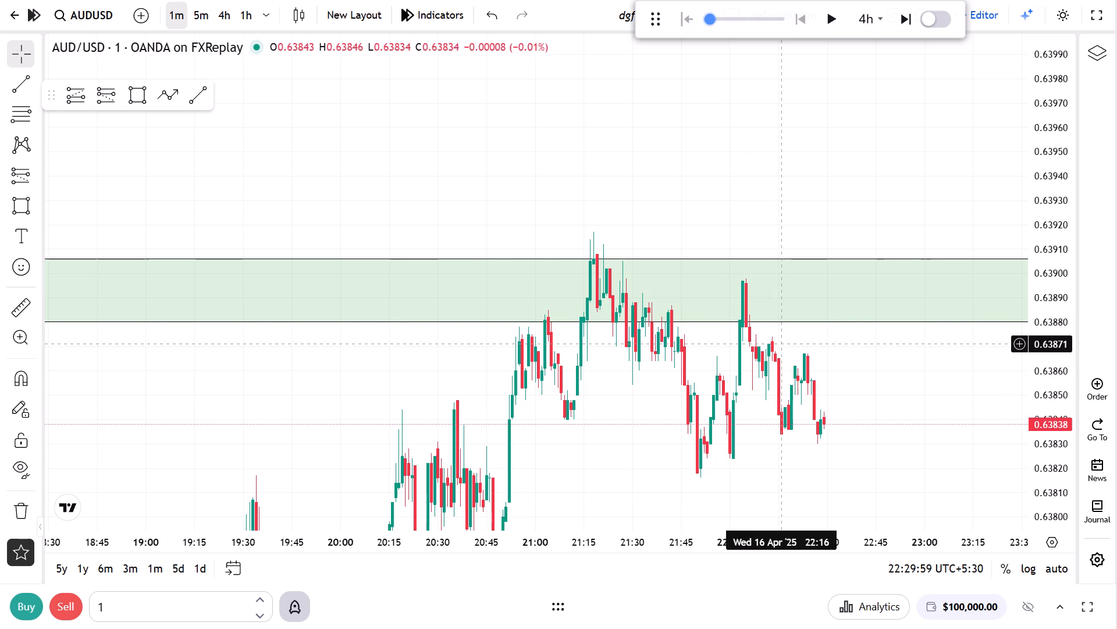
{"action": "scroll", "coordinate": [757, 377], "scroll_direction": "up", "scroll_amount": 5}
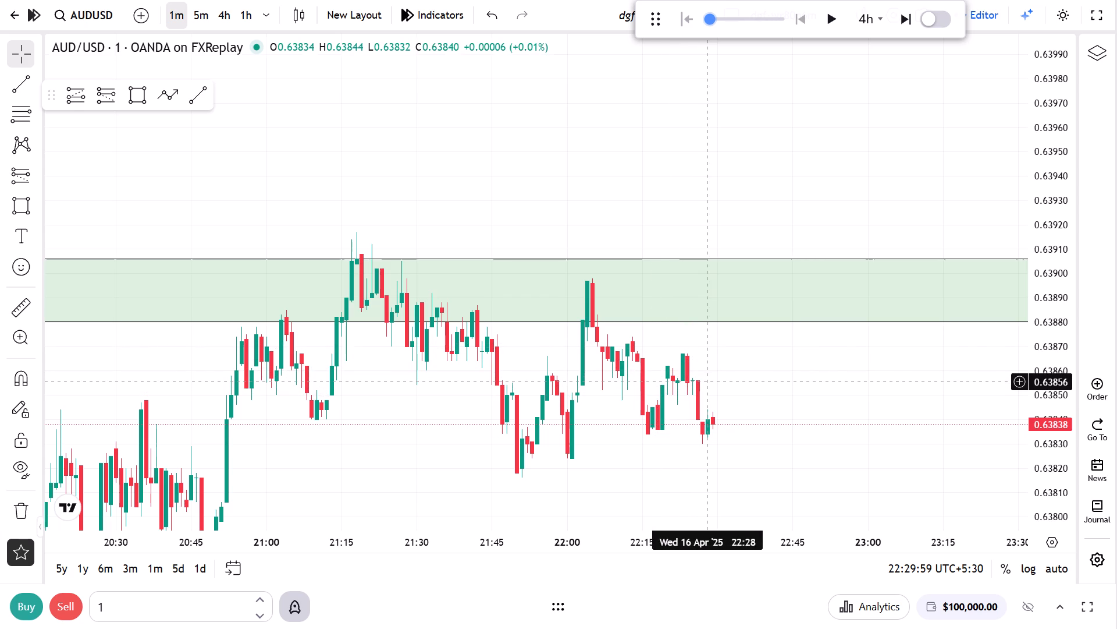
{"action": "scroll", "coordinate": [706, 395], "scroll_direction": "up", "scroll_amount": 3}
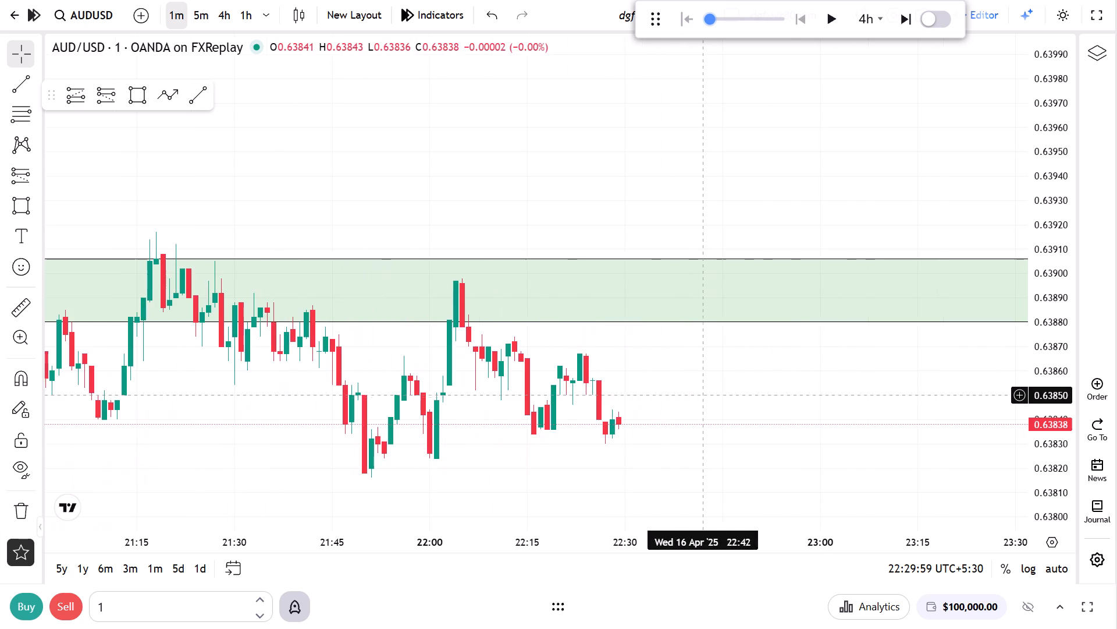
{"action": "left_click_drag", "start_coordinate": [463, 395], "coordinate": [629, 388]}
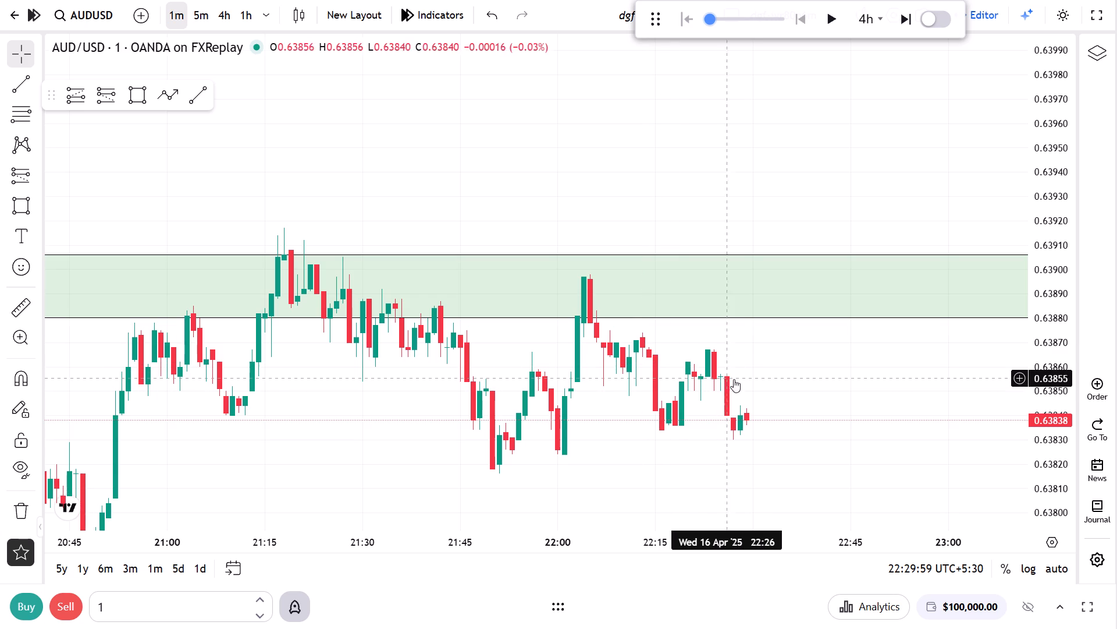
Place a short position at 0.63839 at 22:27 on 16 April, with its stop above the zone at 0.63939.
{"action": "left_click", "coordinate": [124, 100]}
{"action": "left_click", "coordinate": [116, 100]}
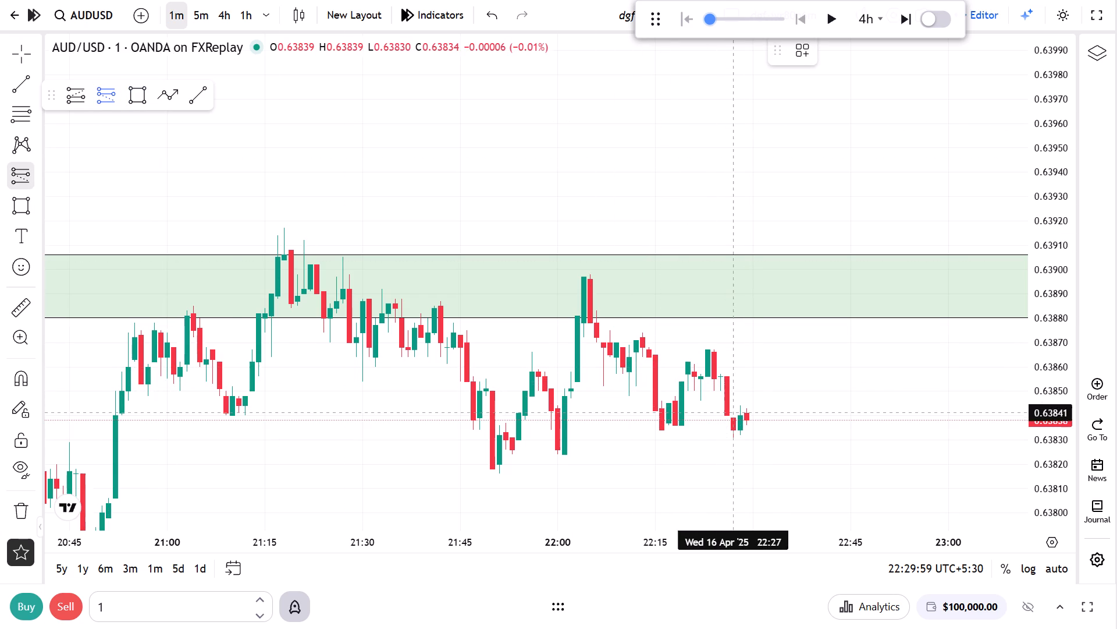
{"action": "left_click", "coordinate": [731, 417]}
{"action": "left_click_drag", "start_coordinate": [732, 354], "coordinate": [726, 314]}
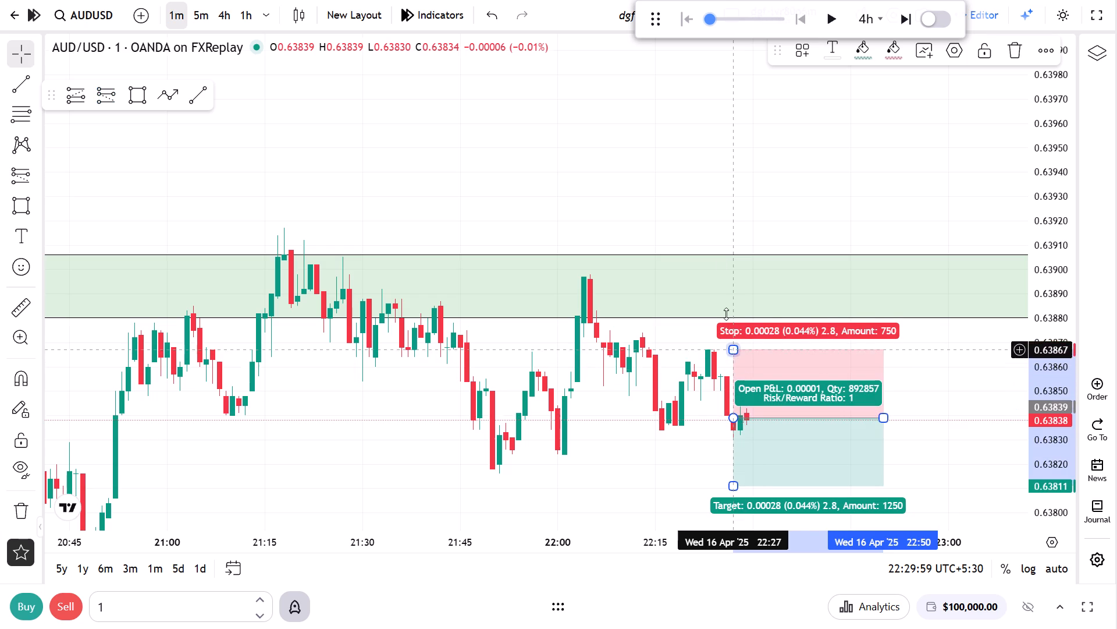
{"action": "left_click_drag", "start_coordinate": [726, 314], "coordinate": [721, 198]}
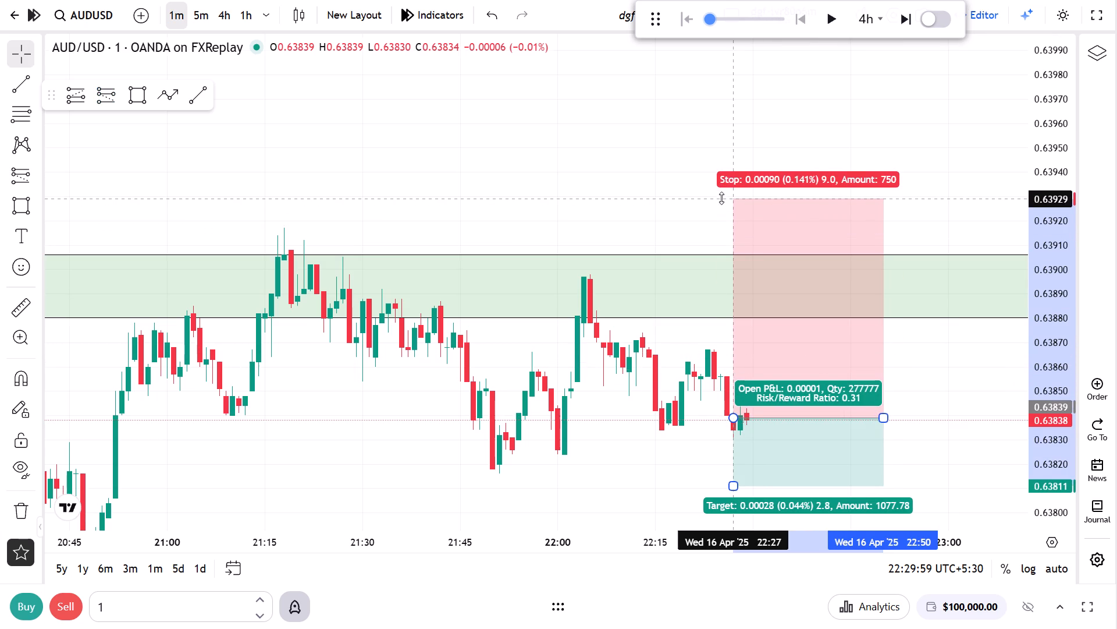
{"action": "left_click_drag", "start_coordinate": [721, 198], "coordinate": [727, 174]}
Move the target of the 16 April short position down to 0.63689.
{"action": "left_click_drag", "start_coordinate": [704, 210], "coordinate": [527, 31]}
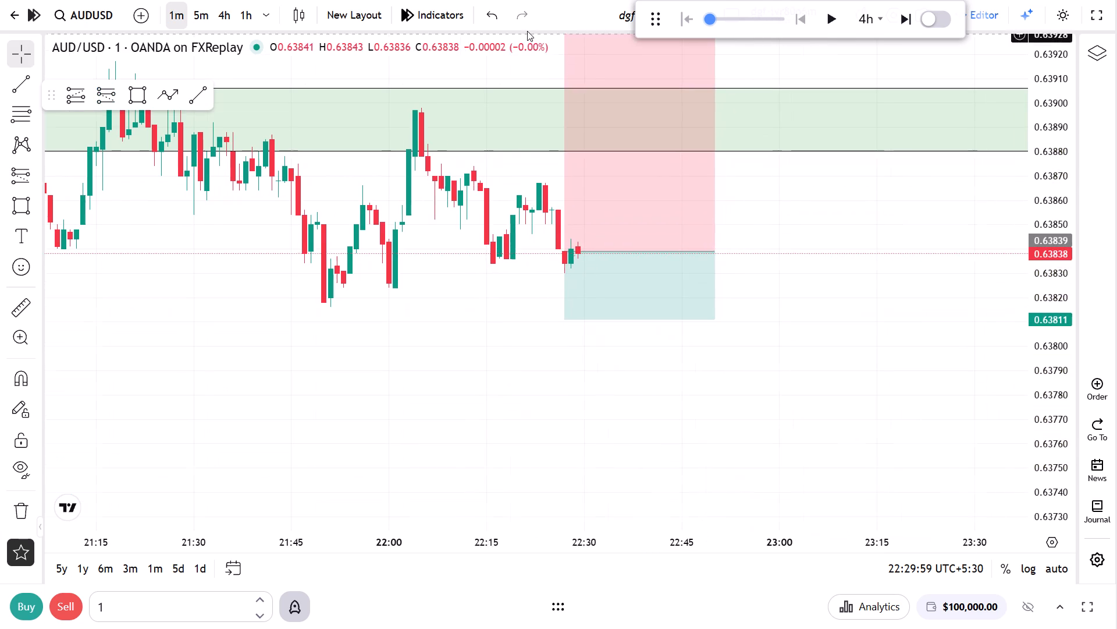
{"action": "left_click_drag", "start_coordinate": [565, 323], "coordinate": [553, 480]}
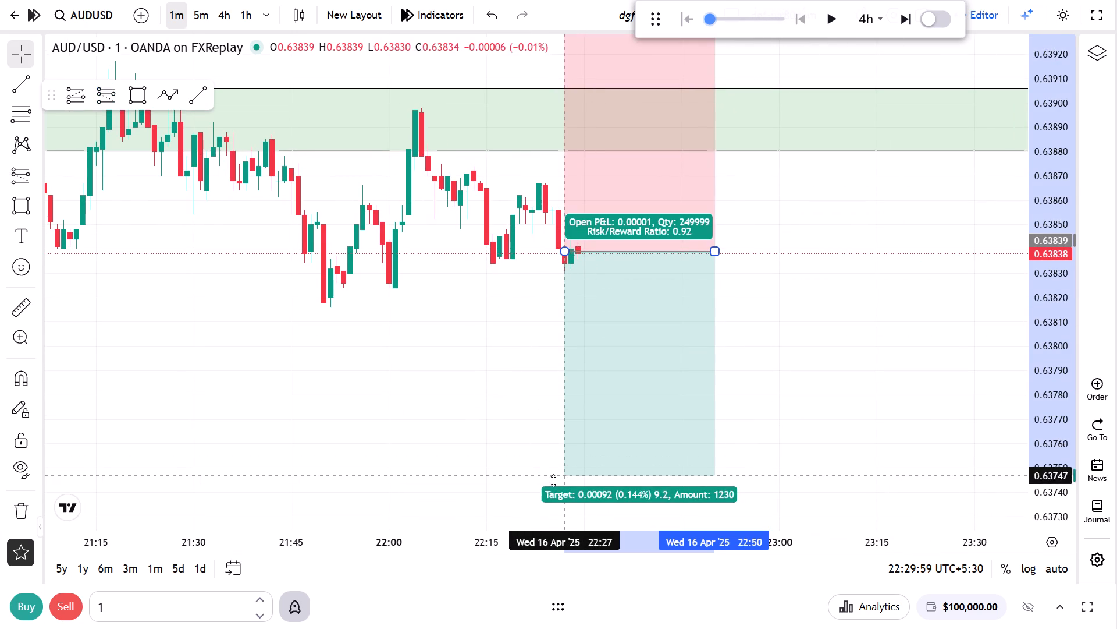
{"action": "left_click_drag", "start_coordinate": [553, 480], "coordinate": [553, 481]}
{"action": "left_click_drag", "start_coordinate": [1033, 284], "coordinate": [1025, 427]}
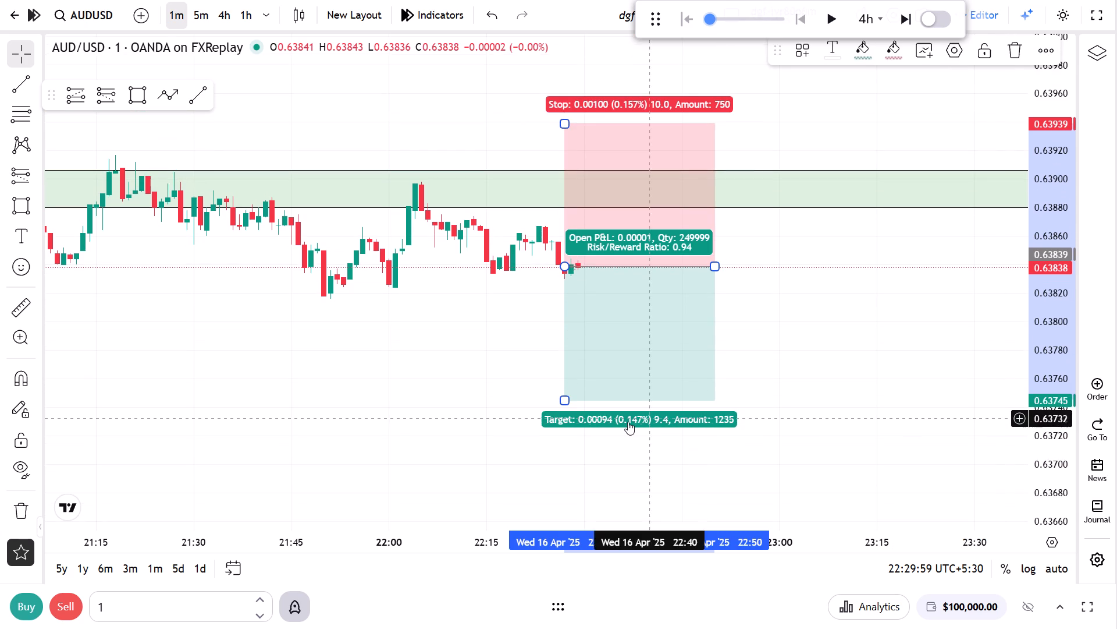
{"action": "left_click_drag", "start_coordinate": [565, 398], "coordinate": [560, 408]}
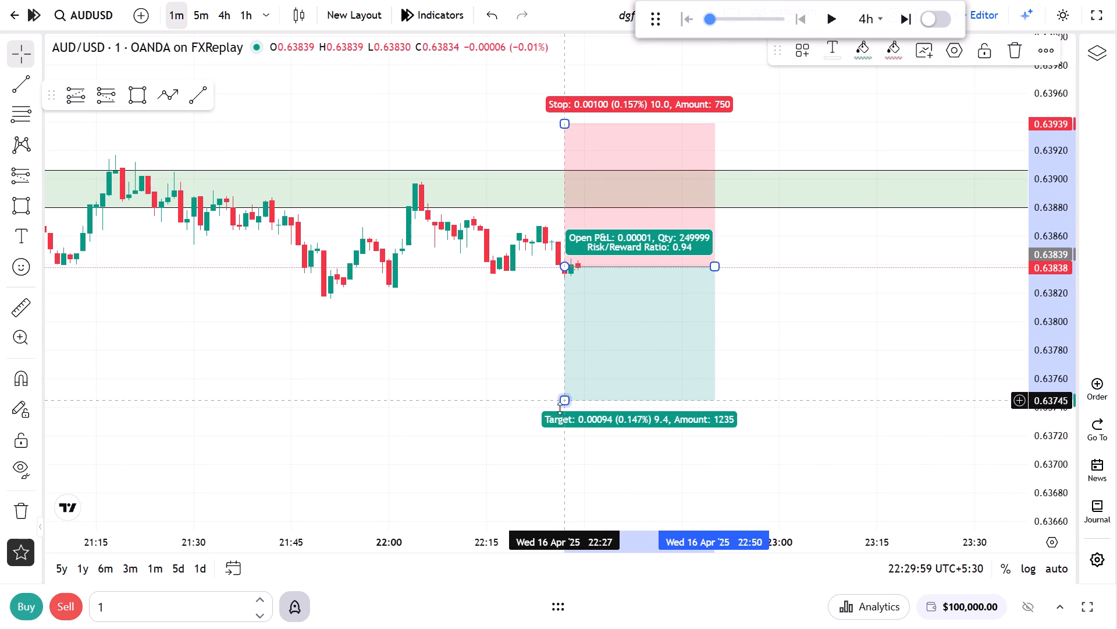
{"action": "left_click_drag", "start_coordinate": [560, 408], "coordinate": [547, 491]}
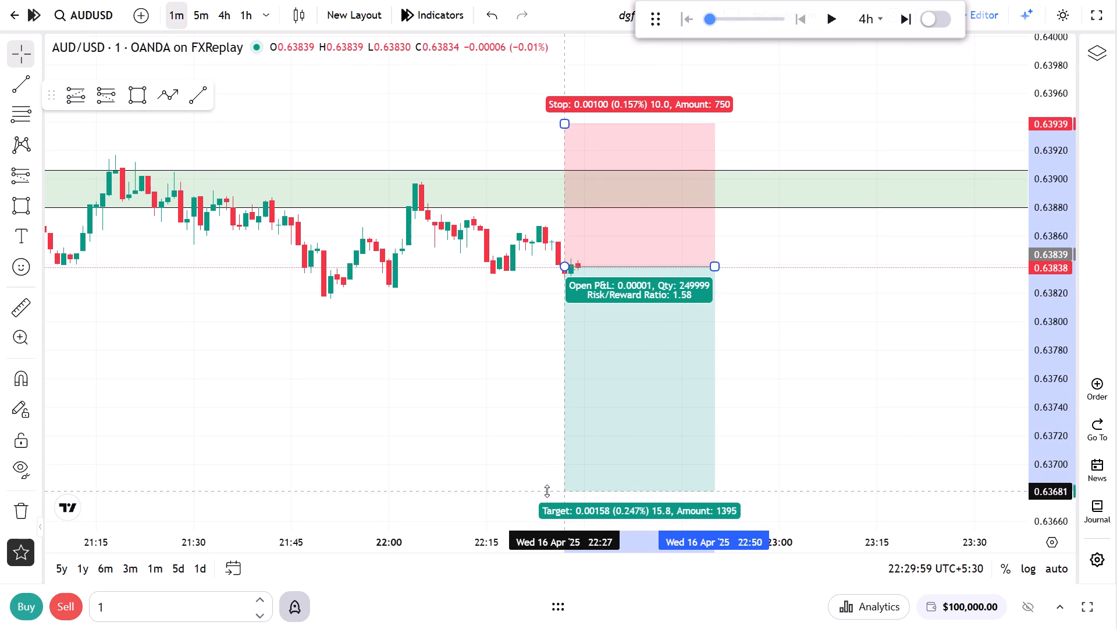
{"action": "left_click_drag", "start_coordinate": [547, 491], "coordinate": [549, 479]}
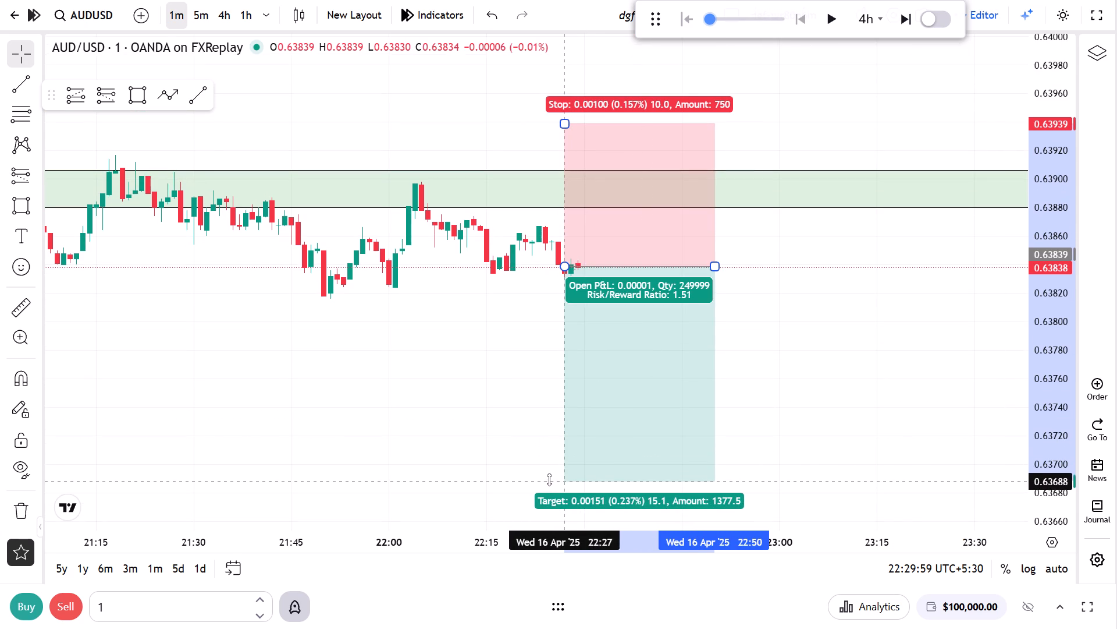
{"action": "left_click_drag", "start_coordinate": [549, 479], "coordinate": [557, 478]}
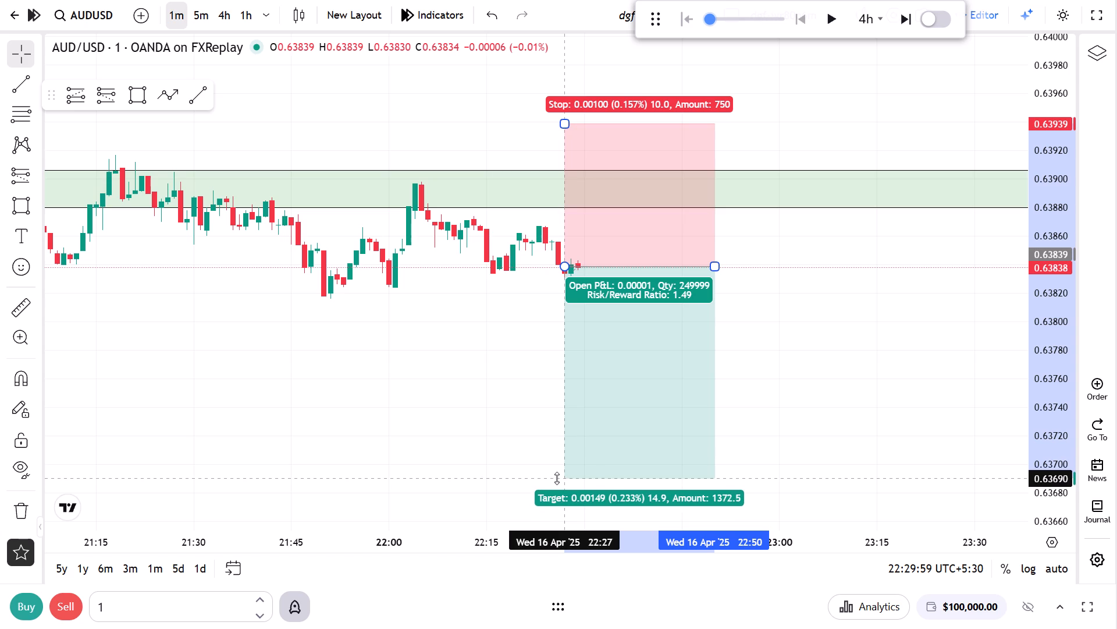
{"action": "left_click_drag", "start_coordinate": [557, 478], "coordinate": [558, 480]}
{"action": "left_click", "coordinate": [795, 320]}
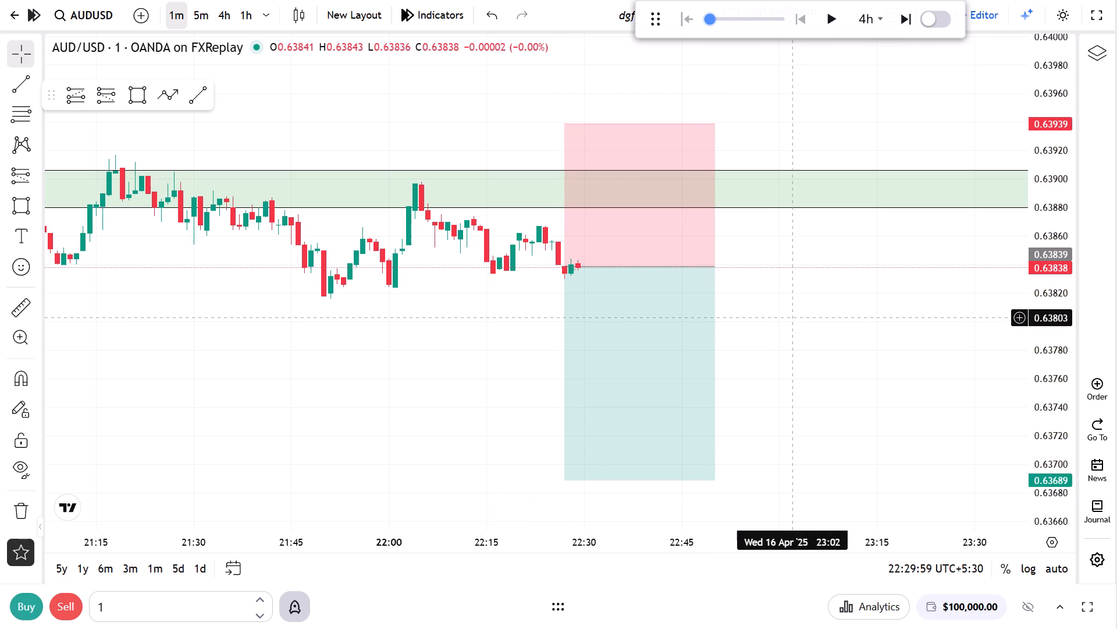
Advance the replay by one 4-hour interval beyond the 16 April short entry.
{"action": "left_click", "coordinate": [907, 15]}
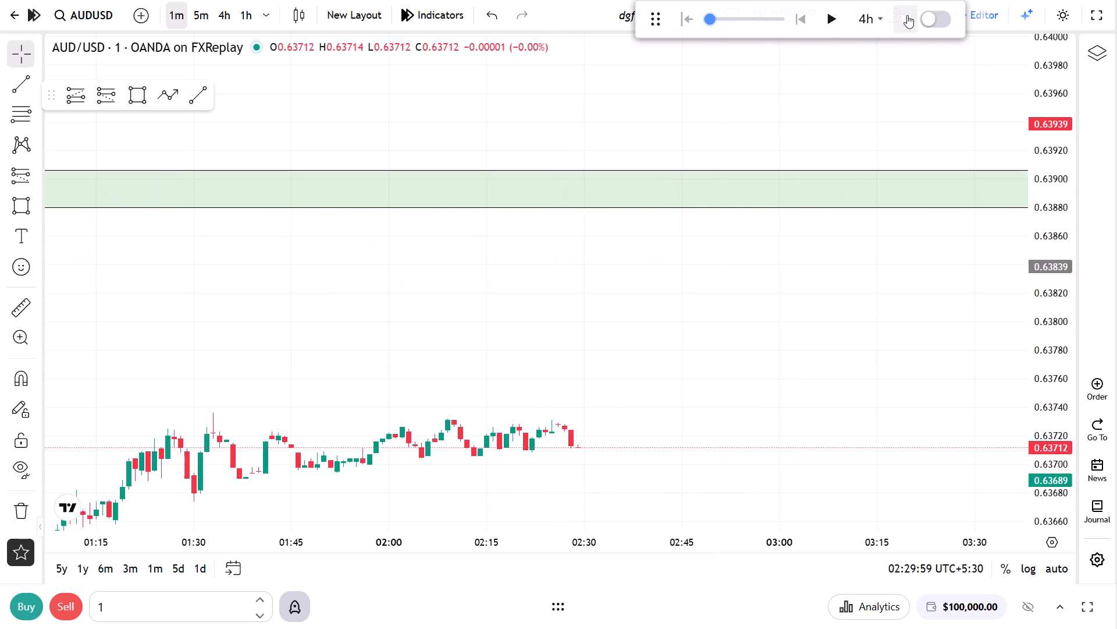
Extend the 16 April short position in time to the candle where price reaches its target, about 23:17.
{"action": "scroll", "coordinate": [540, 356], "scroll_direction": "down", "scroll_amount": 12}
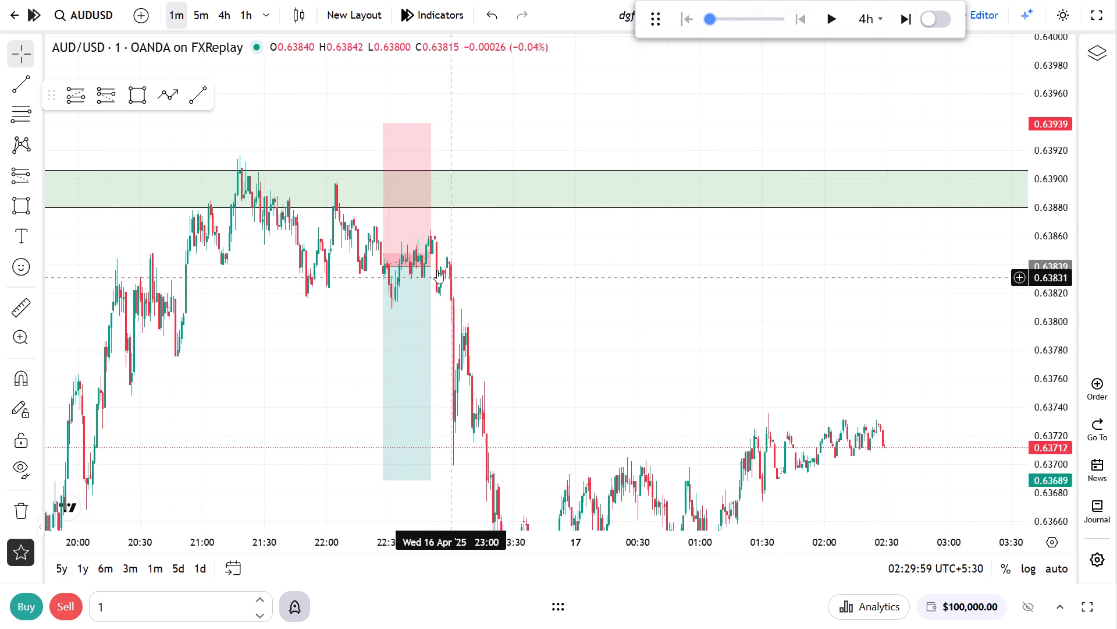
{"action": "left_click_drag", "start_coordinate": [431, 268], "coordinate": [492, 268]}
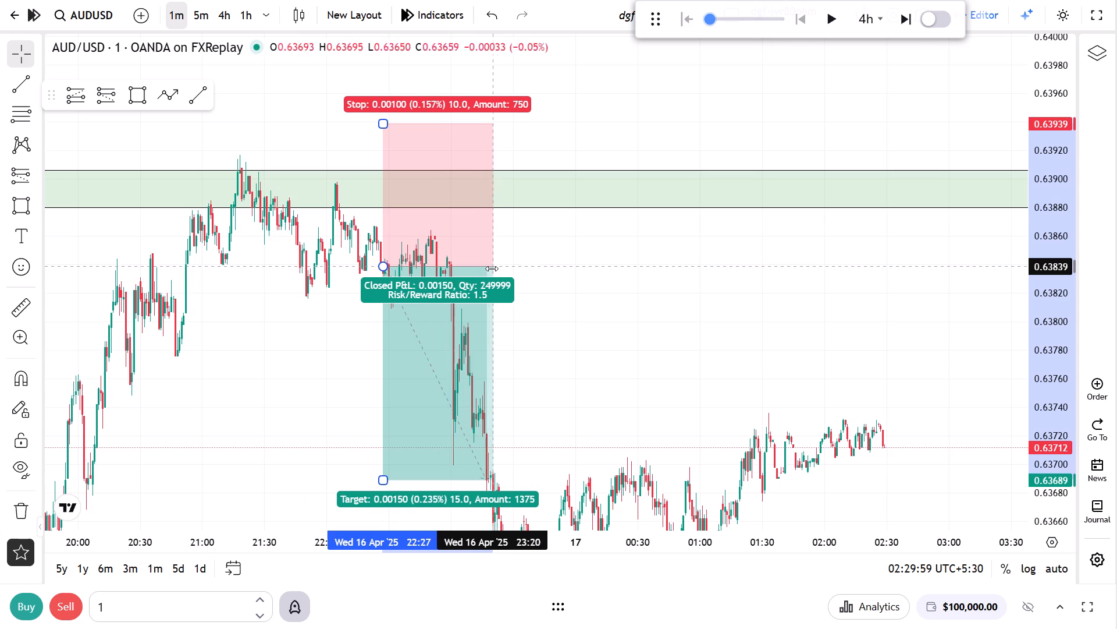
{"action": "left_click_drag", "start_coordinate": [492, 268], "coordinate": [486, 267]}
{"action": "left_click", "coordinate": [576, 281]}
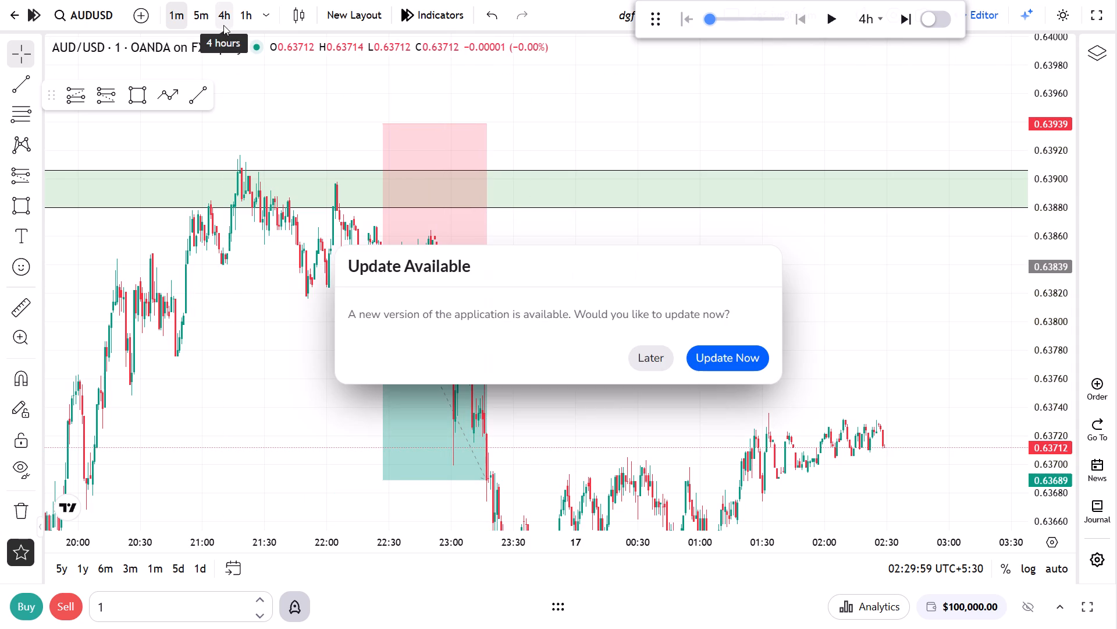
Accept the available application update and reload the AUDUSD replay session.
{"action": "left_click", "coordinate": [197, 15]}
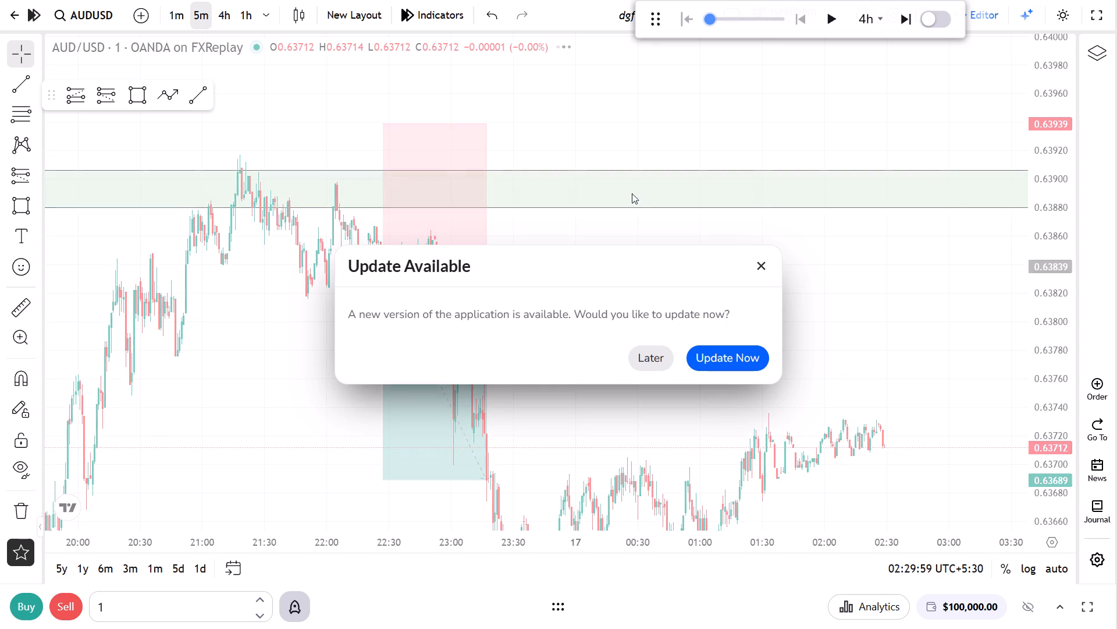
{"action": "left_click", "coordinate": [706, 362]}
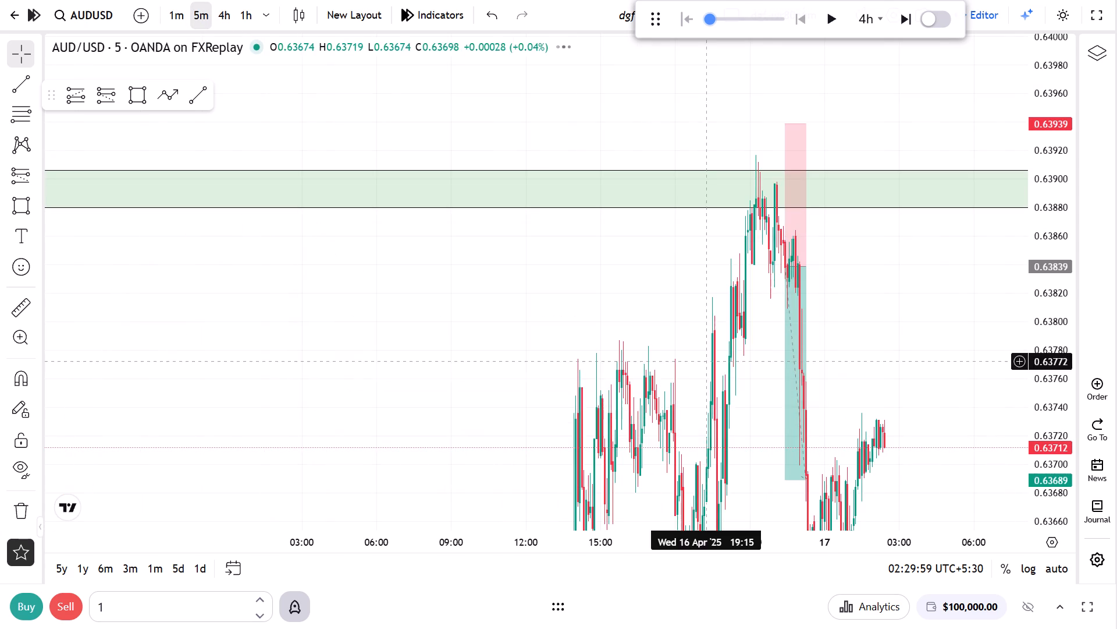
{"action": "scroll", "coordinate": [695, 425], "scroll_direction": "up", "scroll_amount": 6}
{"action": "left_click_drag", "start_coordinate": [749, 404], "coordinate": [766, 351]}
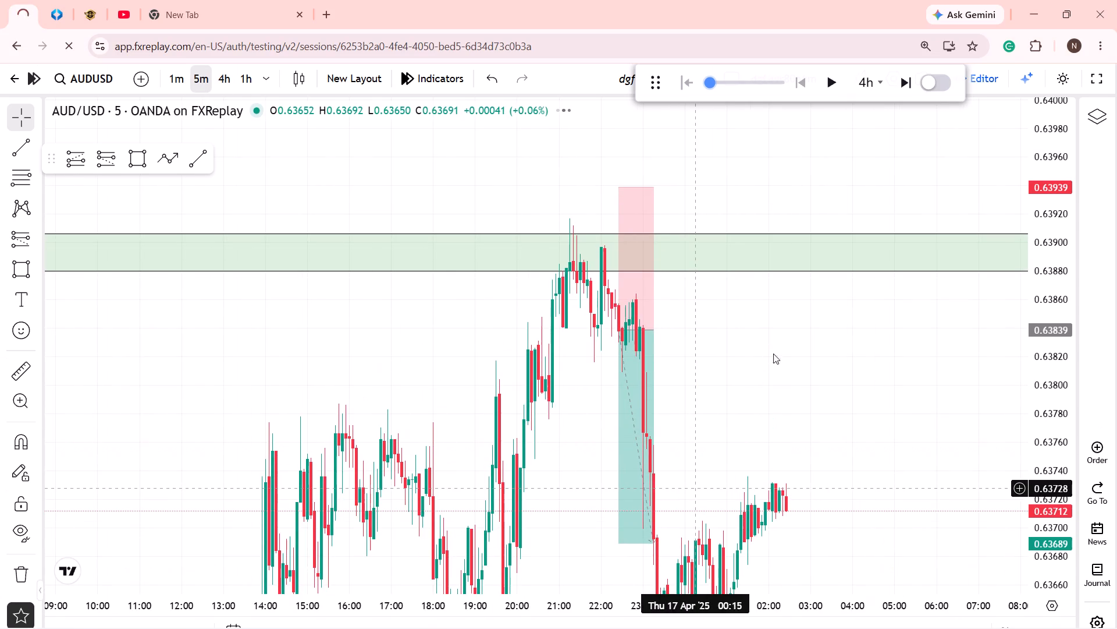
{"action": "left_click", "coordinate": [748, 612]}
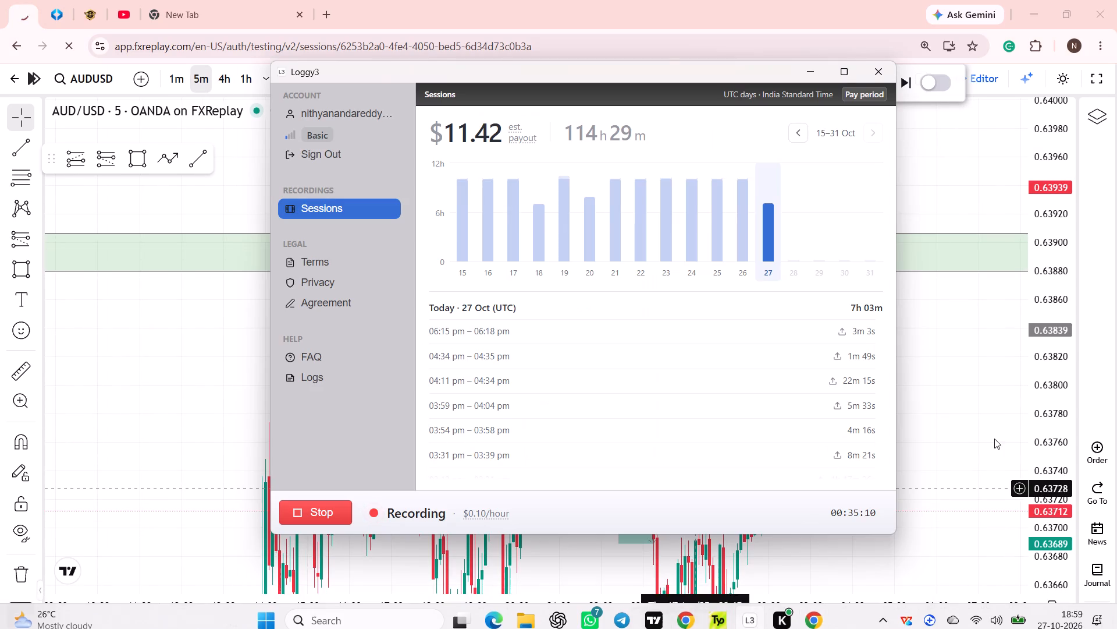
{"action": "left_click", "coordinate": [954, 427]}
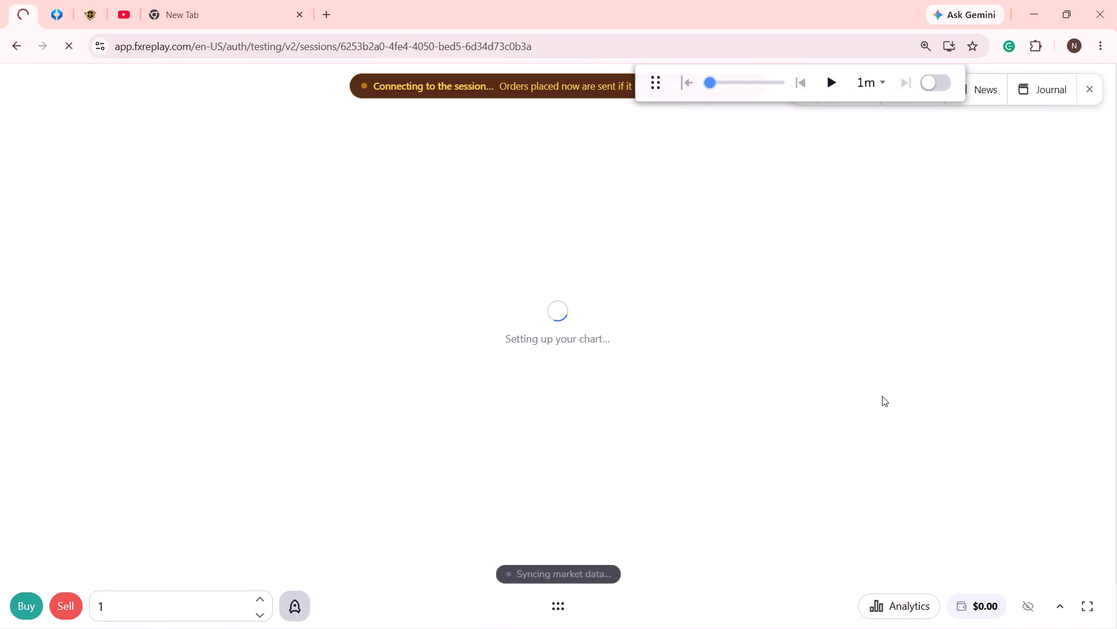
{"action": "left_click", "coordinate": [1086, 86]}
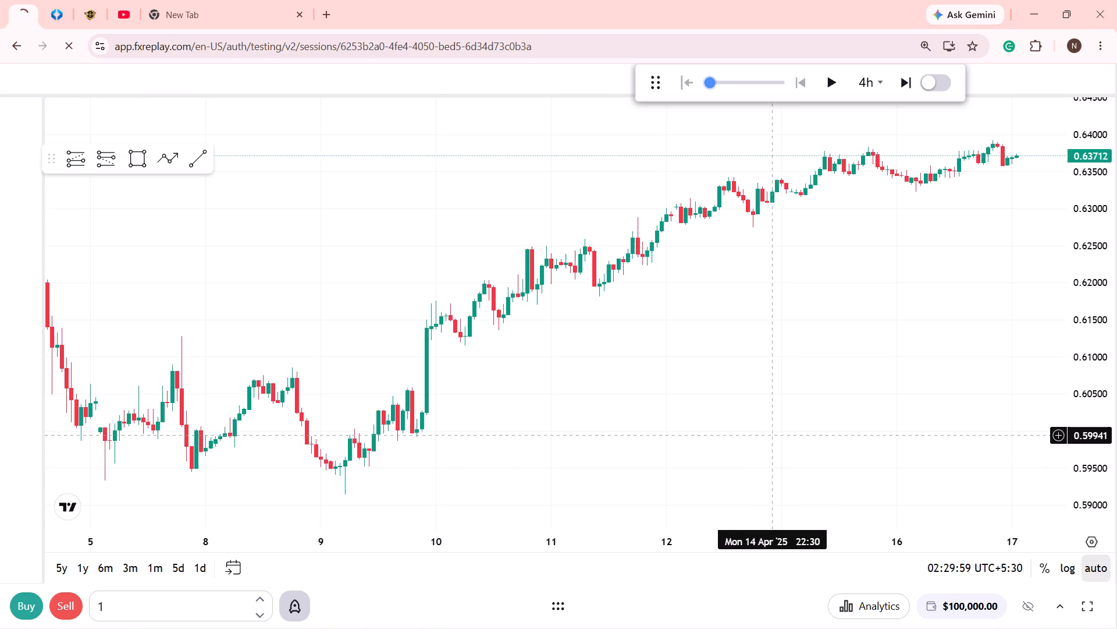
{"action": "left_click_drag", "start_coordinate": [678, 322], "coordinate": [596, 388]}
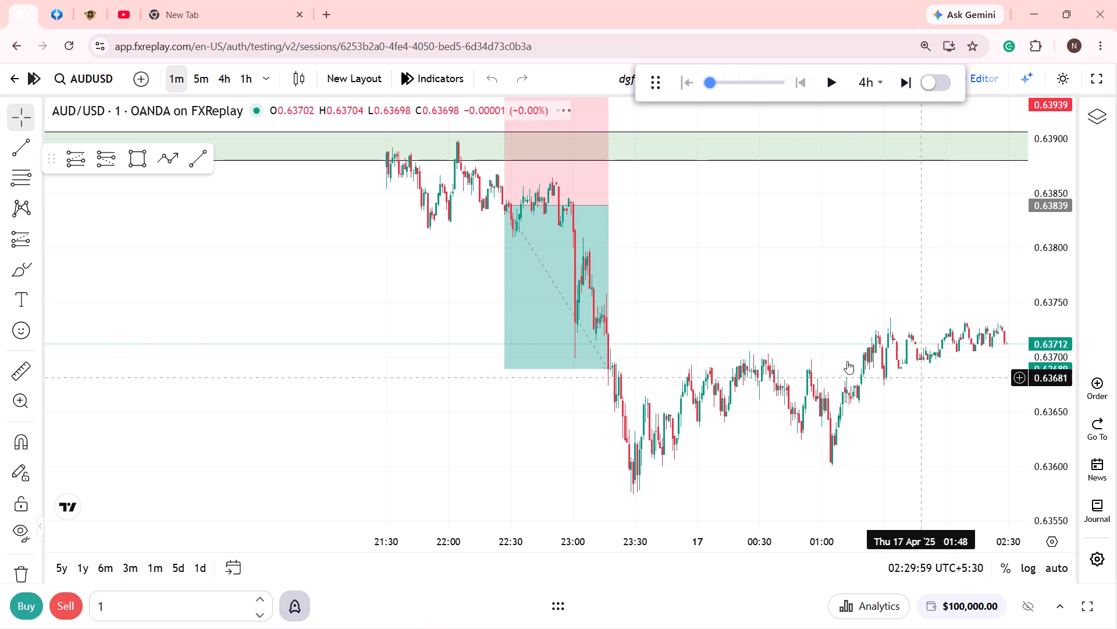
Switch the chart to the 4-hour timeframe and examine the price swings around the green zone up to 17 April.
{"action": "left_click", "coordinate": [226, 81]}
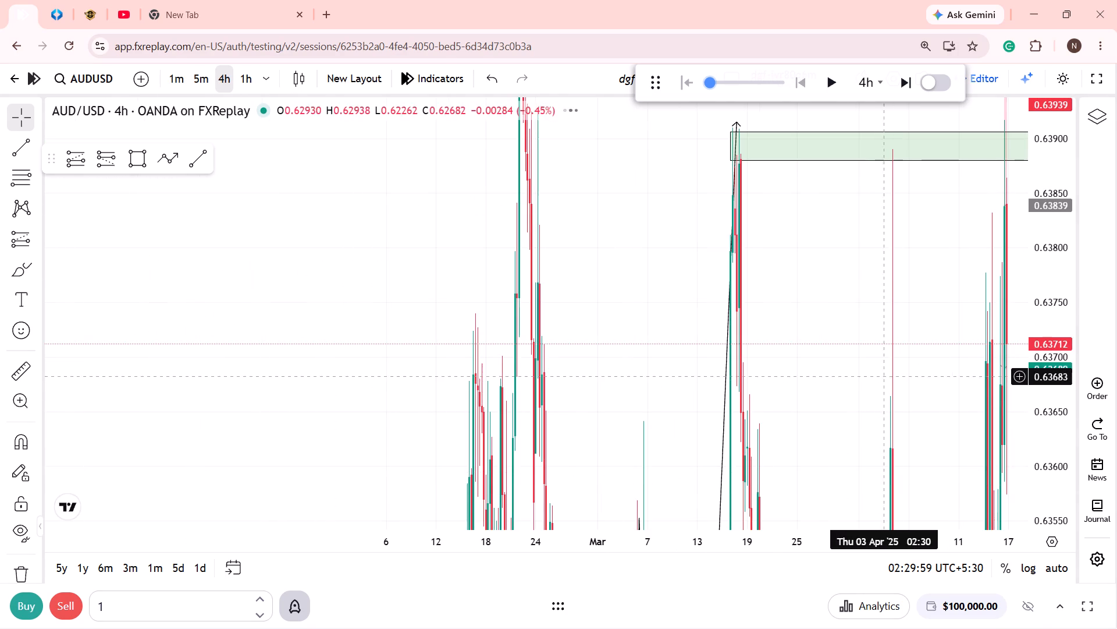
{"action": "left_click_drag", "start_coordinate": [876, 370], "coordinate": [712, 370]}
{"action": "left_click_drag", "start_coordinate": [1035, 228], "coordinate": [1028, 467]}
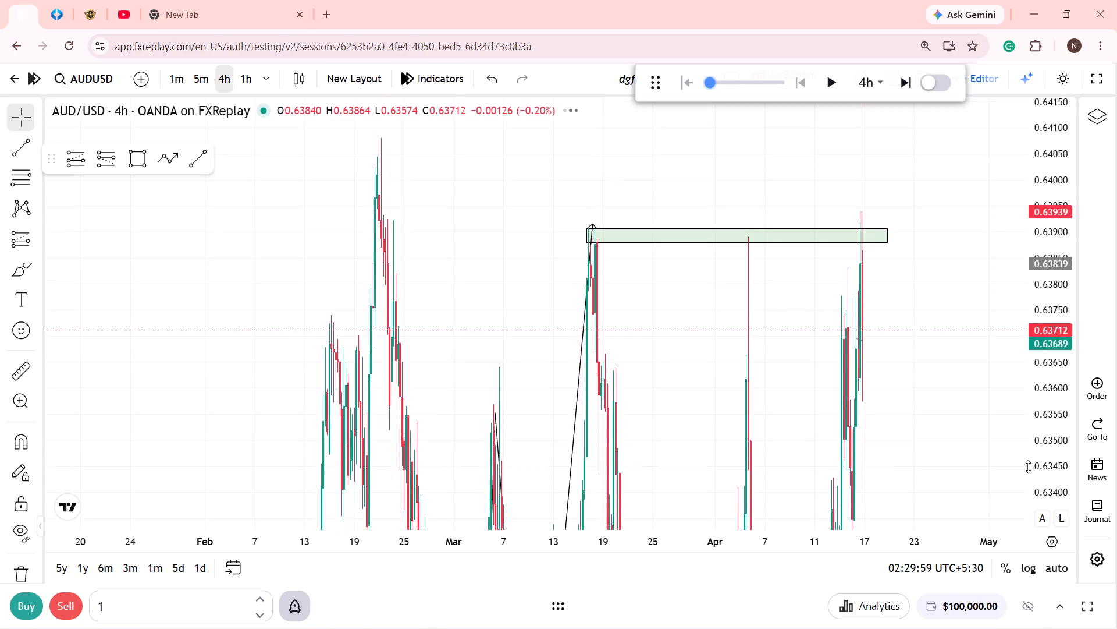
{"action": "left_click_drag", "start_coordinate": [1028, 467], "coordinate": [1022, 514]}
{"action": "left_click_drag", "start_coordinate": [962, 436], "coordinate": [948, 303]}
{"action": "left_click_drag", "start_coordinate": [1036, 271], "coordinate": [1047, 382]}
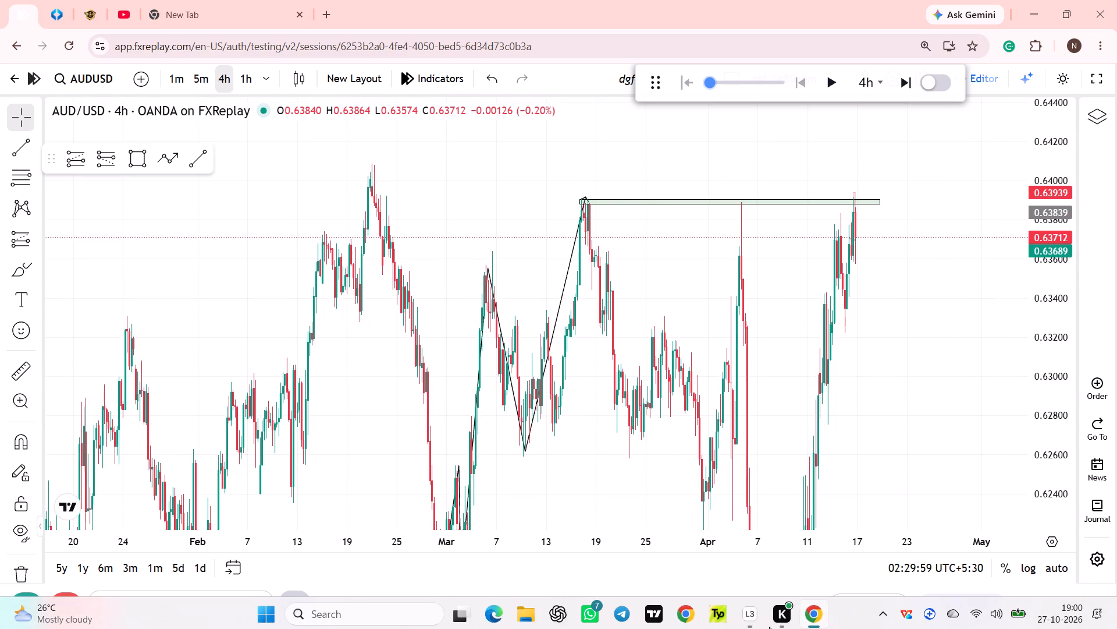
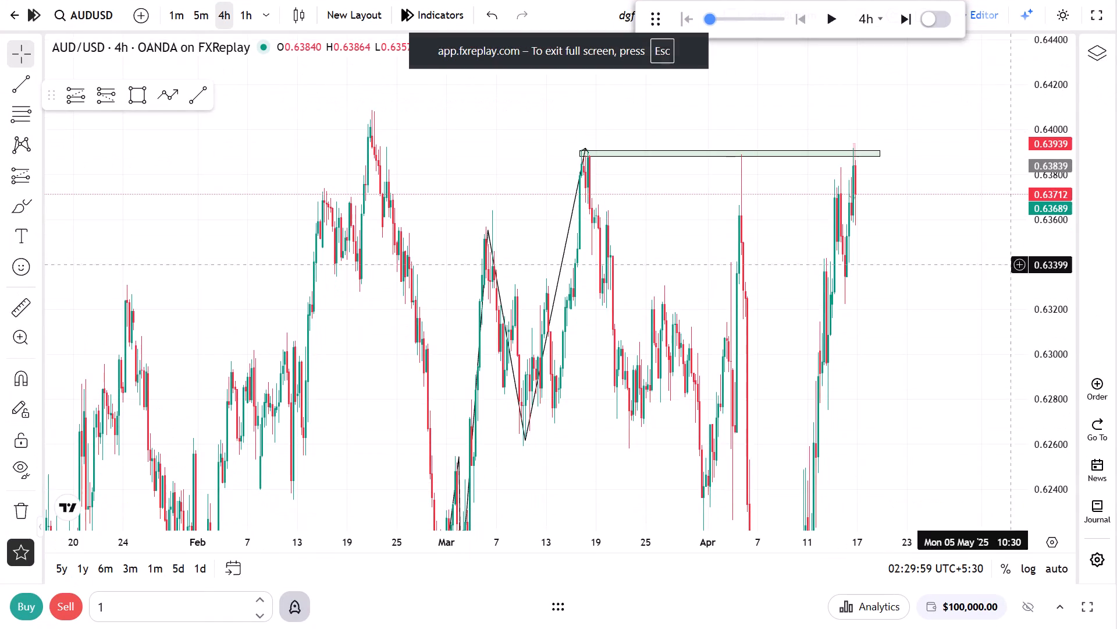
Draw a path on the 4-hour chart through the swings from the 7 April low near 0.593 to the 14 April high near 0.634.
{"action": "left_click_drag", "start_coordinate": [1051, 278], "coordinate": [1048, 381]}
{"action": "left_click_drag", "start_coordinate": [951, 392], "coordinate": [994, 236]}
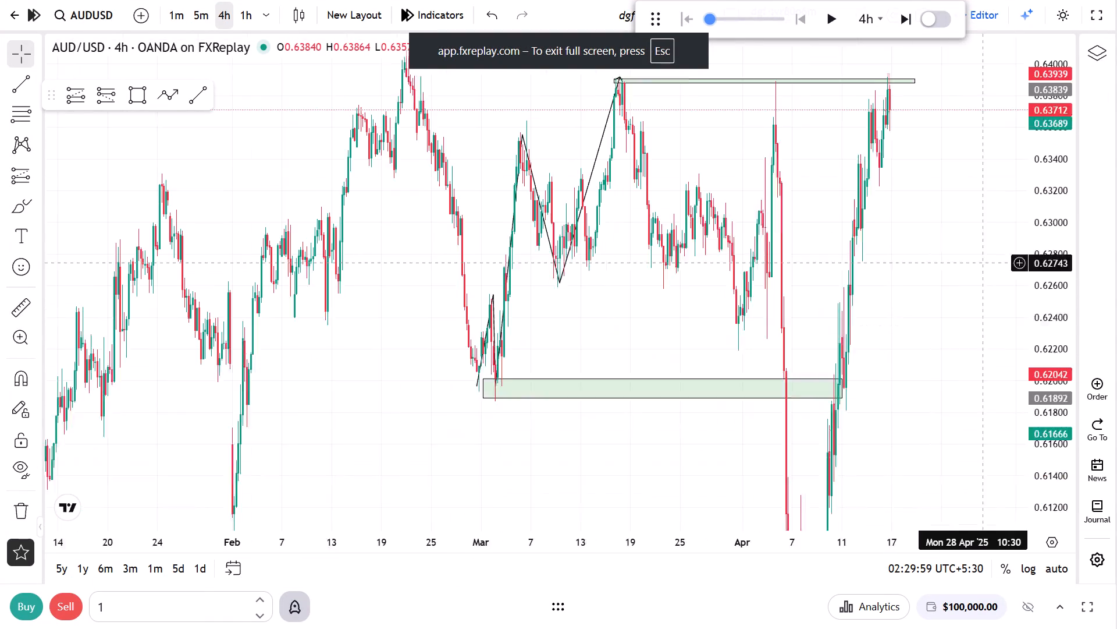
{"action": "left_click_drag", "start_coordinate": [994, 236], "coordinate": [994, 235]}
{"action": "left_click_drag", "start_coordinate": [1067, 266], "coordinate": [1028, 417]}
{"action": "left_click_drag", "start_coordinate": [942, 436], "coordinate": [956, 273]}
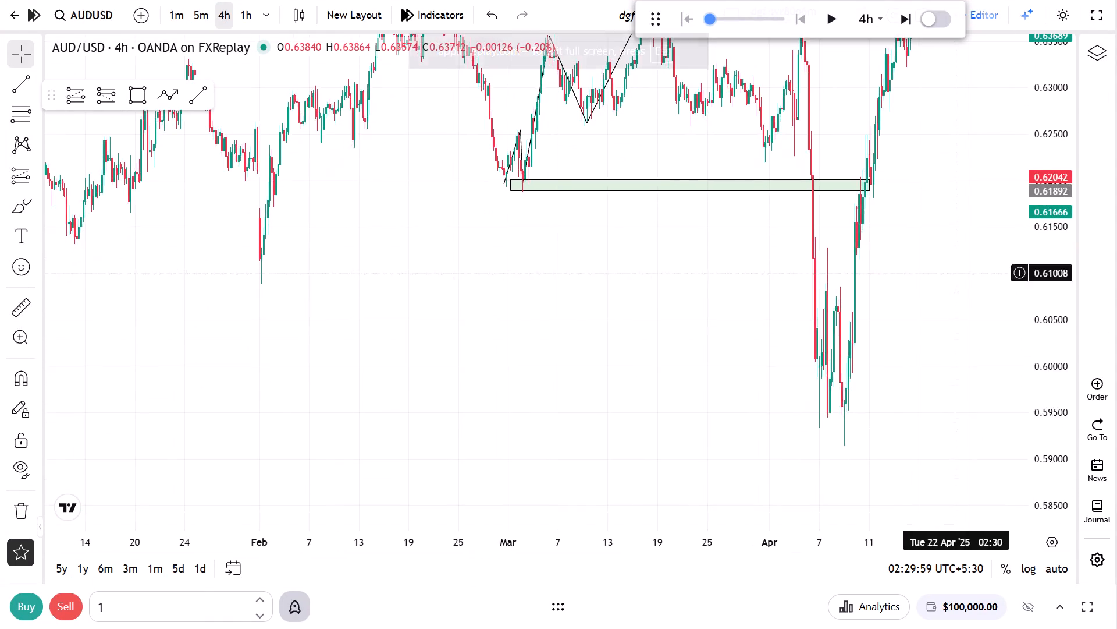
{"action": "scroll", "coordinate": [891, 404], "scroll_direction": "up", "scroll_amount": 9}
{"action": "left_click_drag", "start_coordinate": [806, 355], "coordinate": [792, 475]}
{"action": "left_click_drag", "start_coordinate": [764, 461], "coordinate": [766, 450]}
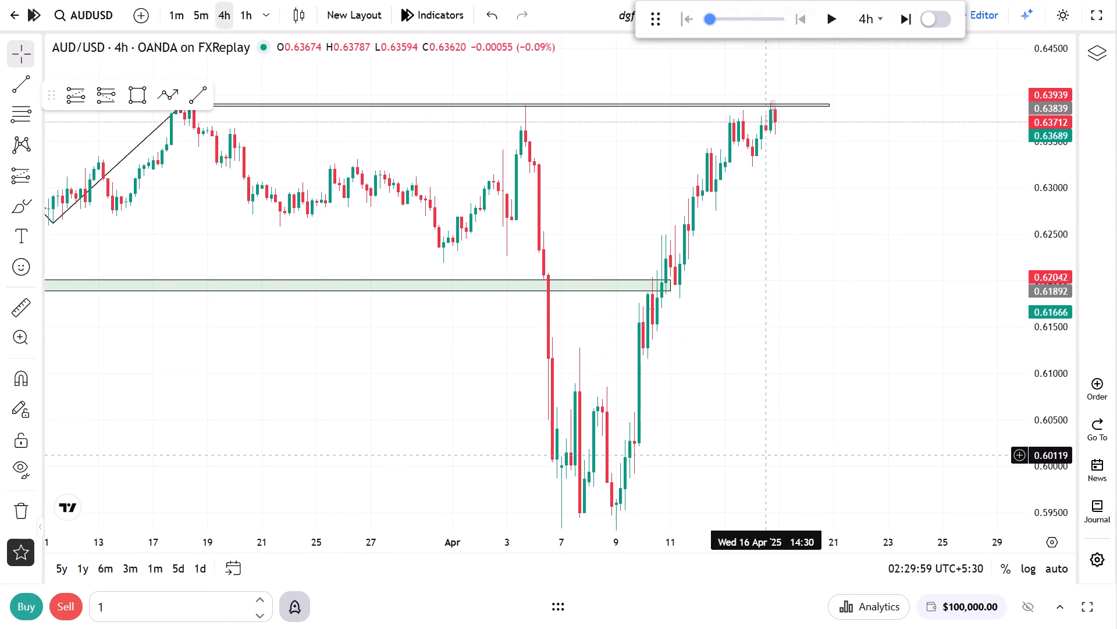
{"action": "left_click_drag", "start_coordinate": [766, 450], "coordinate": [774, 376]}
{"action": "left_click", "coordinate": [169, 103]}
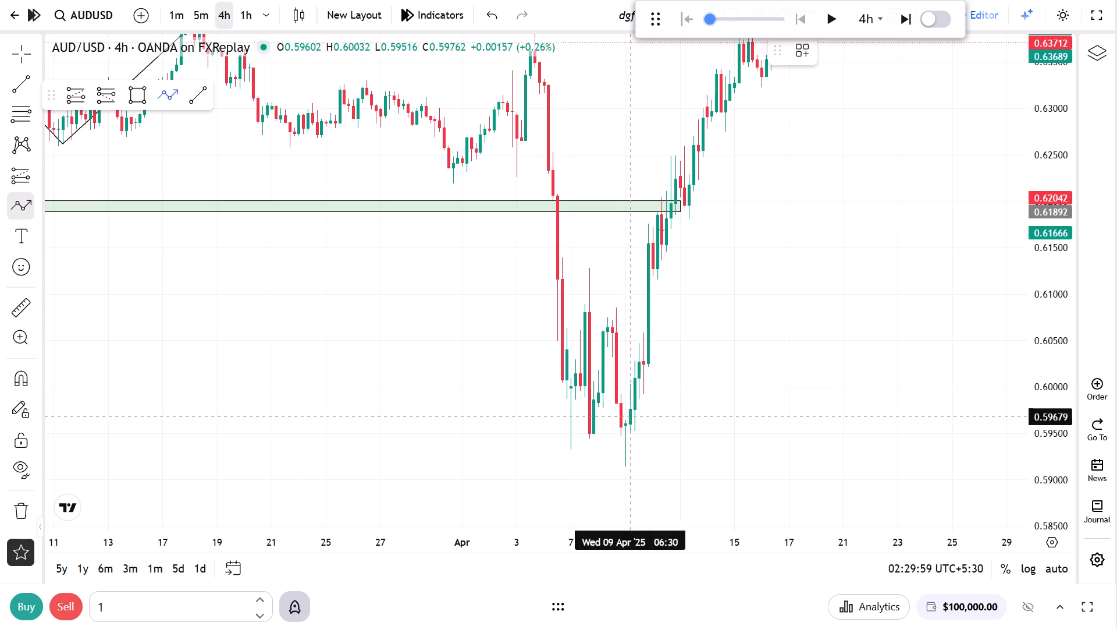
{"action": "left_click", "coordinate": [572, 452]}
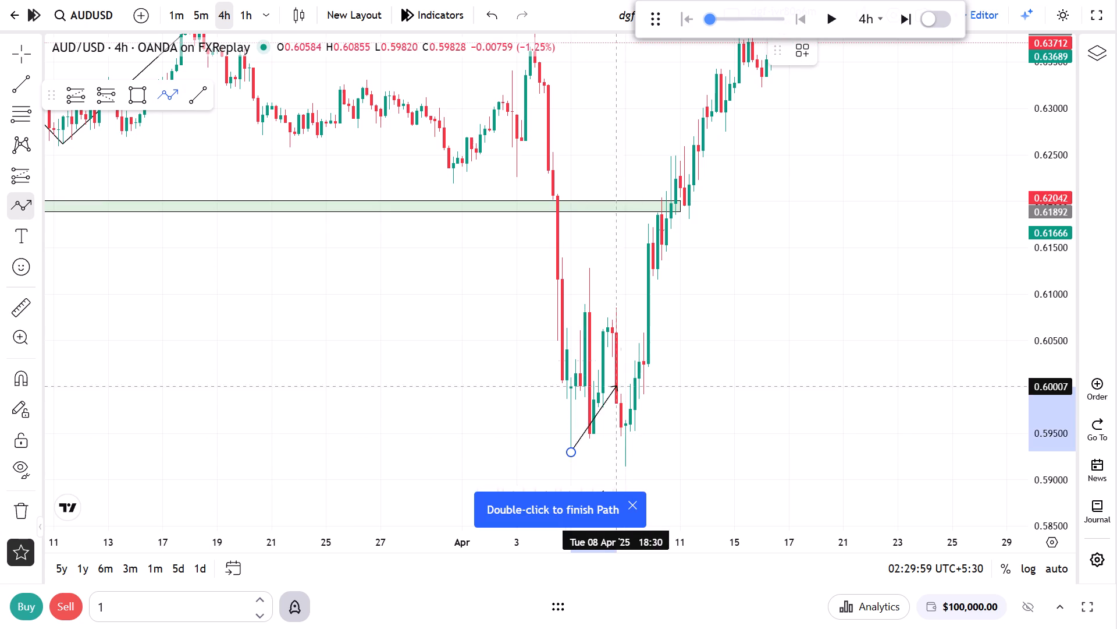
{"action": "left_click", "coordinate": [614, 316]}
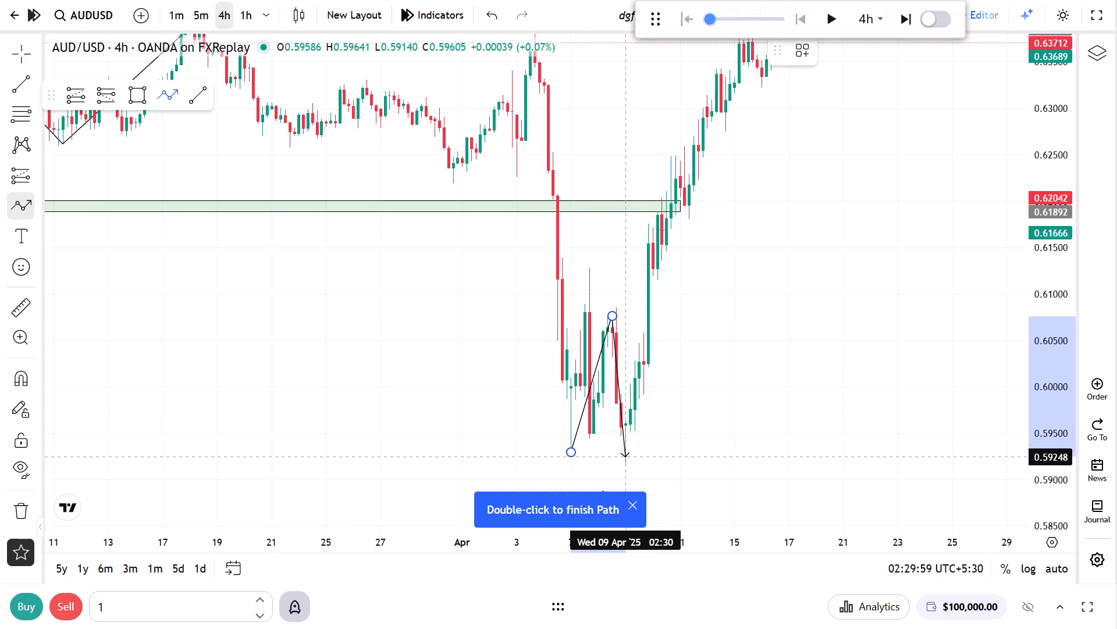
{"action": "left_click", "coordinate": [627, 457]}
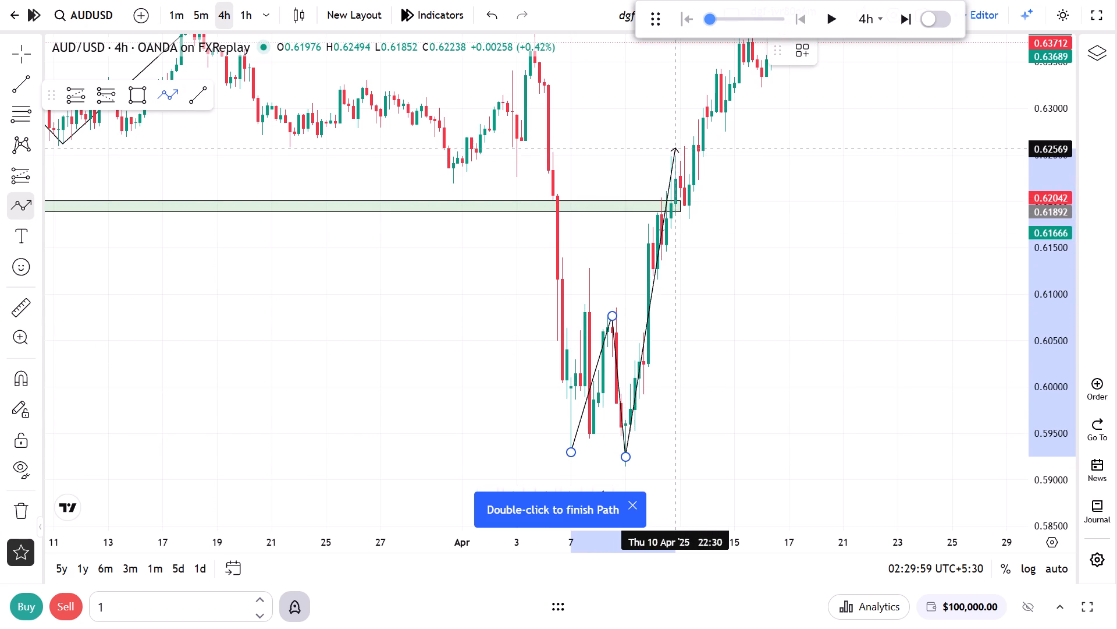
{"action": "left_click", "coordinate": [675, 146]}
{"action": "left_click_drag", "start_coordinate": [688, 217], "coordinate": [688, 209]}
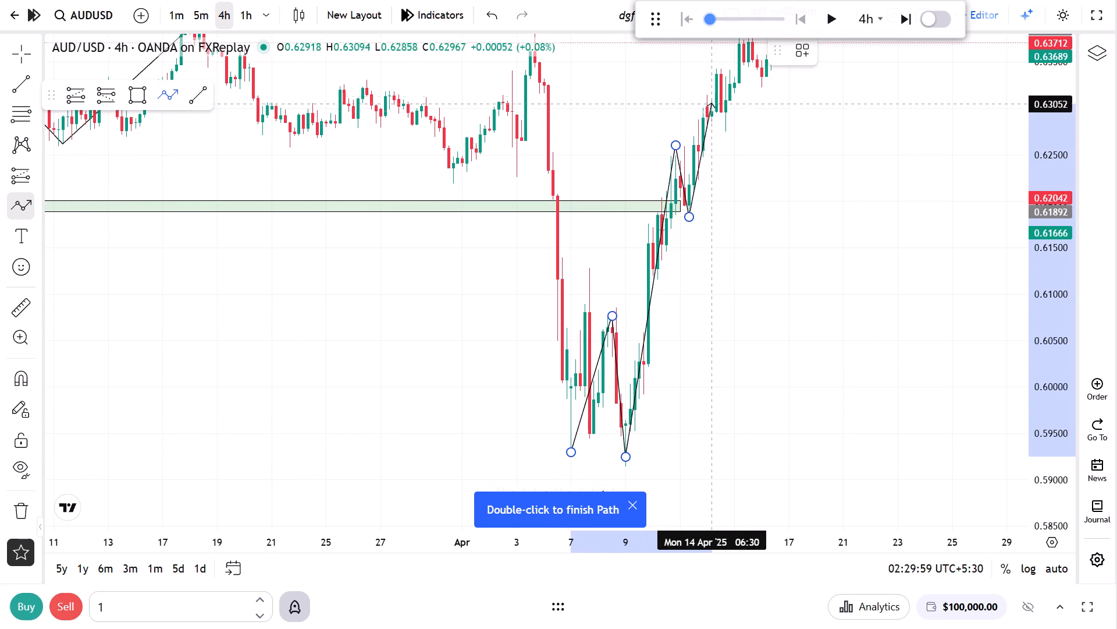
{"action": "left_click", "coordinate": [720, 73]}
{"action": "right_click", "coordinate": [760, 185]}
Play the replay forward at 4-hour intervals from 17 April and pause it at about 22:30 on 18 April.
{"action": "left_click_drag", "start_coordinate": [764, 192], "coordinate": [789, 443]}
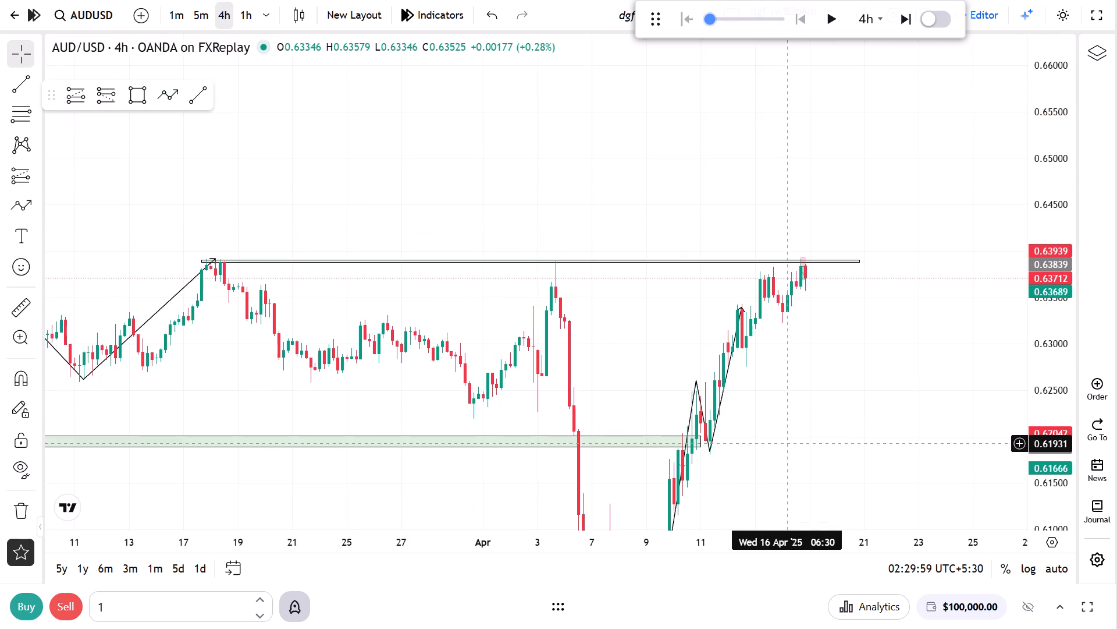
{"action": "scroll", "coordinate": [791, 439], "scroll_direction": "up", "scroll_amount": 5}
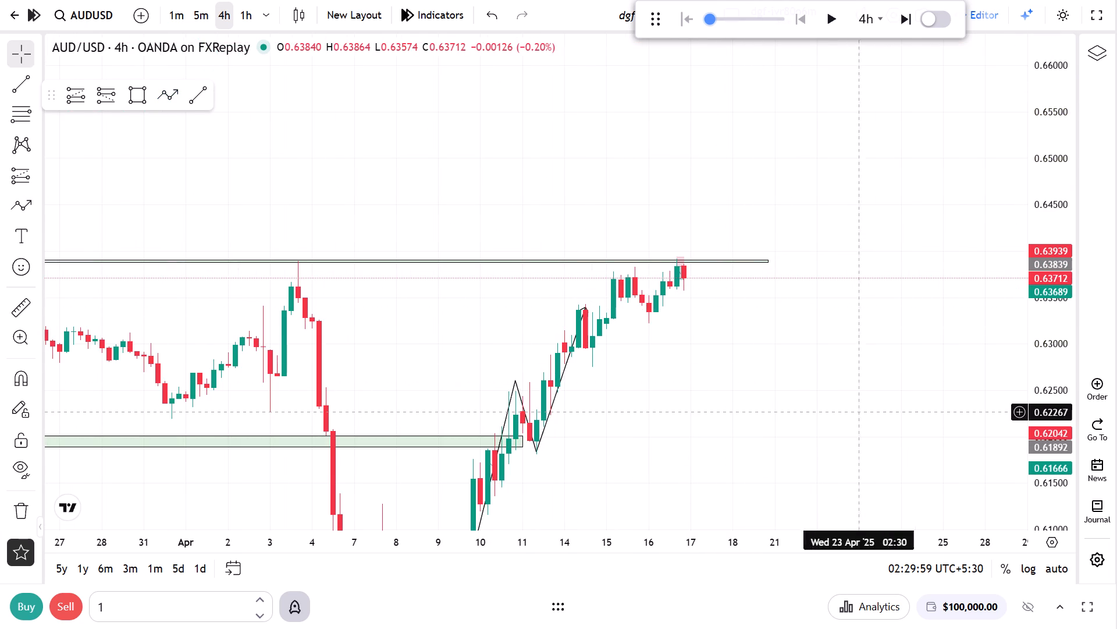
{"action": "left_click_drag", "start_coordinate": [1059, 447], "coordinate": [1056, 315]}
{"action": "left_click", "coordinate": [830, 13]}
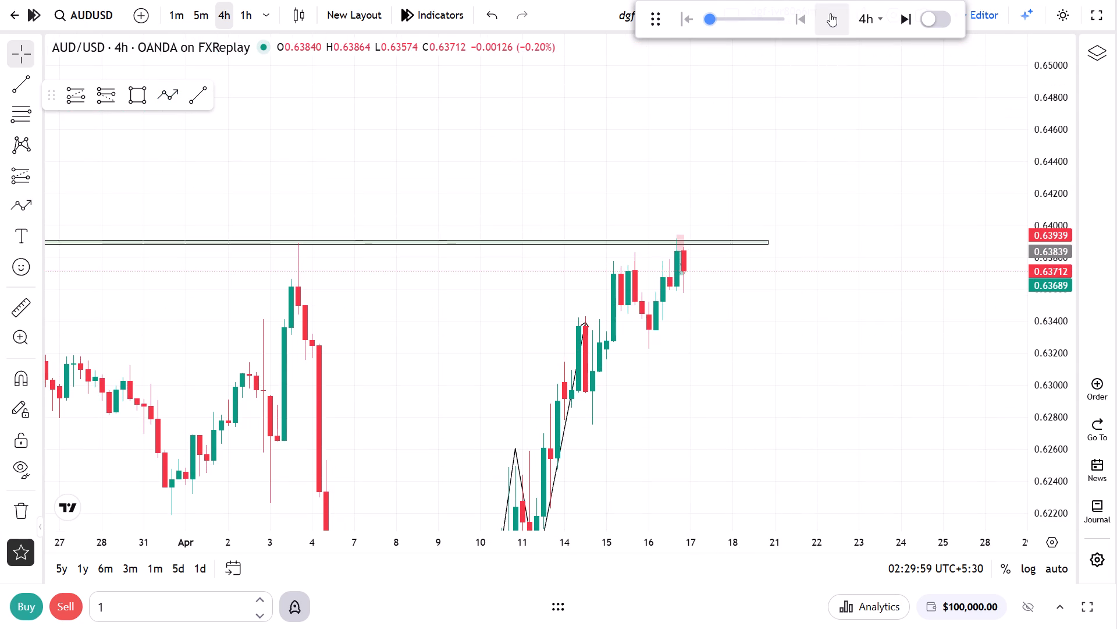
{"action": "left_click_drag", "start_coordinate": [748, 394], "coordinate": [839, 407]}
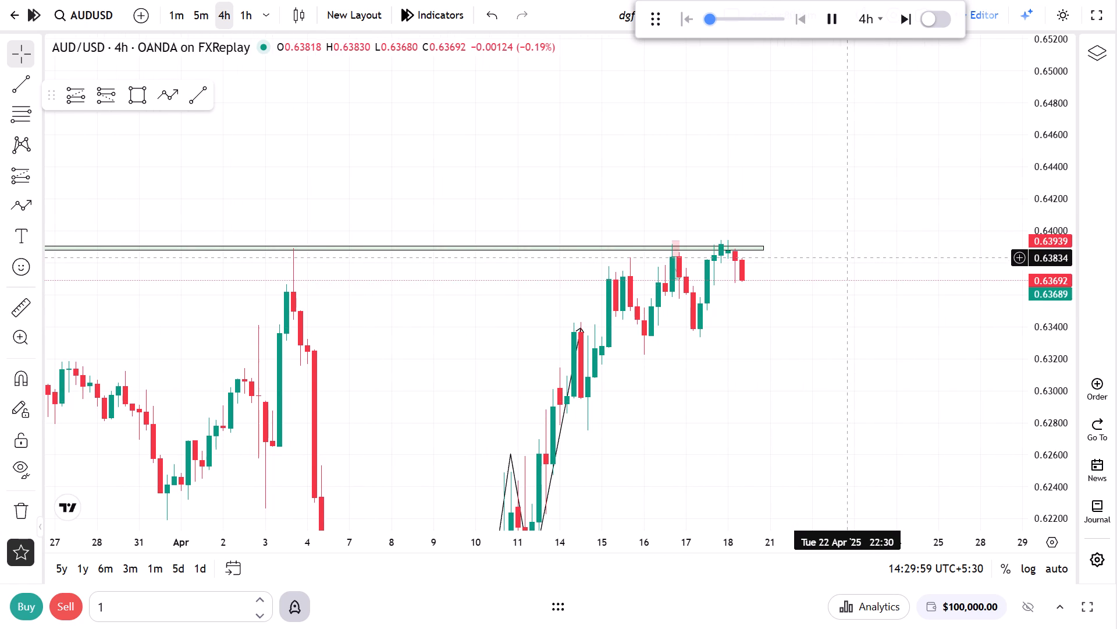
{"action": "left_click", "coordinate": [840, 24]}
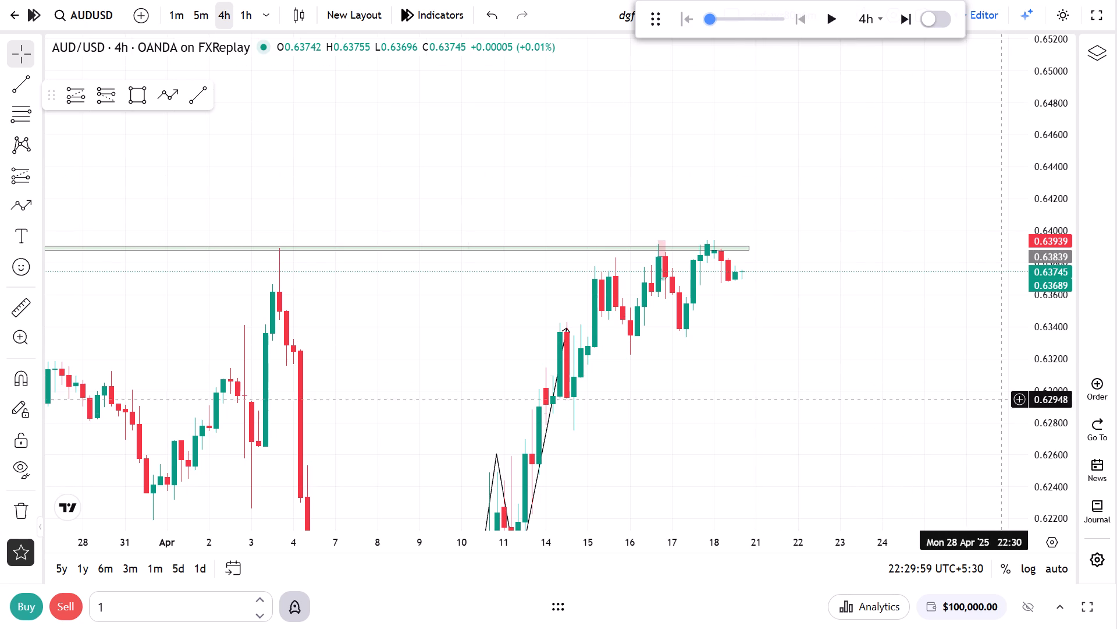
Draw a rectangular zone from 15 April 14:30 to 21 April 10:30, between 0.63714 and about 0.6383.
{"action": "left_click", "coordinate": [144, 101]}
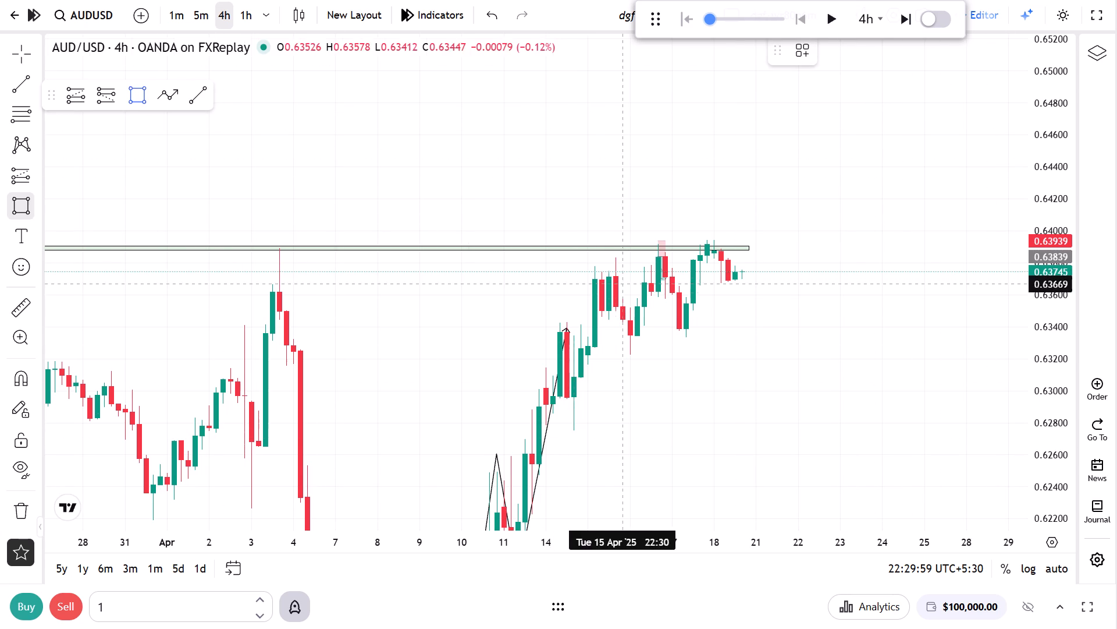
{"action": "left_click", "coordinate": [607, 277]}
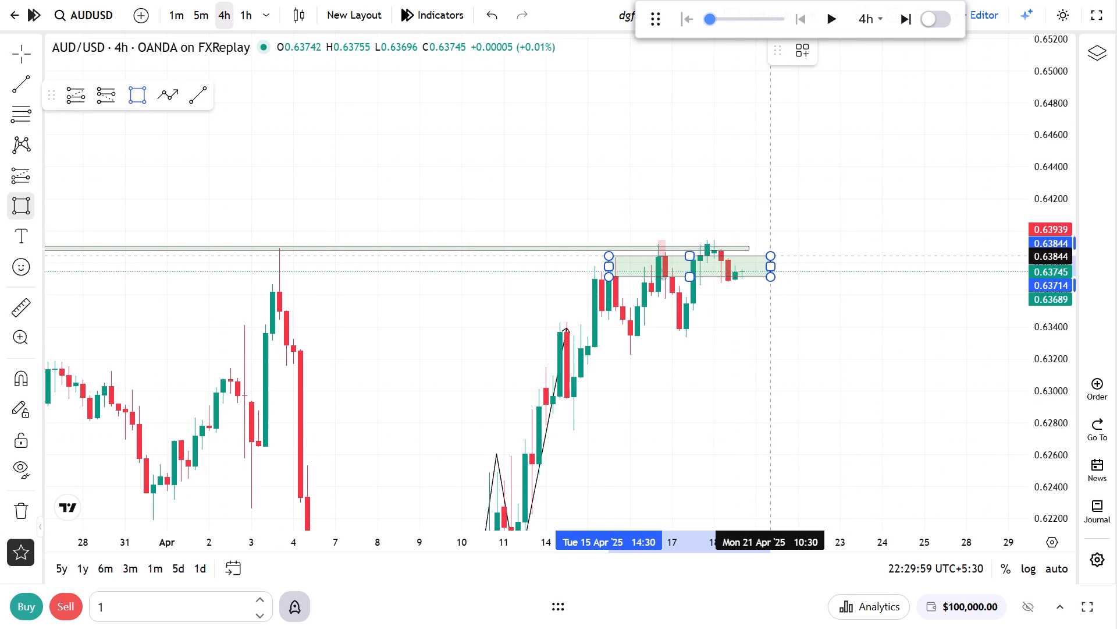
{"action": "left_click", "coordinate": [770, 259]}
{"action": "left_click", "coordinate": [718, 349]}
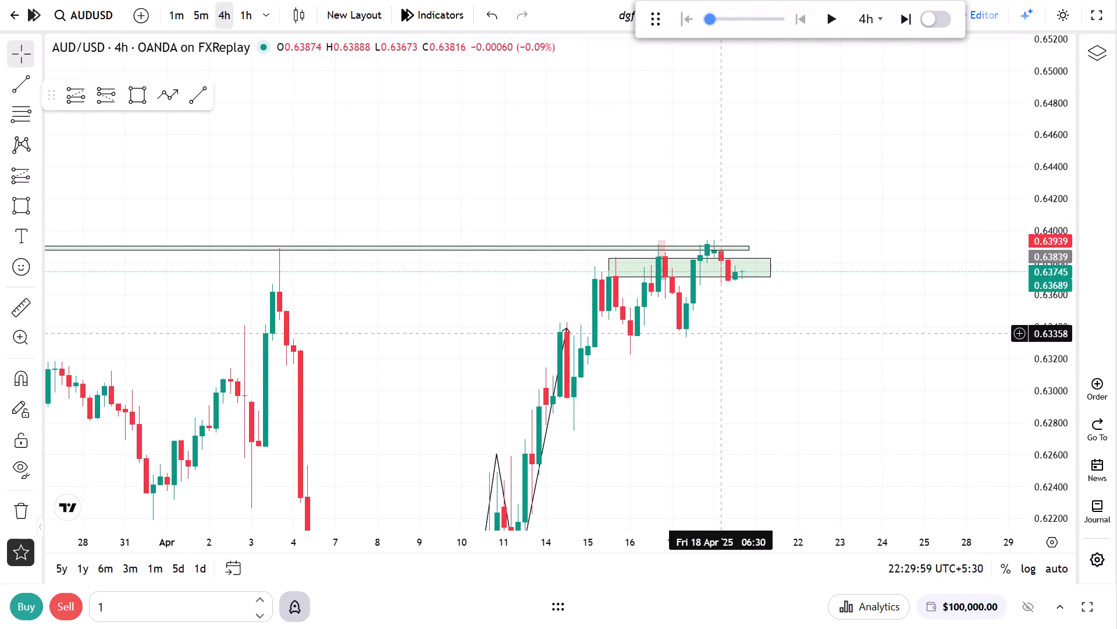
Switch the chart to the 1-minute timeframe and examine the 17 and 18 April price action around the two green zones.
{"action": "left_click", "coordinate": [175, 17]}
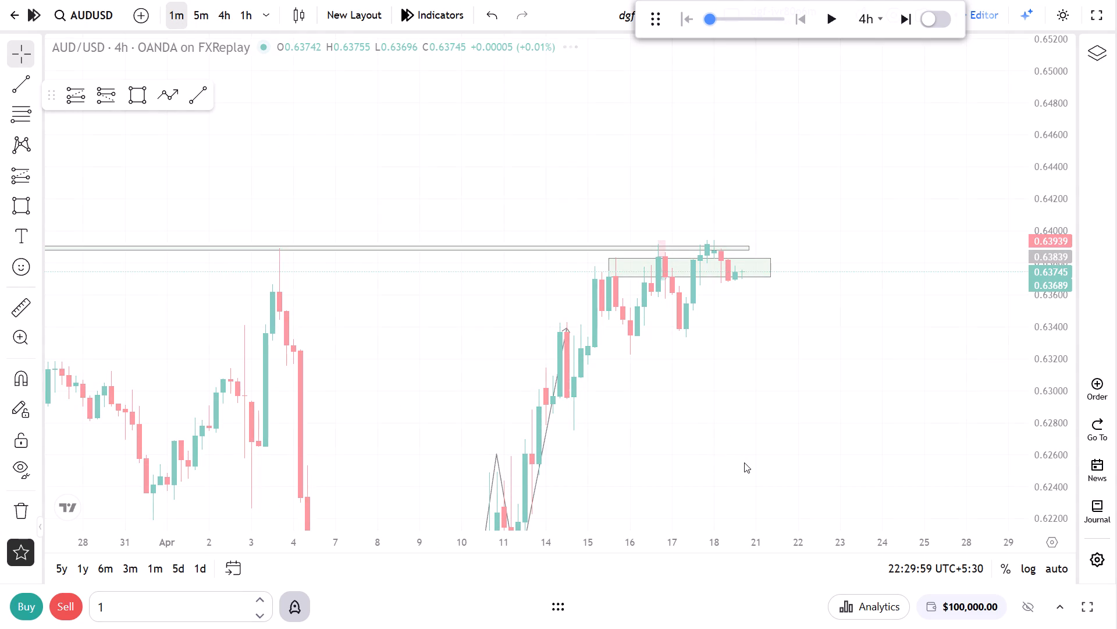
{"action": "scroll", "coordinate": [746, 462], "scroll_direction": "down", "scroll_amount": 11}
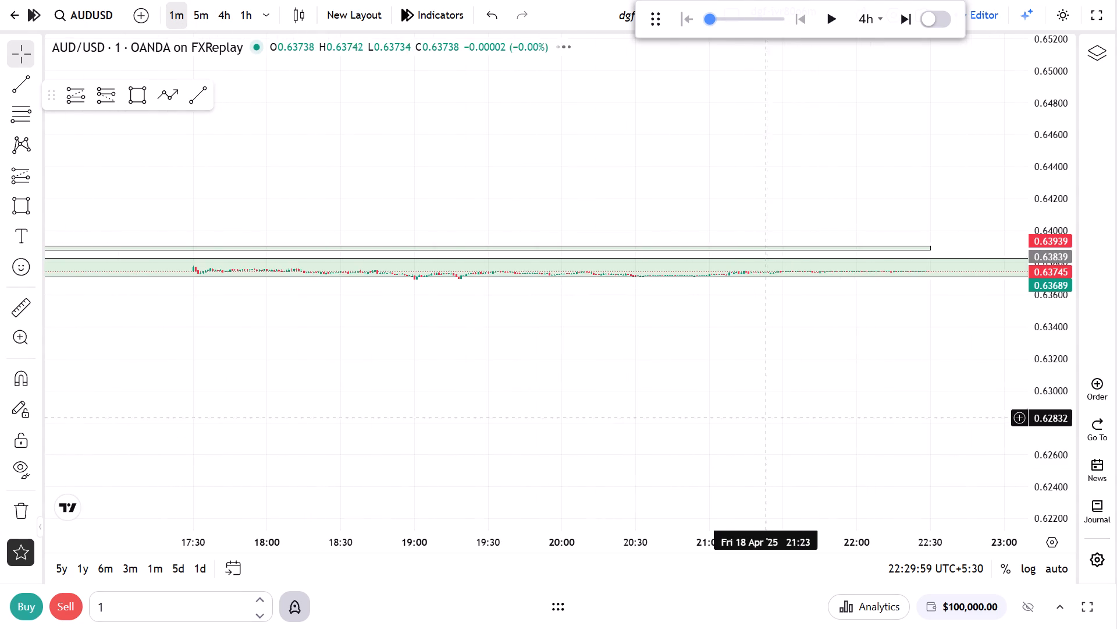
{"action": "right_click", "coordinate": [770, 367]}
{"action": "left_click", "coordinate": [838, 294]}
{"action": "scroll", "coordinate": [733, 422], "scroll_direction": "down", "scroll_amount": 5}
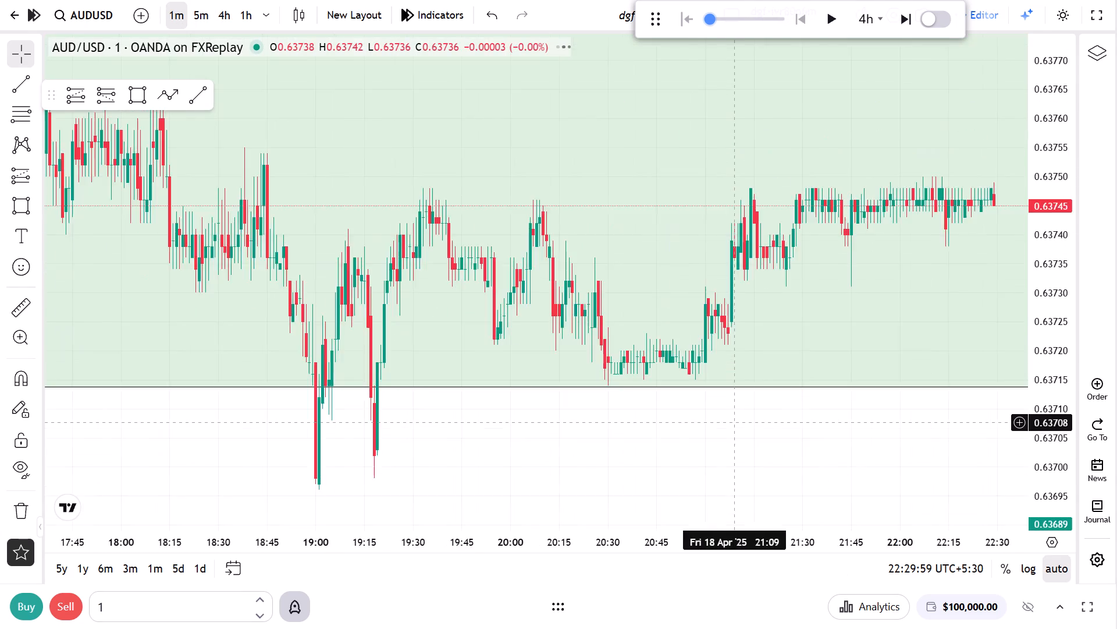
{"action": "scroll", "coordinate": [734, 422], "scroll_direction": "down", "scroll_amount": 10}
{"action": "left_click_drag", "start_coordinate": [1031, 310], "coordinate": [1031, 312]}
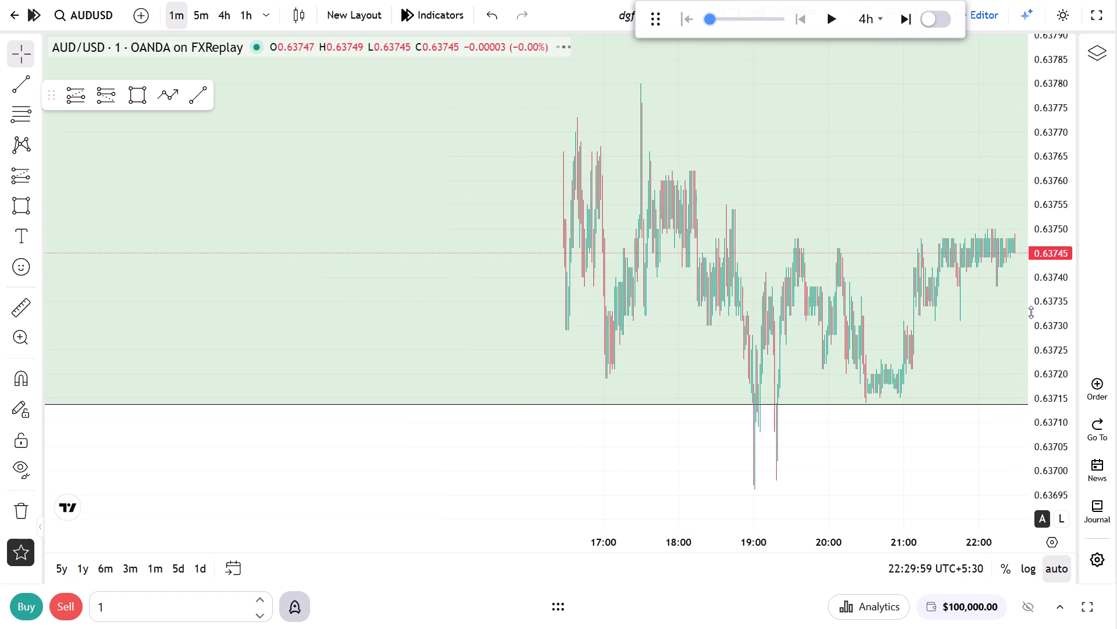
{"action": "left_click_drag", "start_coordinate": [1031, 312], "coordinate": [1033, 405]}
{"action": "scroll", "coordinate": [616, 440], "scroll_direction": "up", "scroll_amount": 5}
{"action": "left_click_drag", "start_coordinate": [424, 411], "coordinate": [839, 390]}
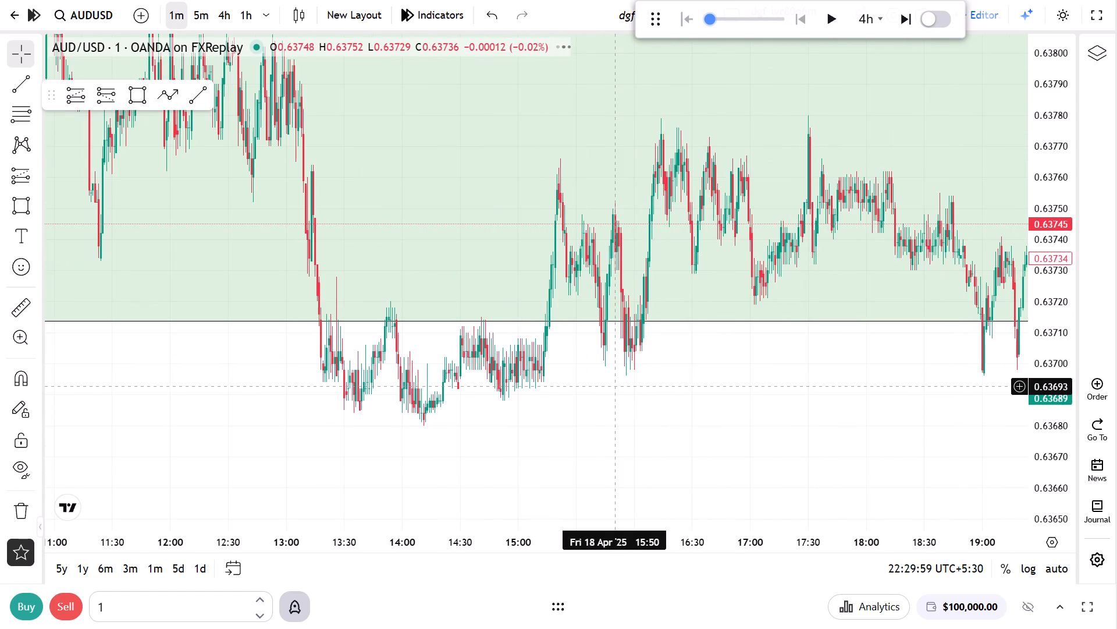
{"action": "left_click_drag", "start_coordinate": [457, 389], "coordinate": [823, 472]}
{"action": "scroll", "coordinate": [545, 420], "scroll_direction": "down", "scroll_amount": 12}
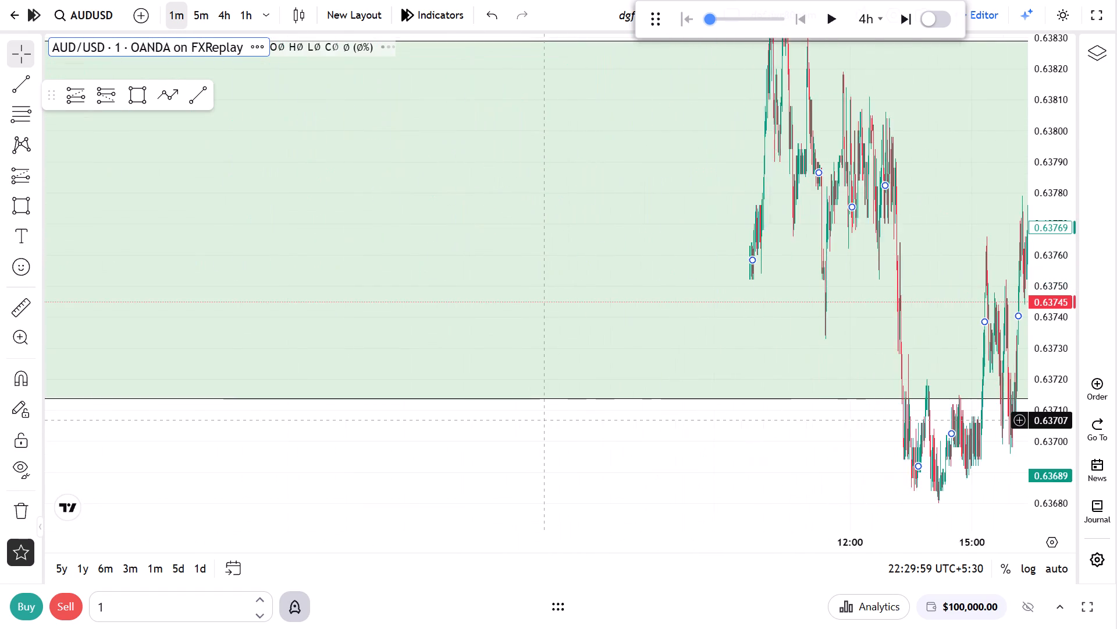
{"action": "scroll", "coordinate": [545, 420], "scroll_direction": "down", "scroll_amount": 4}
{"action": "left_click_drag", "start_coordinate": [1055, 201], "coordinate": [994, 473]}
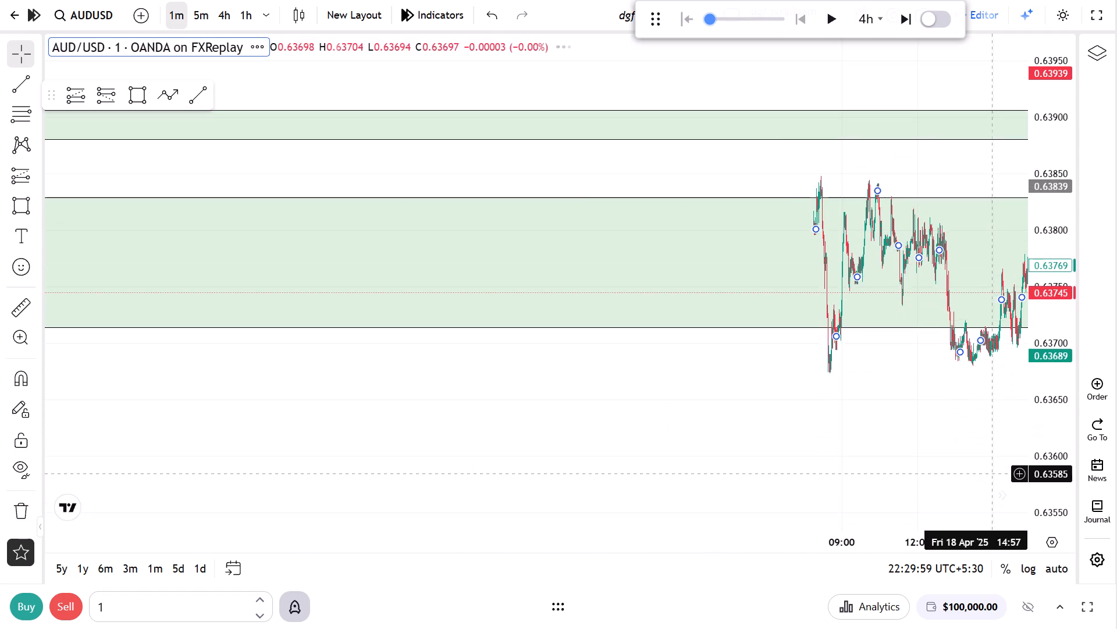
{"action": "left_click_drag", "start_coordinate": [926, 458], "coordinate": [673, 457]}
{"action": "scroll", "coordinate": [663, 456], "scroll_direction": "down", "scroll_amount": 6}
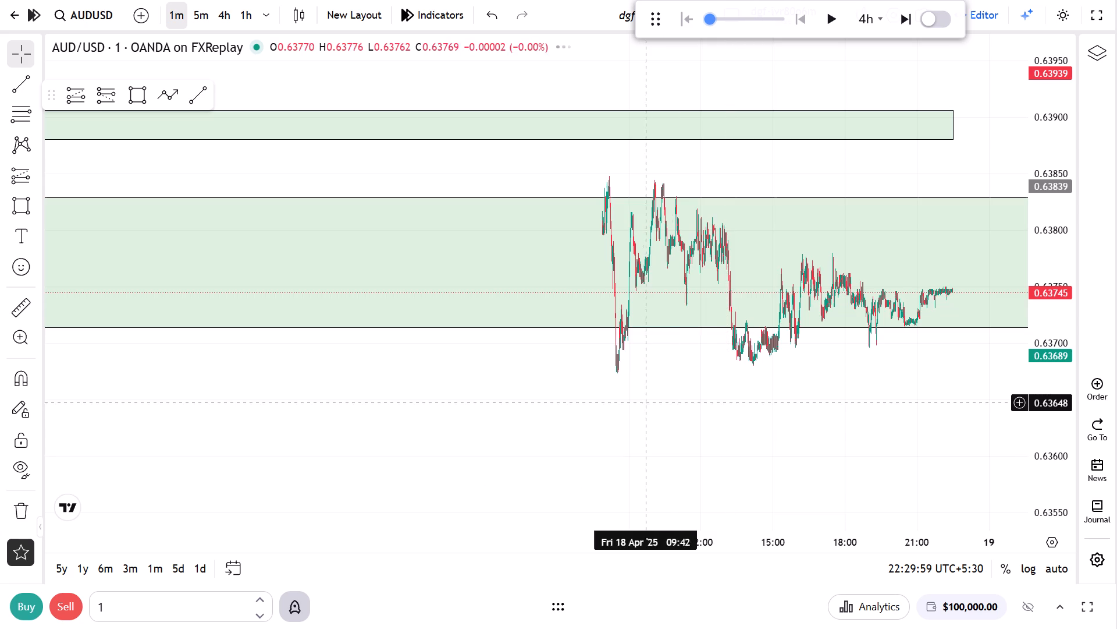
{"action": "left_click_drag", "start_coordinate": [643, 402], "coordinate": [788, 411]}
{"action": "left_click_drag", "start_coordinate": [748, 389], "coordinate": [834, 467]}
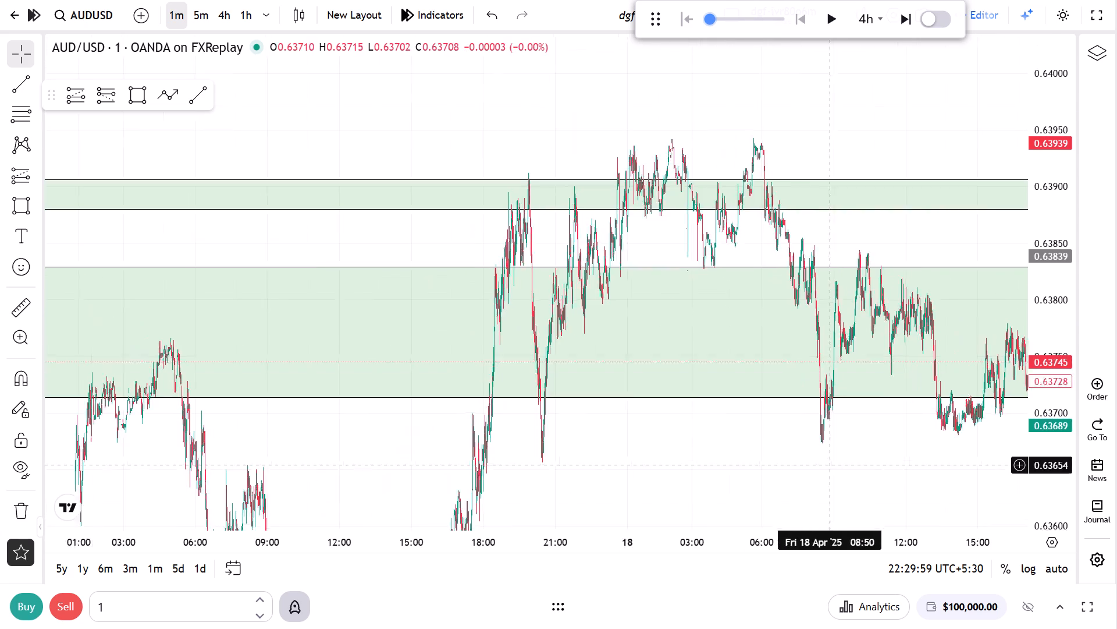
{"action": "scroll", "coordinate": [659, 456], "scroll_direction": "up", "scroll_amount": 4}
{"action": "left_click_drag", "start_coordinate": [878, 456], "coordinate": [878, 456]}
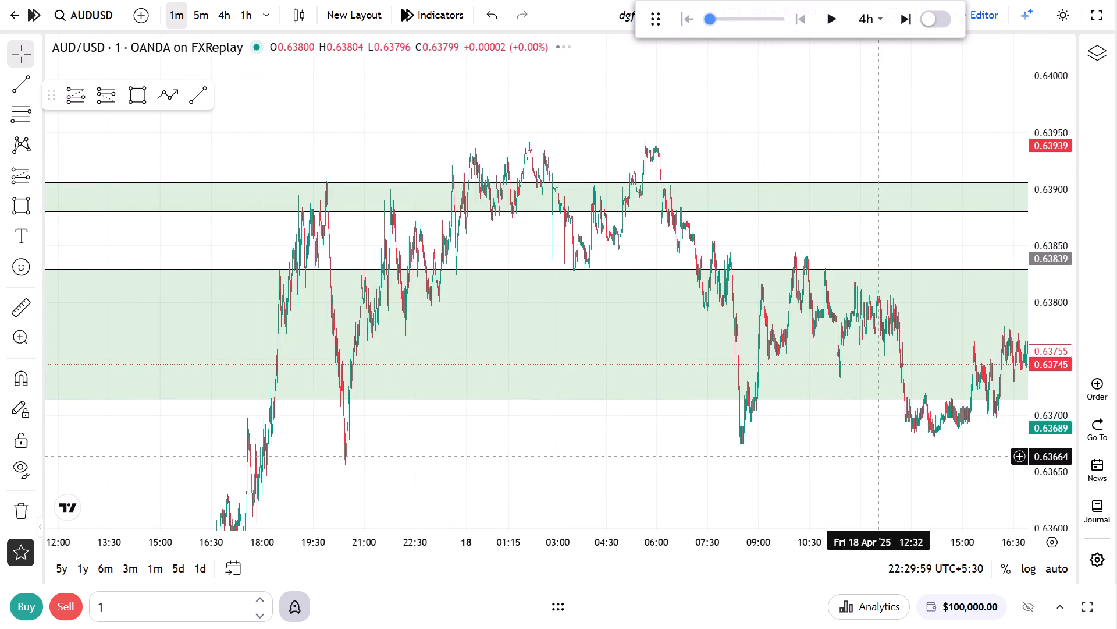
{"action": "left_click_drag", "start_coordinate": [878, 456], "coordinate": [822, 430]}
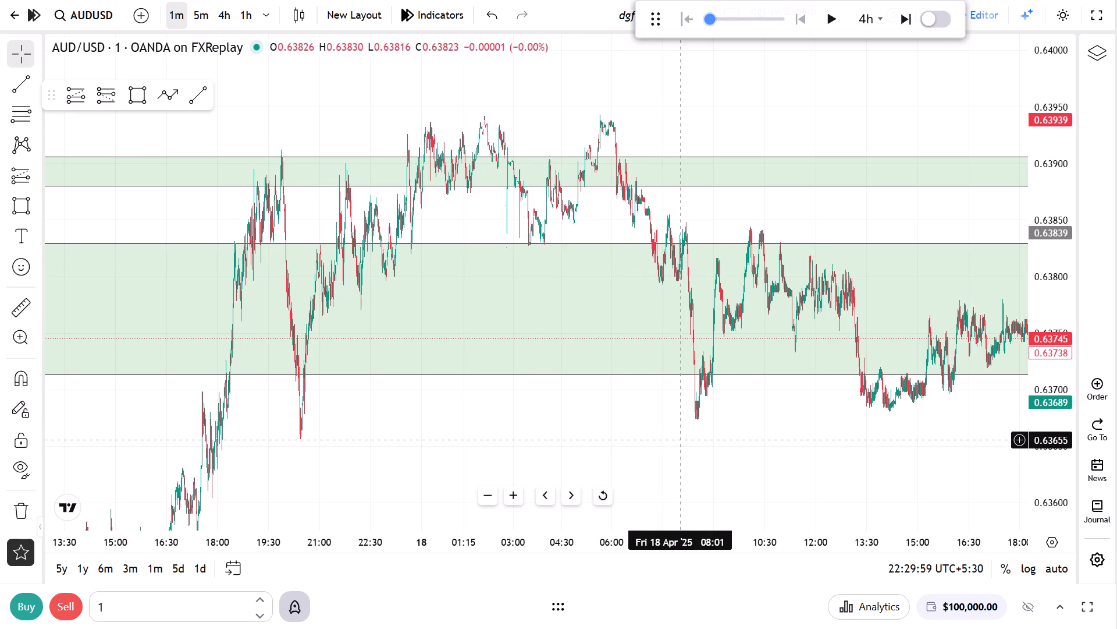
Draw a zigzag path through the 18 April swings from about 0.6368 at 08:28 up to about 0.6373 at 08:41.
{"action": "left_click_drag", "start_coordinate": [680, 440], "coordinate": [789, 467]}
{"action": "scroll", "coordinate": [793, 469], "scroll_direction": "up", "scroll_amount": 6}
{"action": "scroll", "coordinate": [557, 451], "scroll_direction": "up", "scroll_amount": 7}
{"action": "left_click_drag", "start_coordinate": [504, 442], "coordinate": [757, 401]}
{"action": "scroll", "coordinate": [520, 440], "scroll_direction": "up", "scroll_amount": 2}
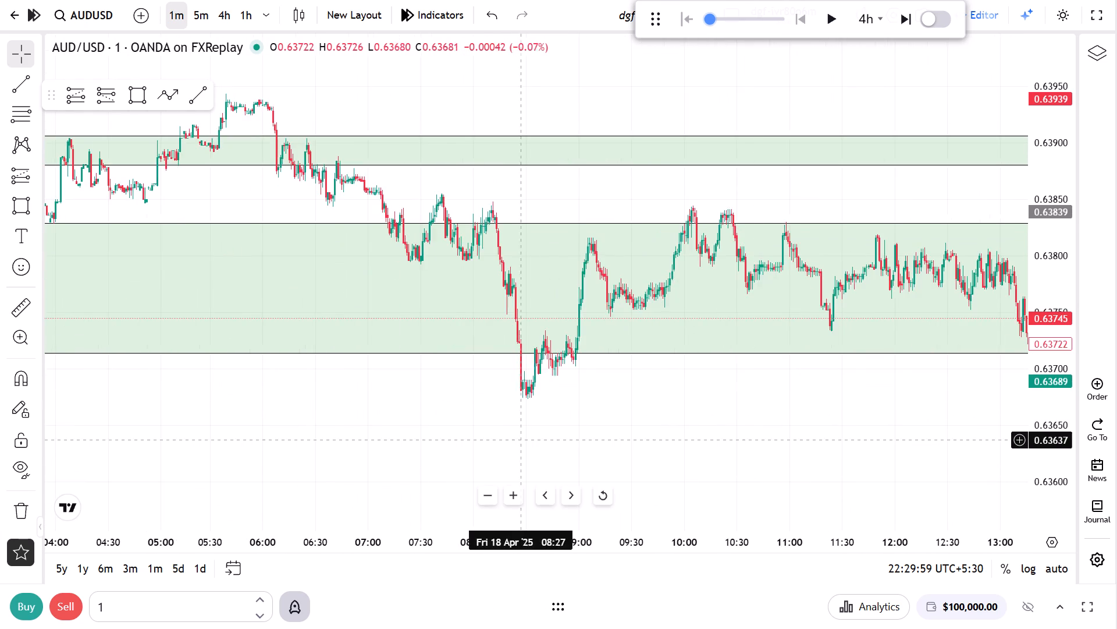
{"action": "scroll", "coordinate": [520, 440], "scroll_direction": "up", "scroll_amount": 2}
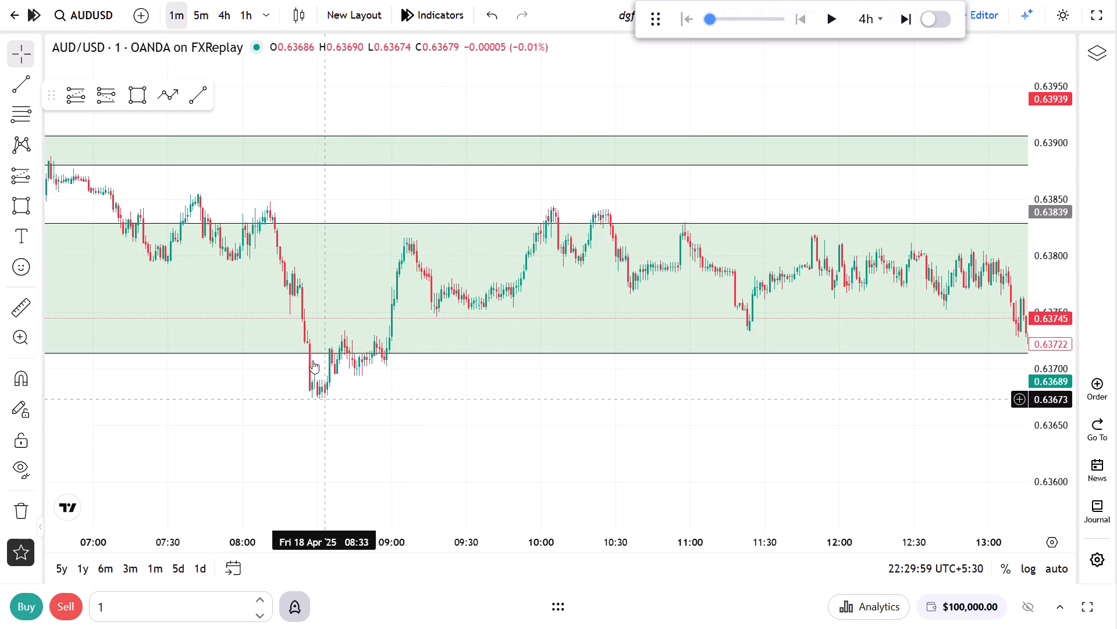
{"action": "left_click", "coordinate": [169, 101]}
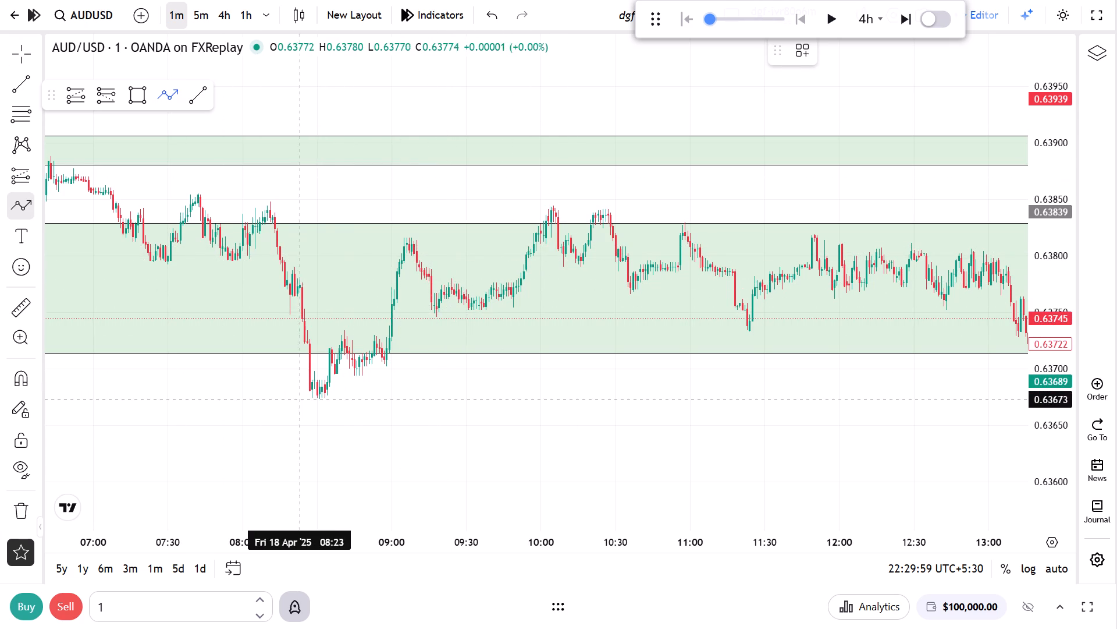
{"action": "left_click", "coordinate": [312, 388]}
{"action": "left_click", "coordinate": [330, 342]}
{"action": "left_click", "coordinate": [339, 377]}
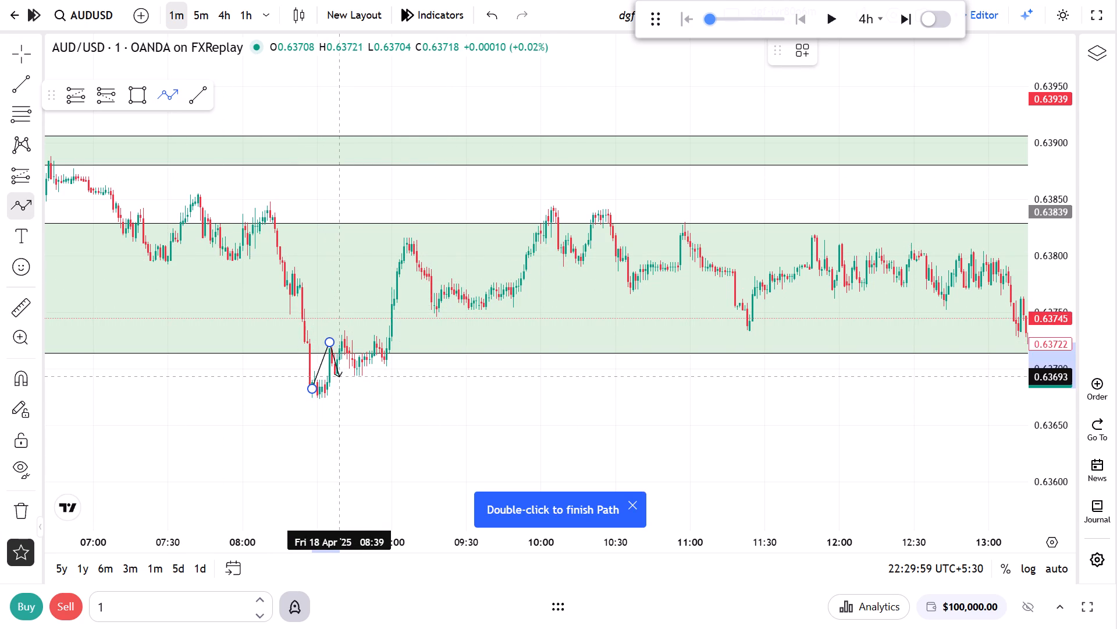
{"action": "left_click", "coordinate": [344, 331]}
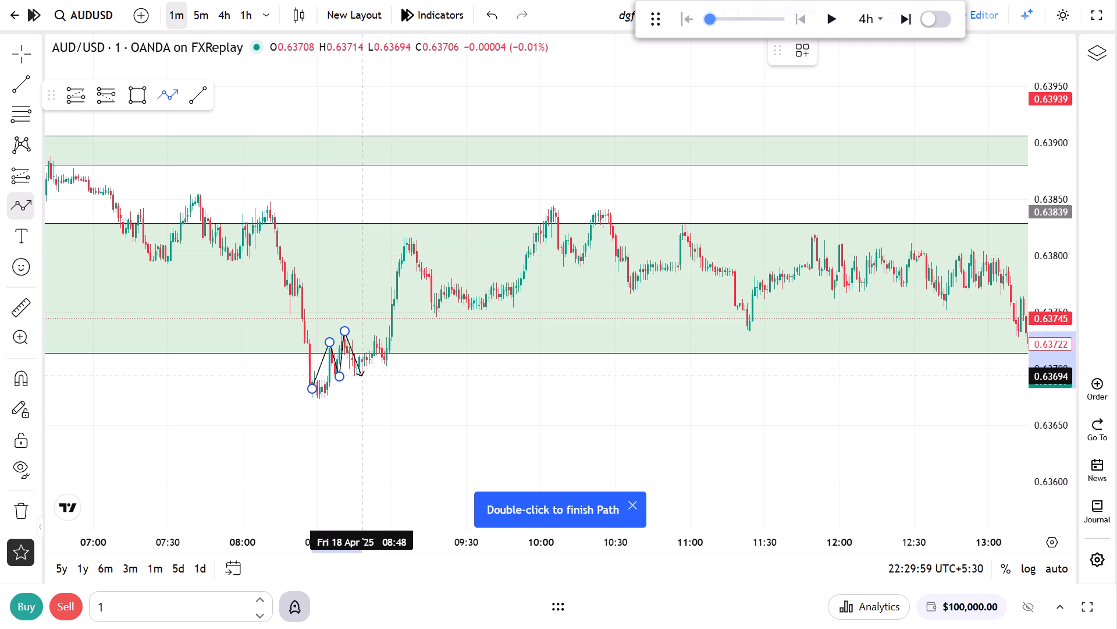
{"action": "right_click", "coordinate": [363, 376]}
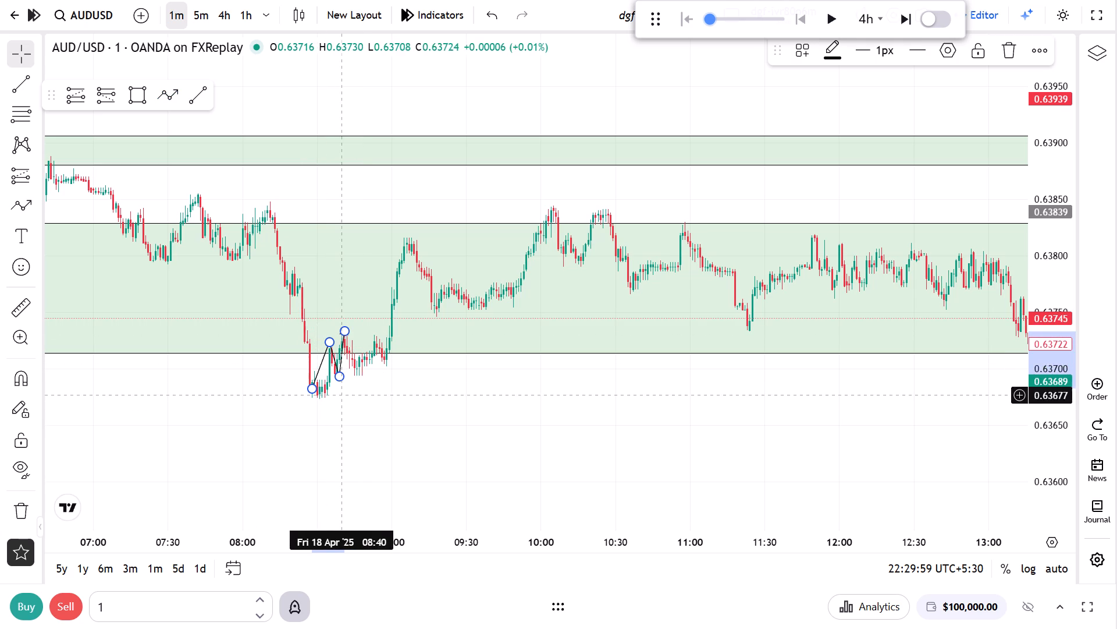
{"action": "left_click", "coordinate": [345, 331]}
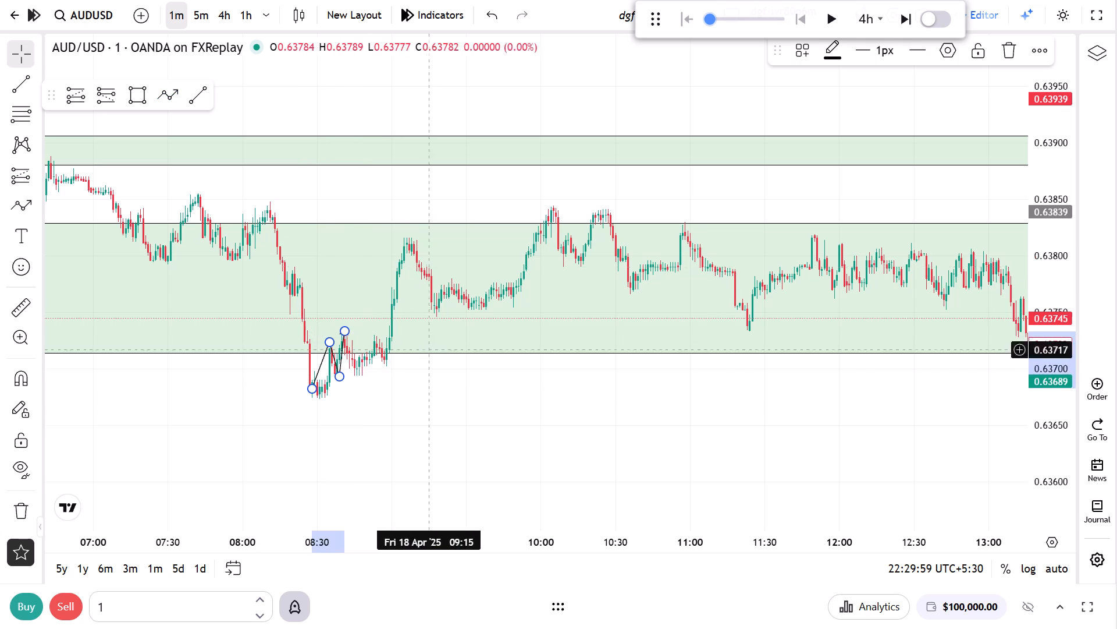
{"action": "left_click_drag", "start_coordinate": [432, 363], "coordinate": [492, 470]}
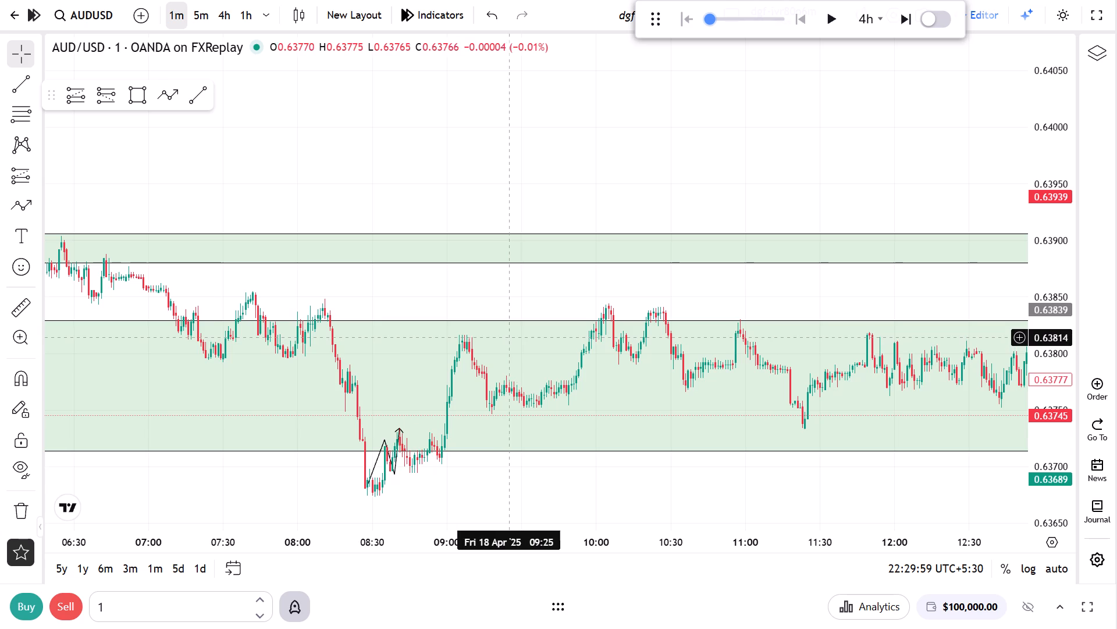
Place a long position from 18 April 10:10 with entry at 0.63813 and its stop at 0.63713, on the wider green zone's lower edge.
{"action": "left_click_drag", "start_coordinate": [627, 388], "coordinate": [490, 402]}
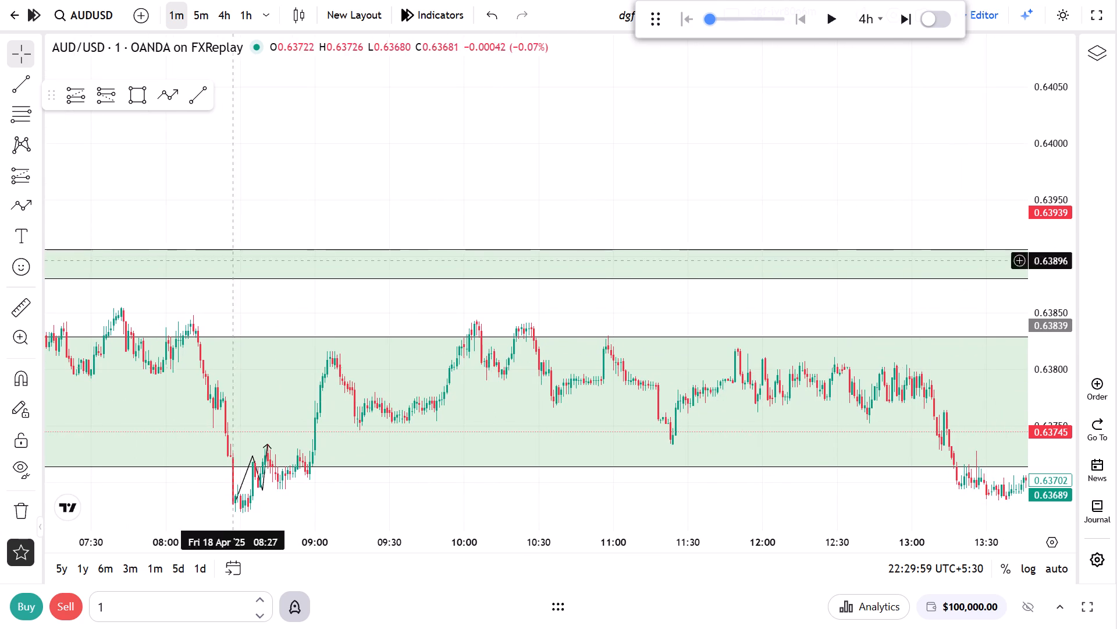
{"action": "left_click", "coordinate": [72, 97]}
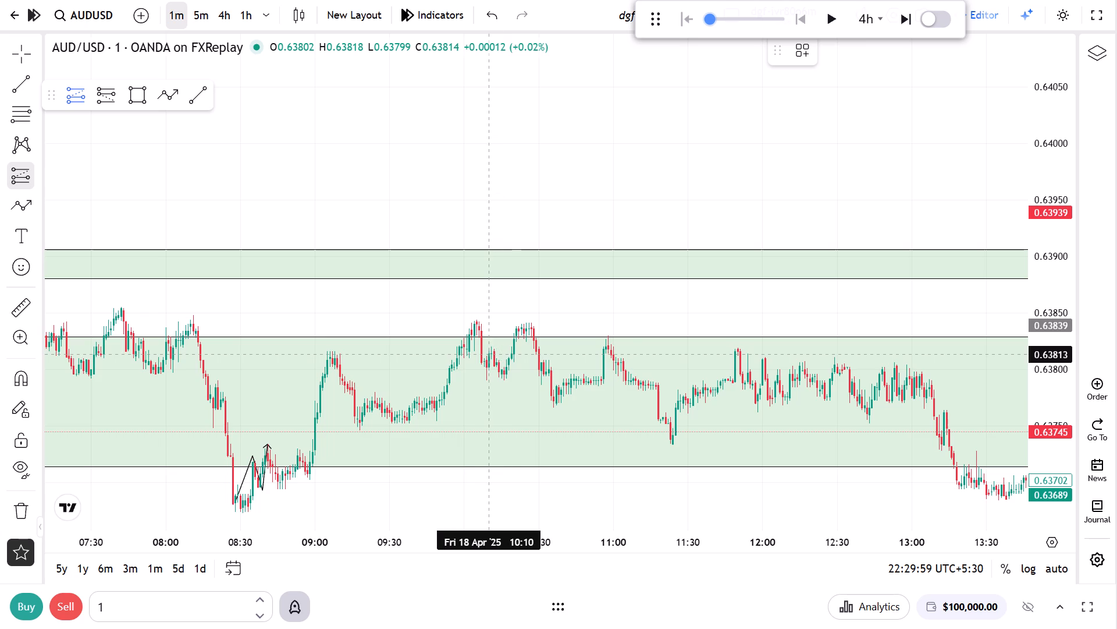
{"action": "left_click", "coordinate": [489, 354]}
{"action": "left_click_drag", "start_coordinate": [488, 401], "coordinate": [488, 412]}
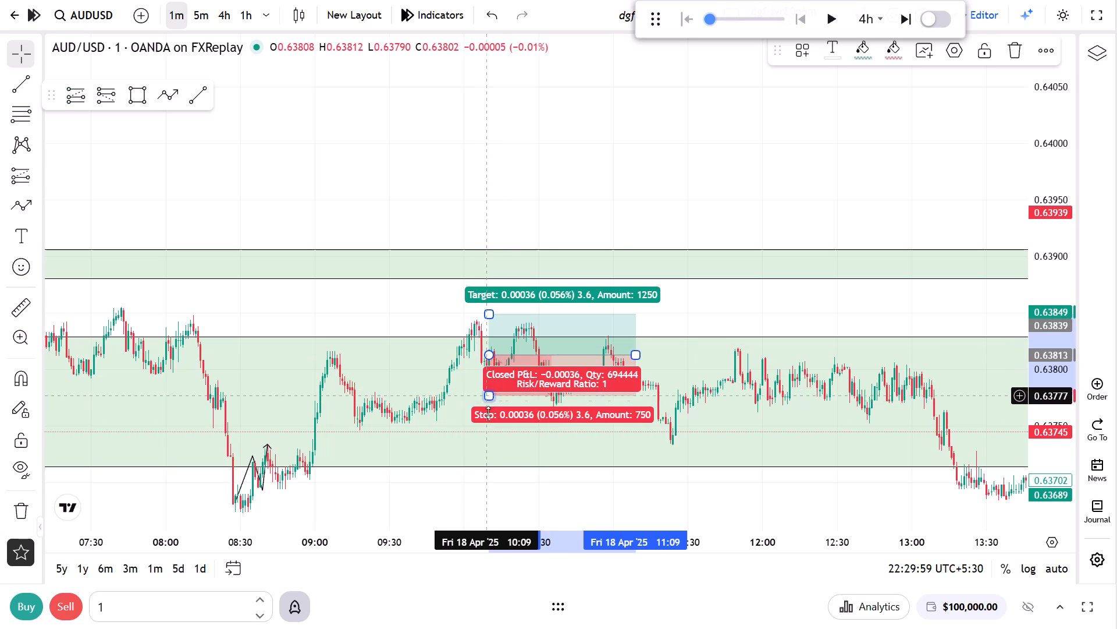
{"action": "left_click_drag", "start_coordinate": [488, 412], "coordinate": [490, 446]}
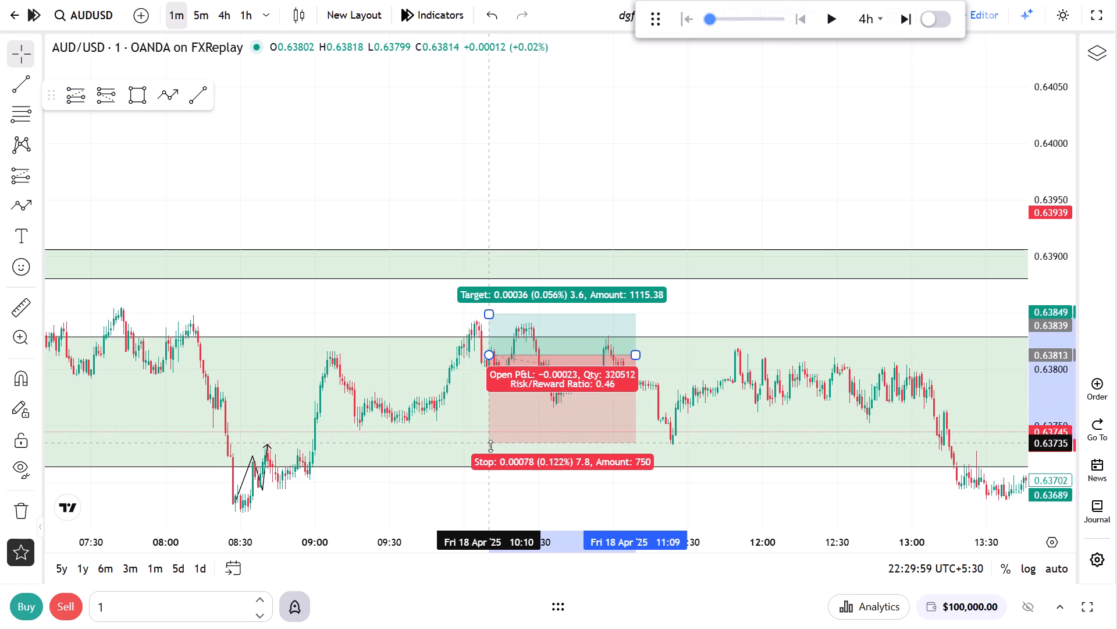
{"action": "left_click_drag", "start_coordinate": [490, 446], "coordinate": [494, 464]}
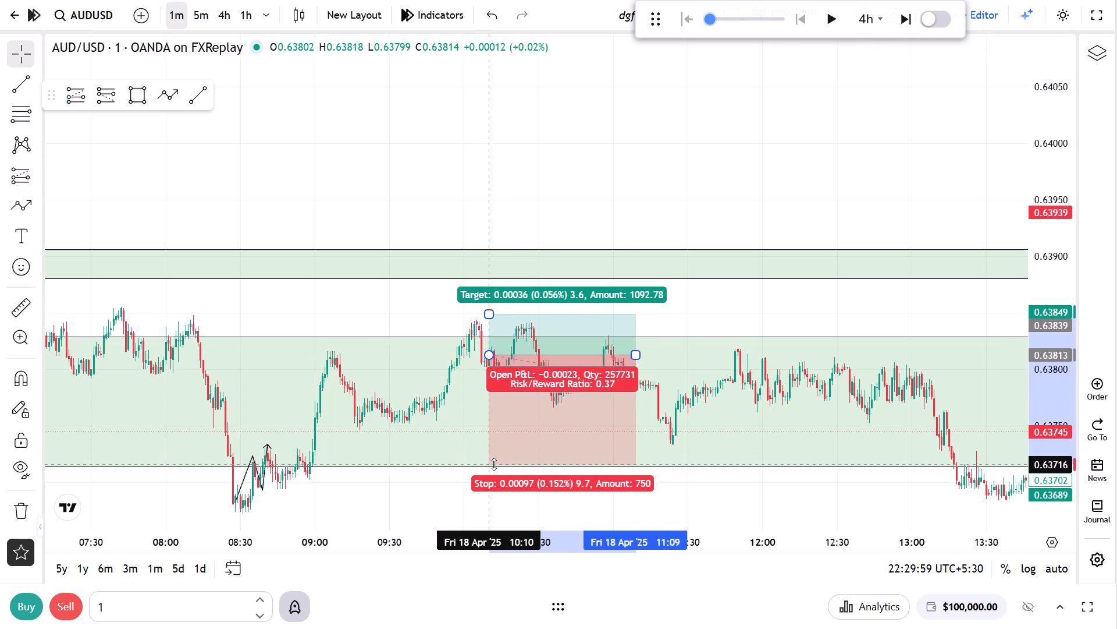
{"action": "left_click_drag", "start_coordinate": [494, 464], "coordinate": [492, 438]}
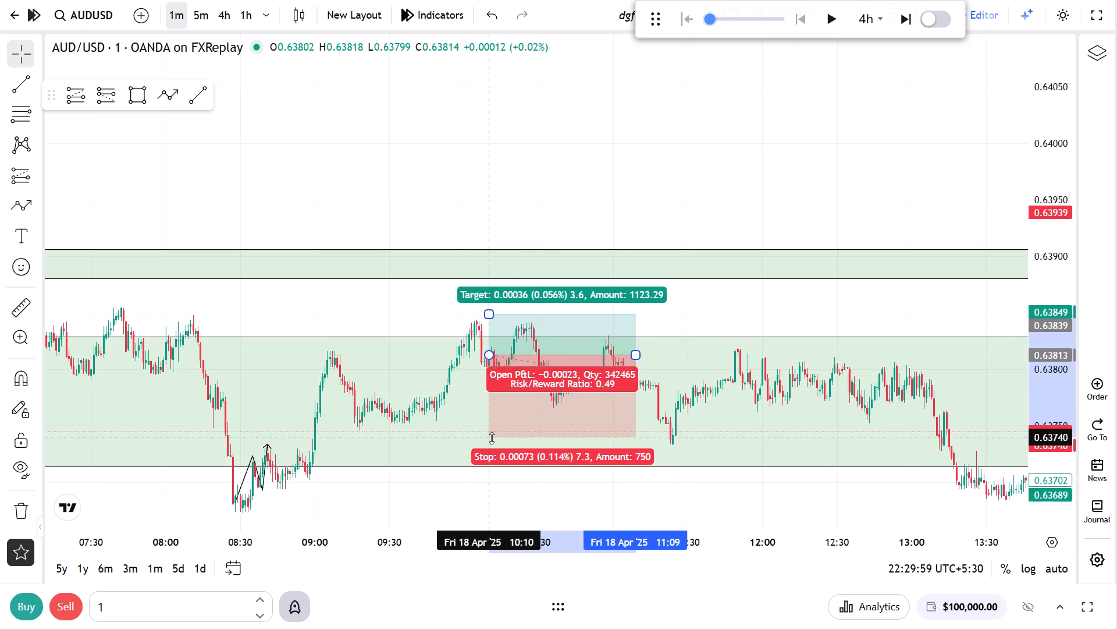
{"action": "left_click_drag", "start_coordinate": [492, 438], "coordinate": [492, 433]}
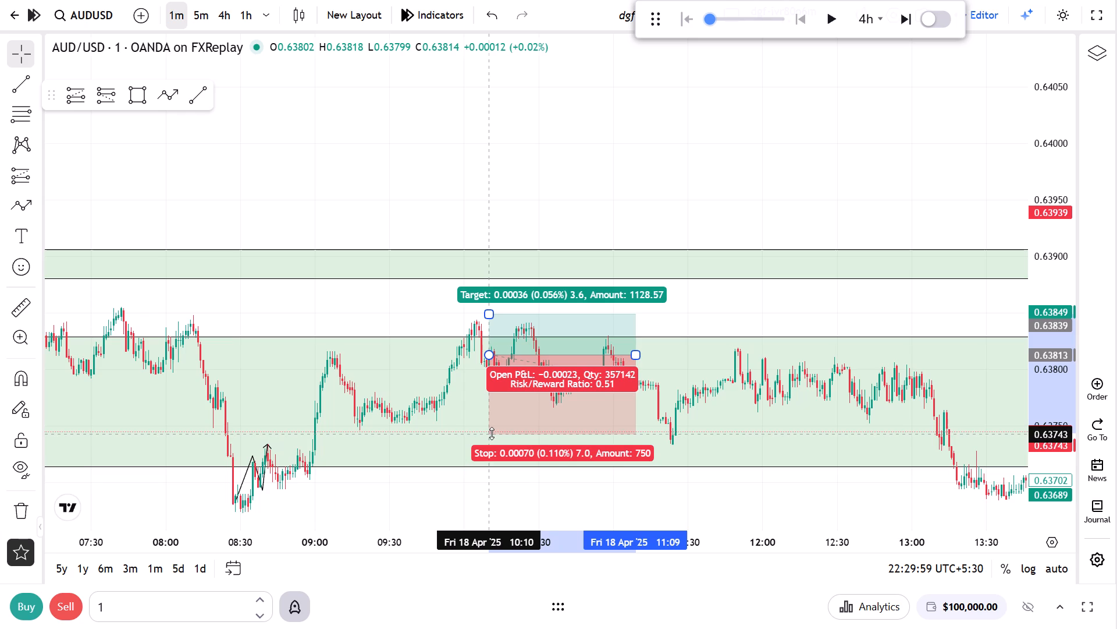
{"action": "left_click_drag", "start_coordinate": [492, 433], "coordinate": [497, 444]}
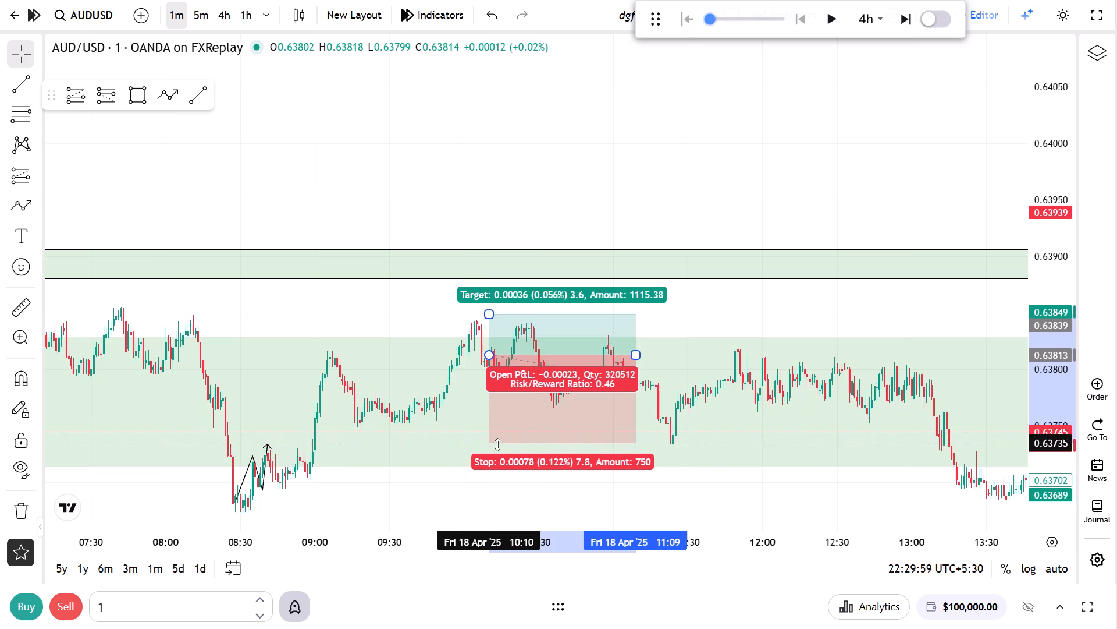
{"action": "left_click_drag", "start_coordinate": [497, 444], "coordinate": [501, 467]}
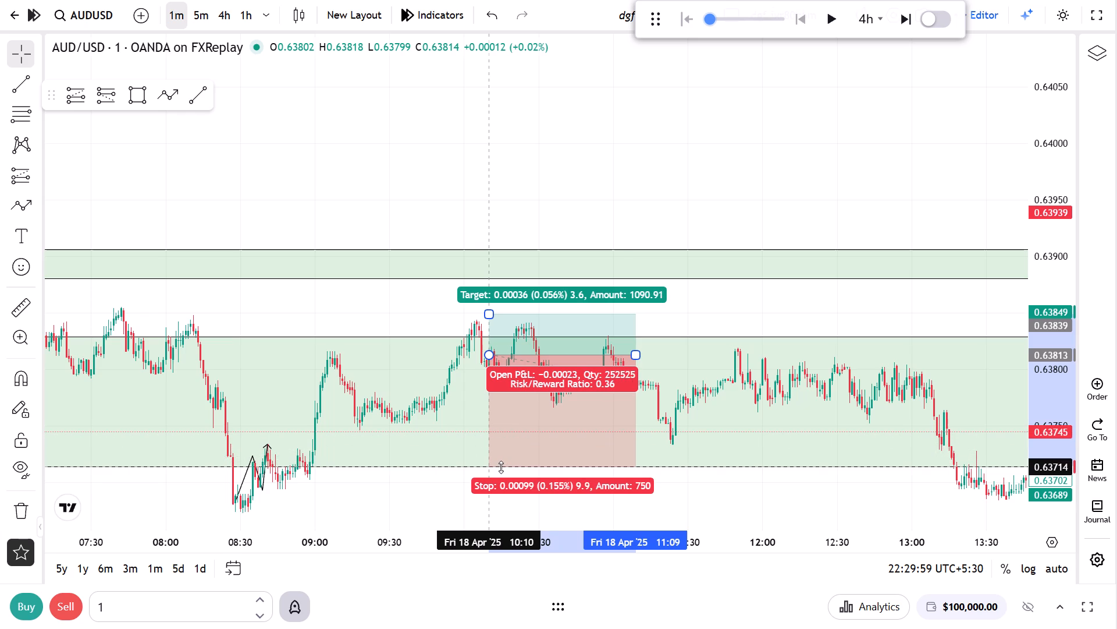
{"action": "left_click_drag", "start_coordinate": [501, 467], "coordinate": [502, 468]}
Extend the long position's end time to about 13:19 on 18 April.
{"action": "left_click_drag", "start_coordinate": [636, 358], "coordinate": [686, 358]}
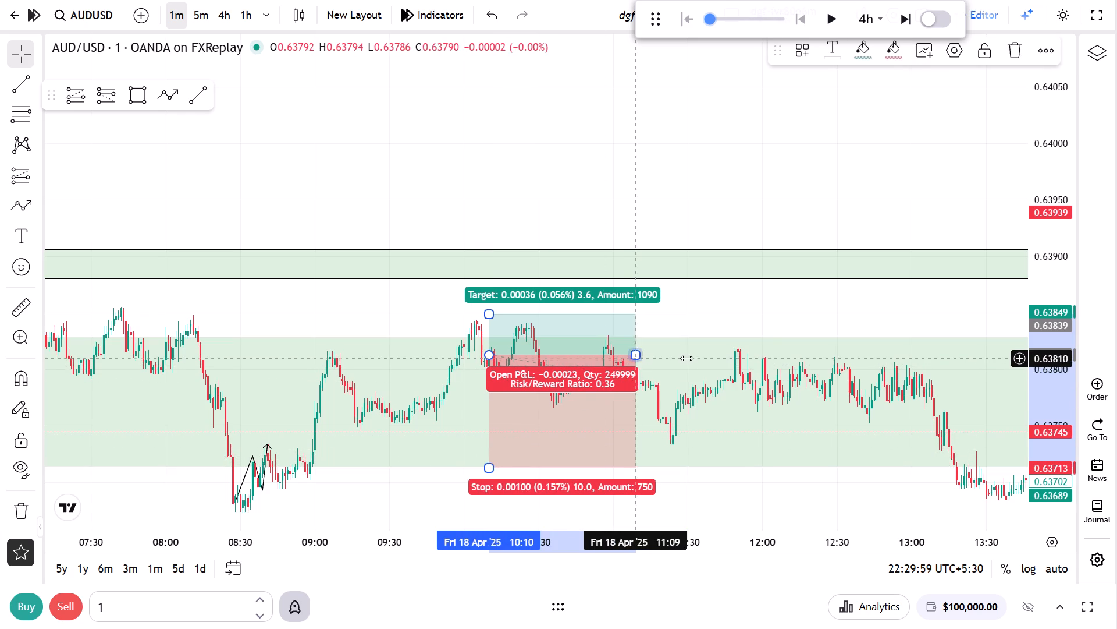
{"action": "left_click_drag", "start_coordinate": [686, 358], "coordinate": [960, 345]}
Examine the price action following the long position, and return to the 4-hour timeframe to review the mid-April candles around both green zones.
{"action": "left_click_drag", "start_coordinate": [959, 284], "coordinate": [712, 277]}
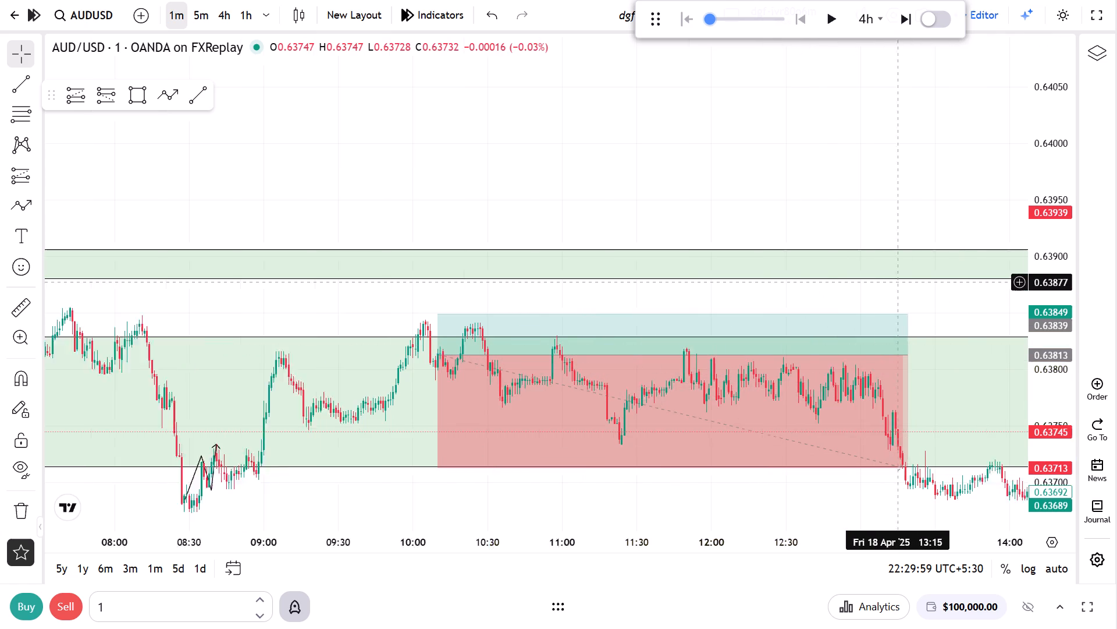
{"action": "left_click_drag", "start_coordinate": [712, 277], "coordinate": [475, 240]}
{"action": "scroll", "coordinate": [758, 585], "scroll_direction": "down", "scroll_amount": 6}
{"action": "left_click_drag", "start_coordinate": [851, 462], "coordinate": [322, 355]}
{"action": "scroll", "coordinate": [451, 392], "scroll_direction": "down", "scroll_amount": 5}
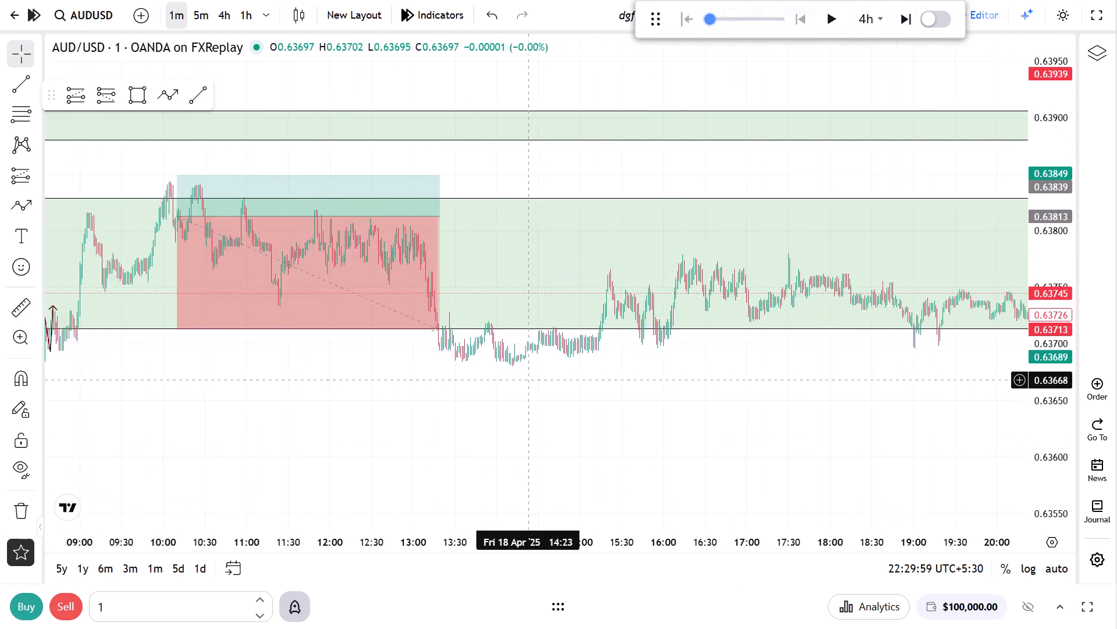
{"action": "scroll", "coordinate": [571, 378], "scroll_direction": "down", "scroll_amount": 7}
{"action": "left_click", "coordinate": [220, 18]}
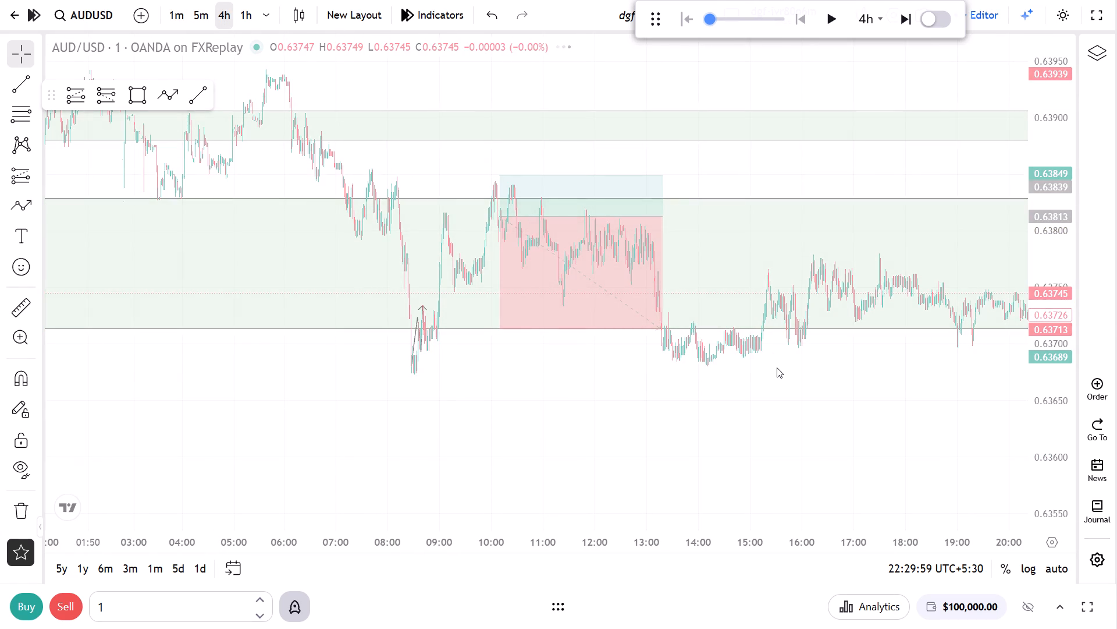
{"action": "scroll", "coordinate": [840, 376], "scroll_direction": "up", "scroll_amount": 15}
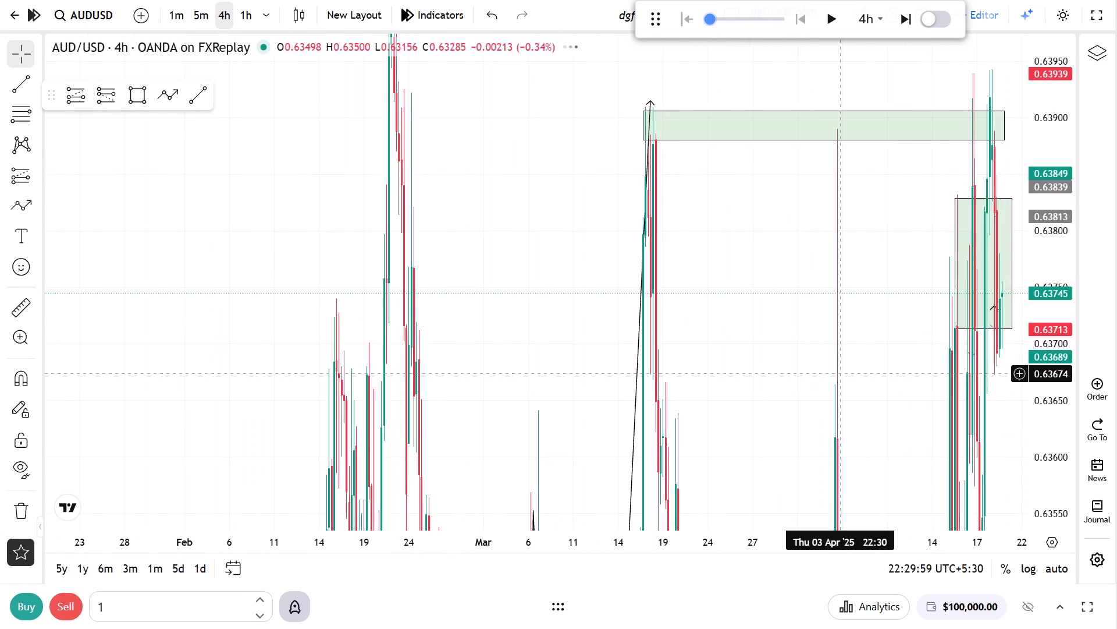
{"action": "scroll", "coordinate": [841, 374], "scroll_direction": "up", "scroll_amount": 10}
{"action": "left_click_drag", "start_coordinate": [1048, 260], "coordinate": [1025, 449]}
{"action": "left_click_drag", "start_coordinate": [973, 438], "coordinate": [838, 404]}
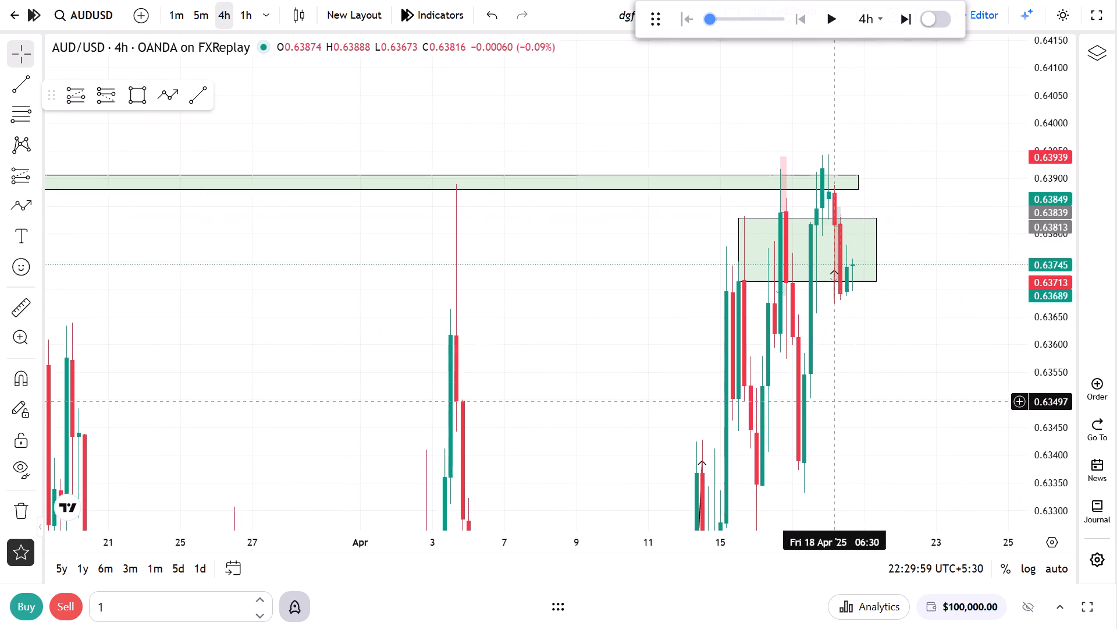
{"action": "left_click_drag", "start_coordinate": [1055, 280], "coordinate": [1044, 408]}
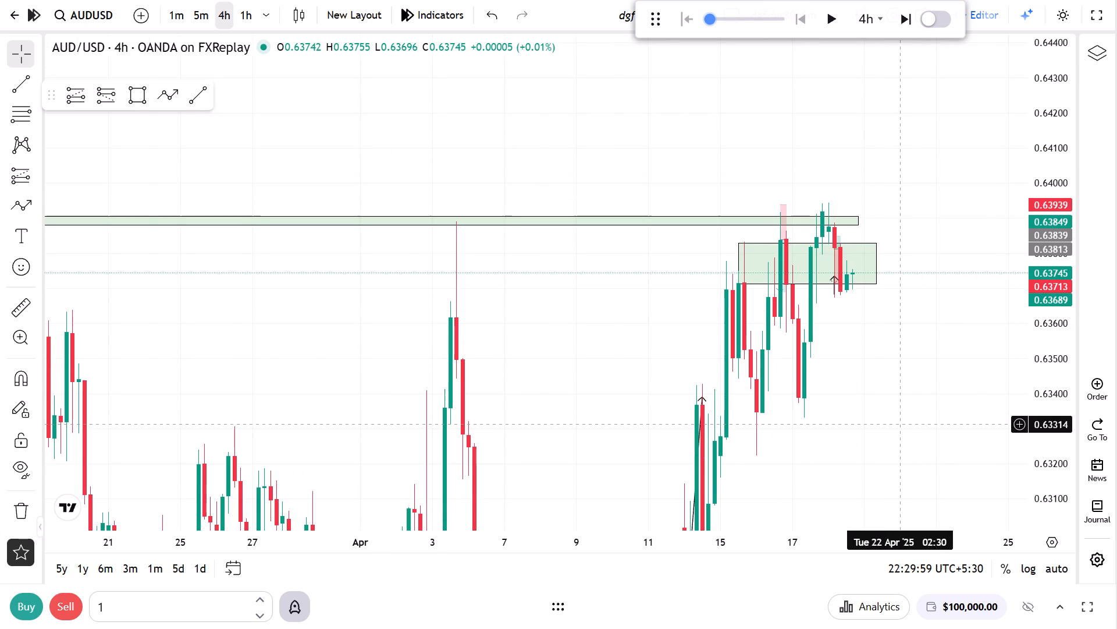
{"action": "scroll", "coordinate": [903, 424], "scroll_direction": "up", "scroll_amount": 2}
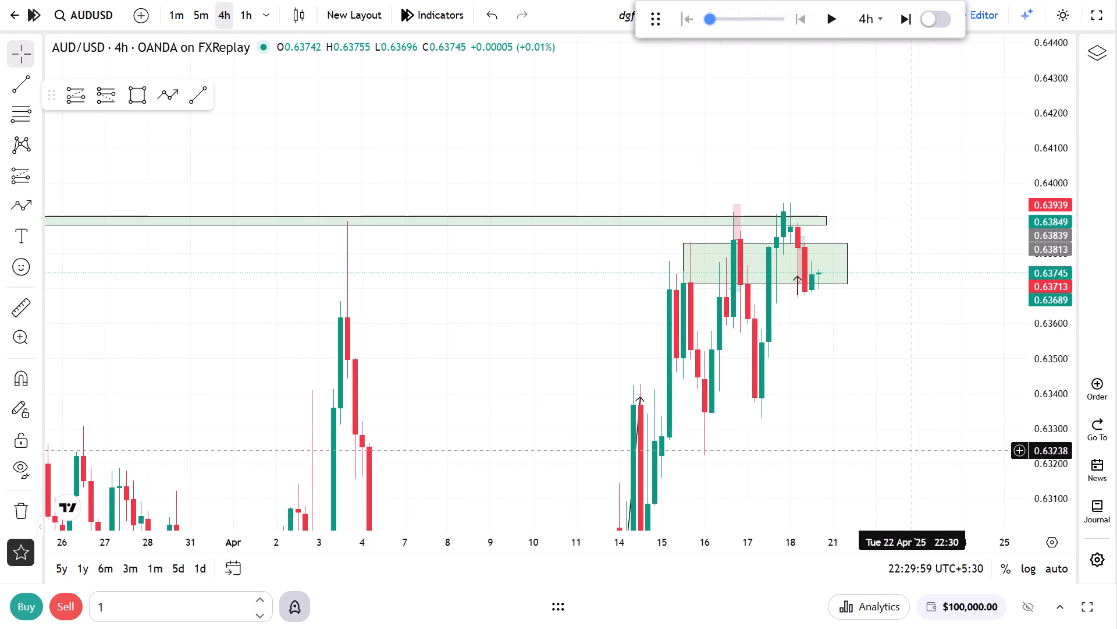
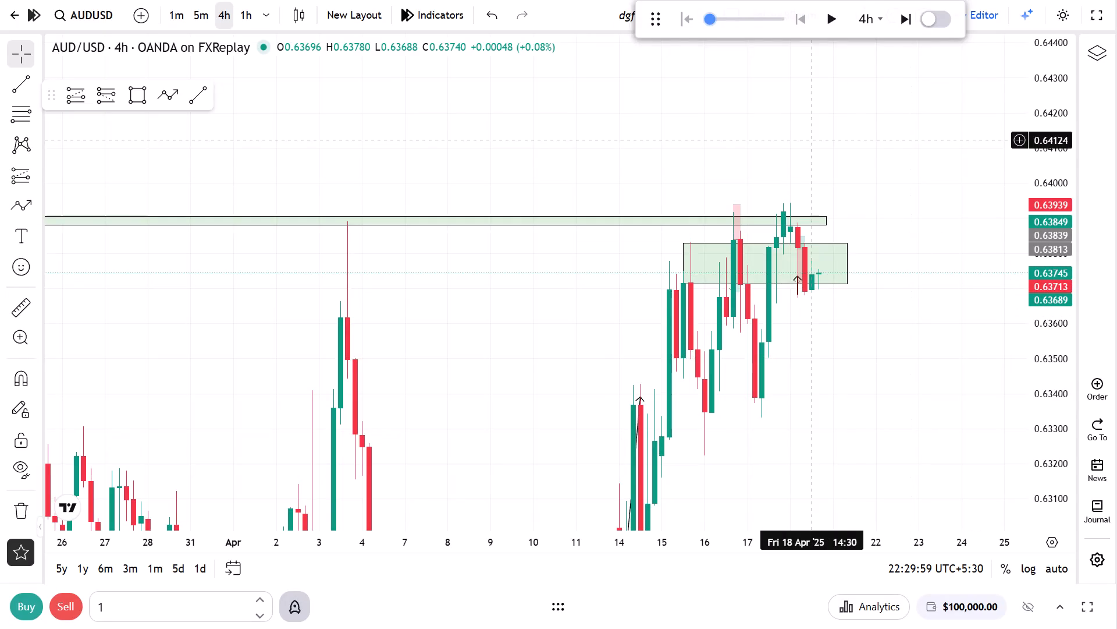
Play the 4-hour replay forward to early 23 April, pausing once price falls back through the wider green zone.
{"action": "left_click", "coordinate": [827, 21]}
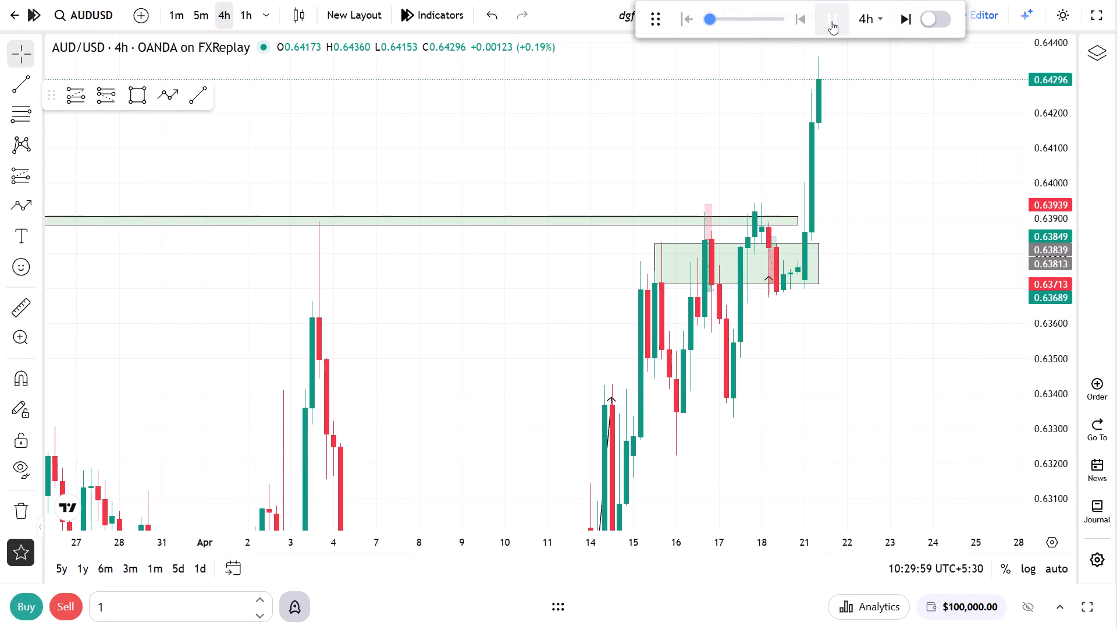
{"action": "left_click_drag", "start_coordinate": [917, 254], "coordinate": [901, 444]}
{"action": "scroll", "coordinate": [874, 419], "scroll_direction": "down", "scroll_amount": 2}
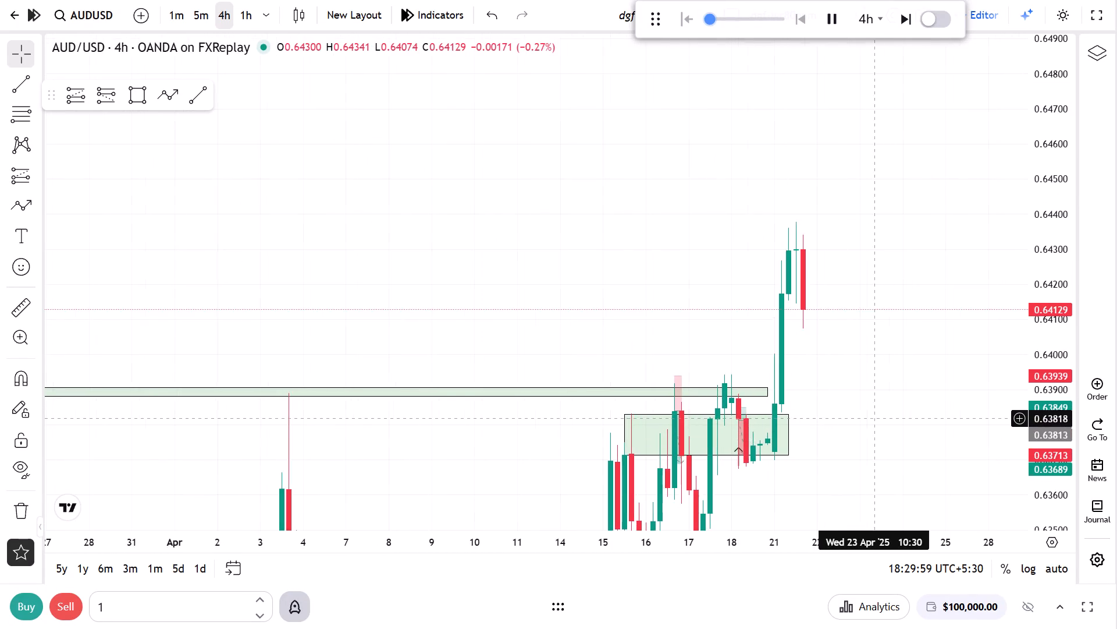
{"action": "scroll", "coordinate": [874, 419], "scroll_direction": "down", "scroll_amount": 4}
{"action": "scroll", "coordinate": [970, 446], "scroll_direction": "up", "scroll_amount": 5}
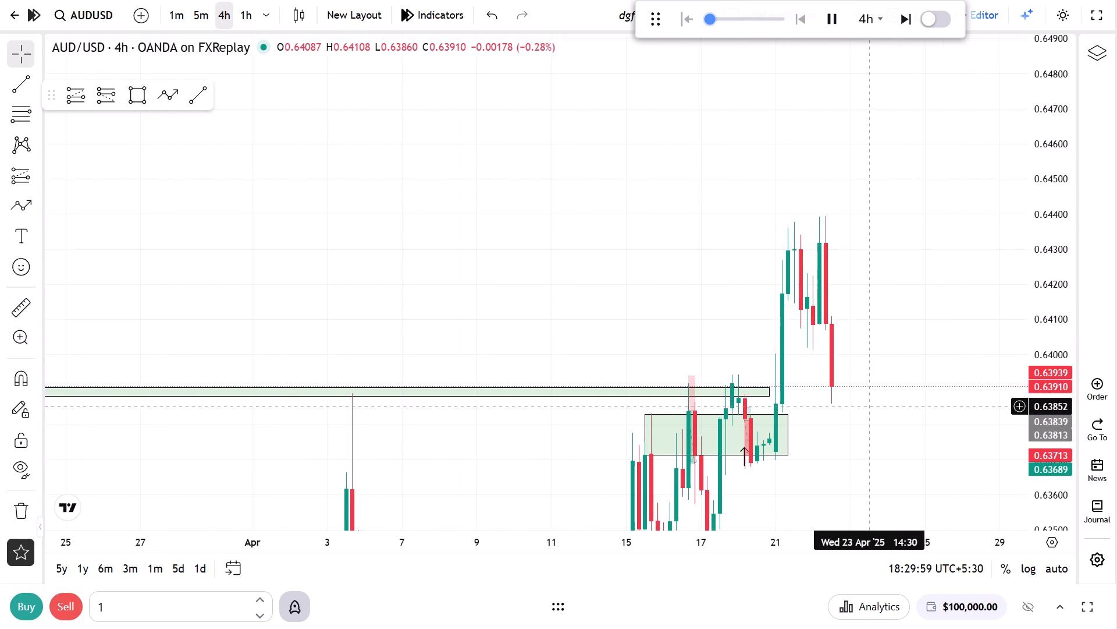
{"action": "left_click", "coordinate": [844, 31]}
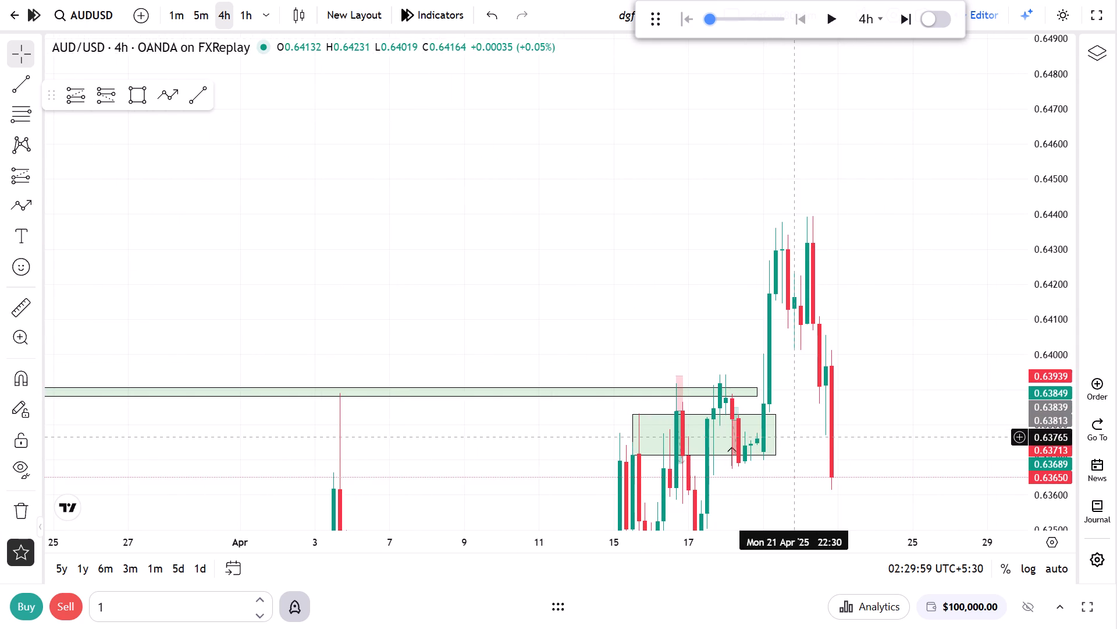
Extend the wider green zone's end to about 22:30 on 23 April, past the latest 4-hour candle.
{"action": "left_click_drag", "start_coordinate": [775, 439], "coordinate": [871, 439]}
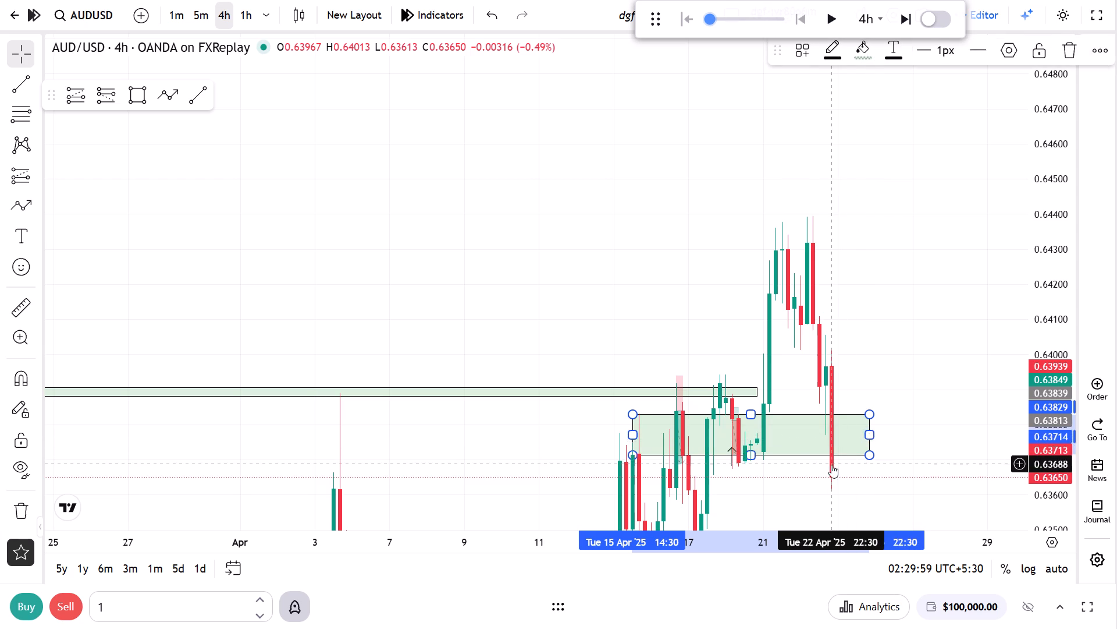
{"action": "left_click", "coordinate": [831, 465]}
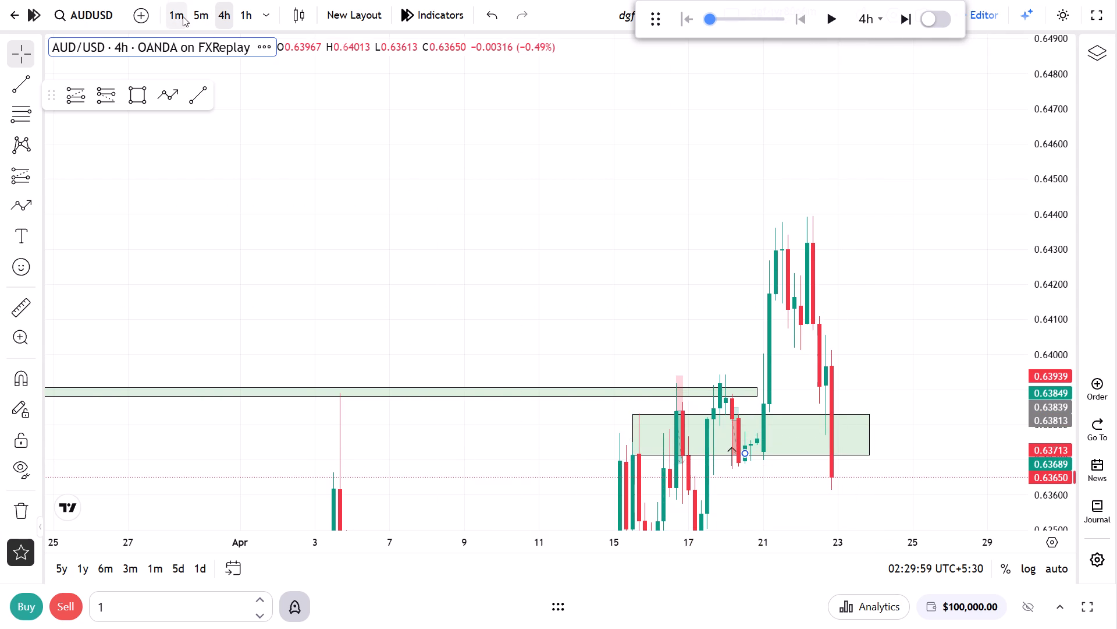
Examine on the 1-minute chart how price first enters the wider green zone on the evening of 22 April.
{"action": "left_click", "coordinate": [183, 16]}
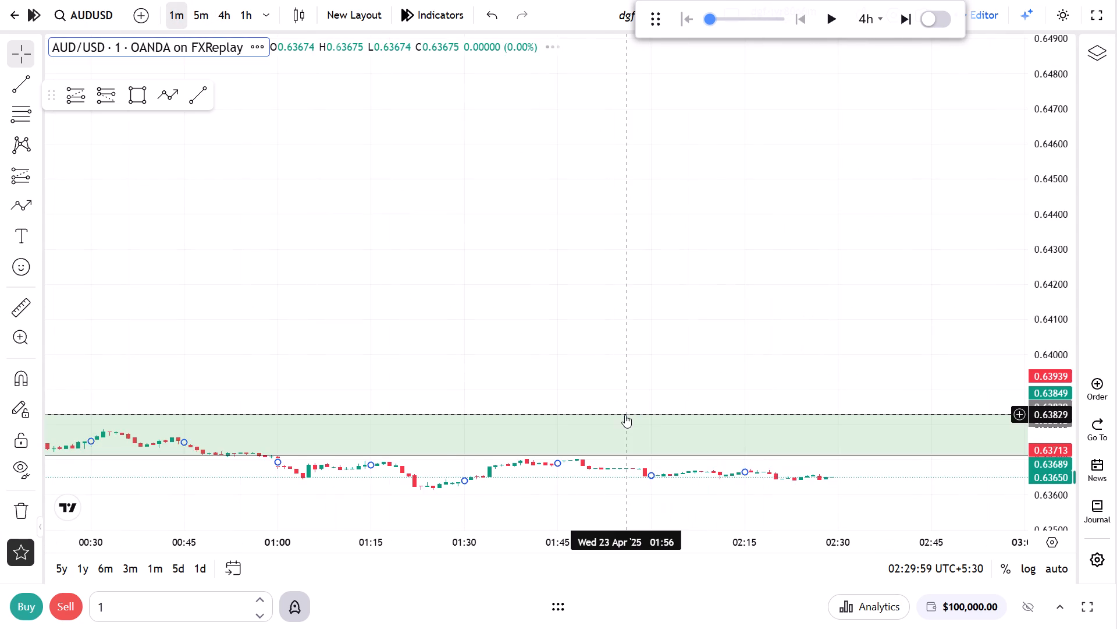
{"action": "scroll", "coordinate": [625, 415], "scroll_direction": "down", "scroll_amount": 17}
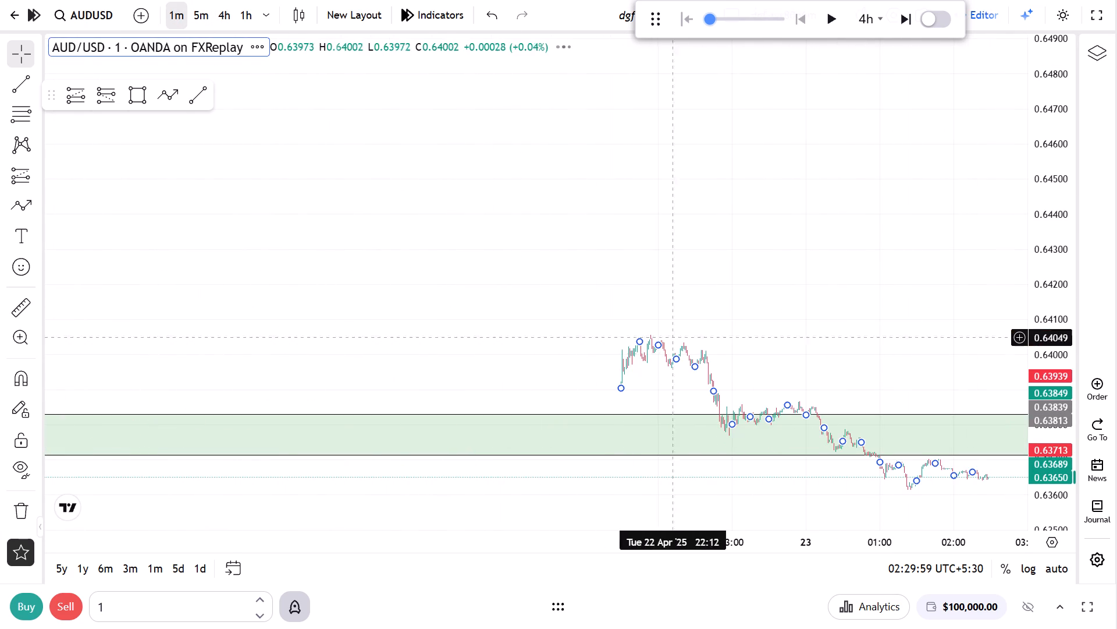
{"action": "left_click", "coordinate": [724, 326]}
{"action": "left_click_drag", "start_coordinate": [753, 371], "coordinate": [743, 220]}
{"action": "left_click_drag", "start_coordinate": [1052, 451], "coordinate": [1068, 186]}
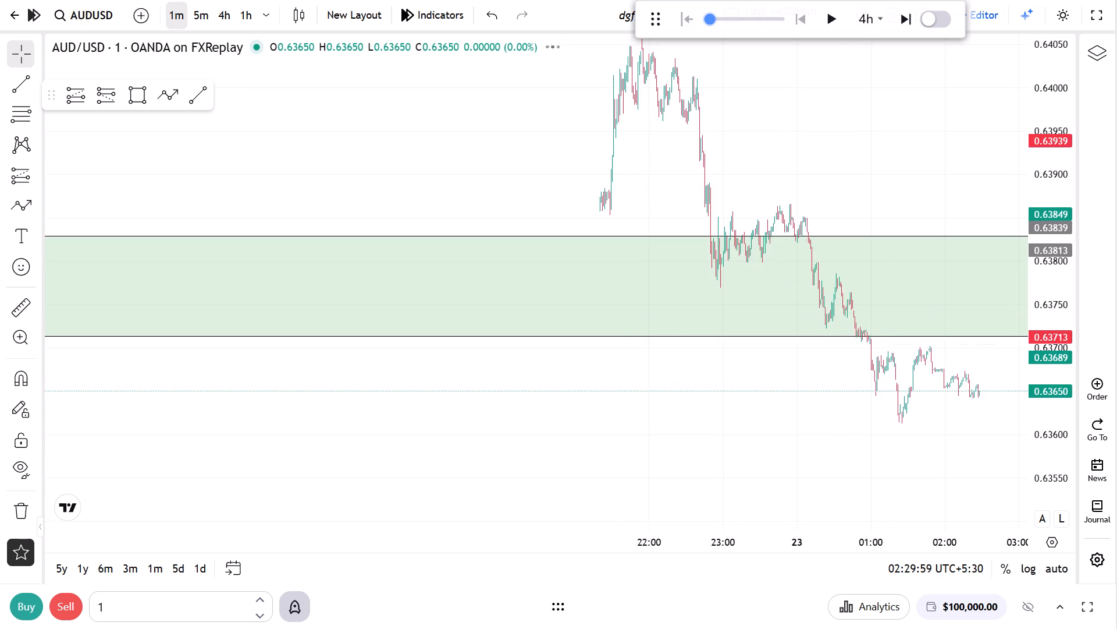
{"action": "left_click_drag", "start_coordinate": [529, 377], "coordinate": [1013, 439]}
{"action": "scroll", "coordinate": [666, 430], "scroll_direction": "up", "scroll_amount": 6}
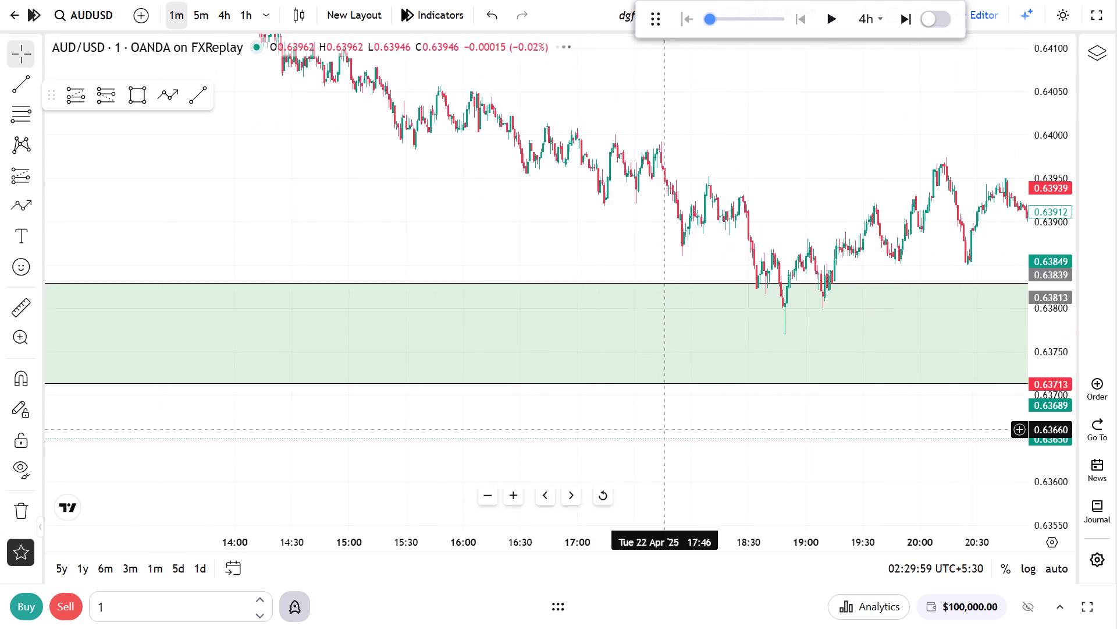
{"action": "scroll", "coordinate": [759, 417], "scroll_direction": "up", "scroll_amount": 5}
{"action": "left_click_drag", "start_coordinate": [618, 439], "coordinate": [666, 509]}
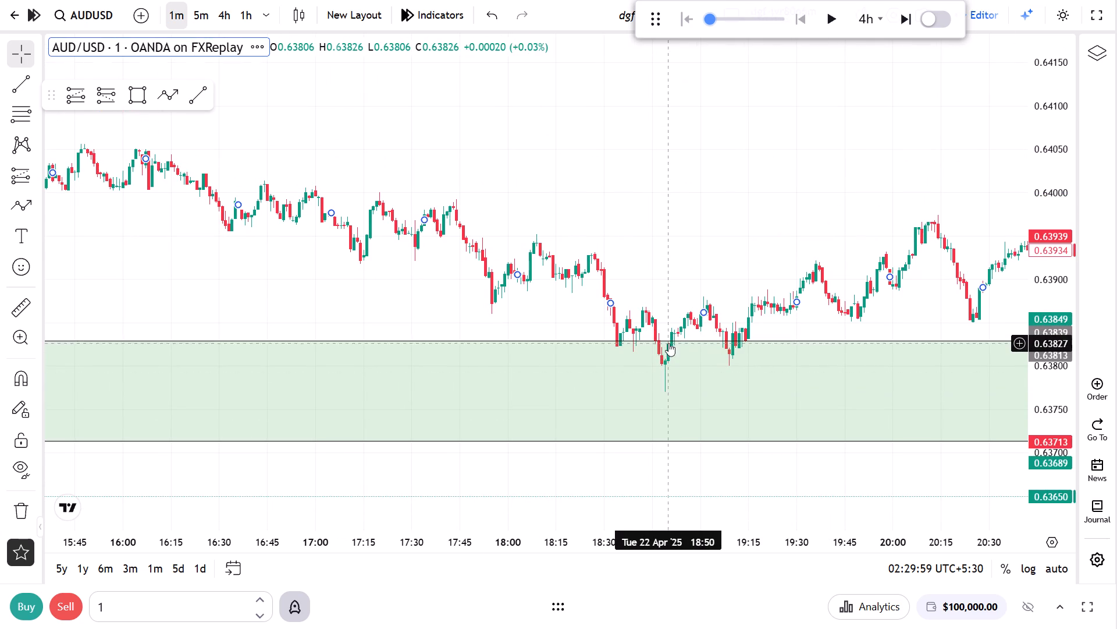
{"action": "left_click", "coordinate": [721, 308]}
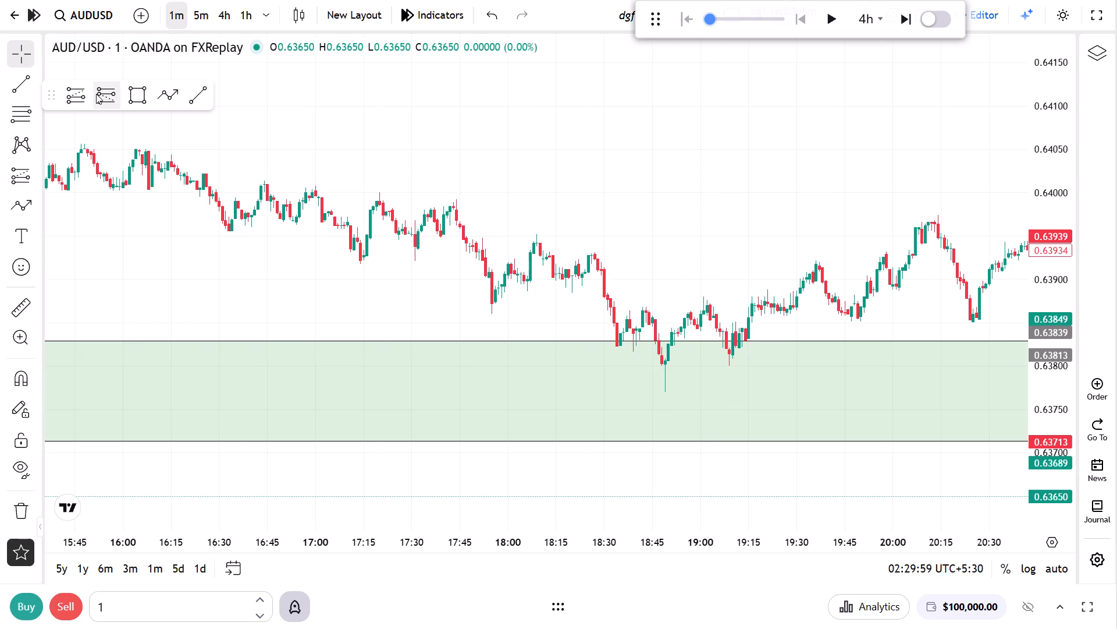
Place a long position from 22 April 19:31 with entry at 0.63889 and its stop at 0.63739, inside the wider green zone.
{"action": "left_click", "coordinate": [76, 93]}
{"action": "scroll", "coordinate": [295, 281], "scroll_direction": "up", "scroll_amount": 4}
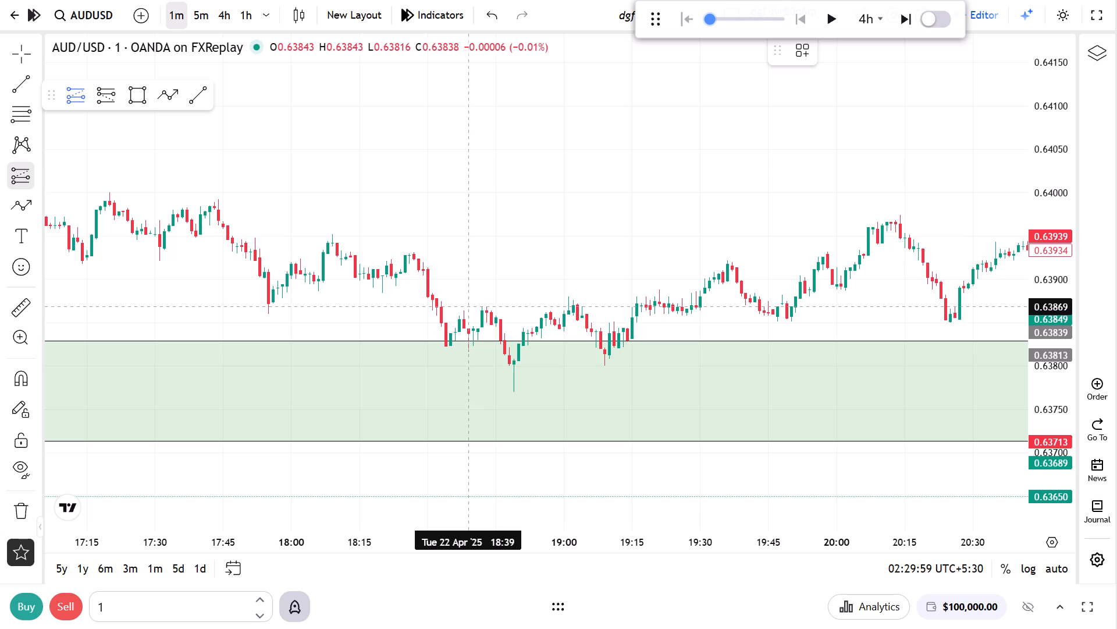
{"action": "left_click", "coordinate": [703, 289]}
{"action": "left_click", "coordinate": [702, 338]}
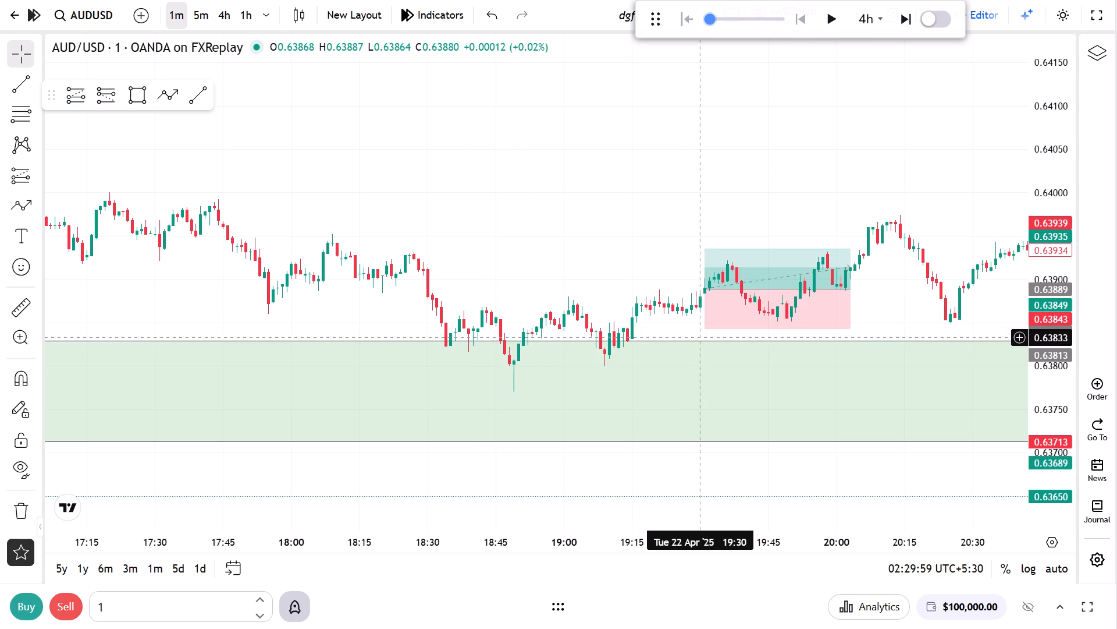
{"action": "left_click_drag", "start_coordinate": [706, 327], "coordinate": [708, 381]}
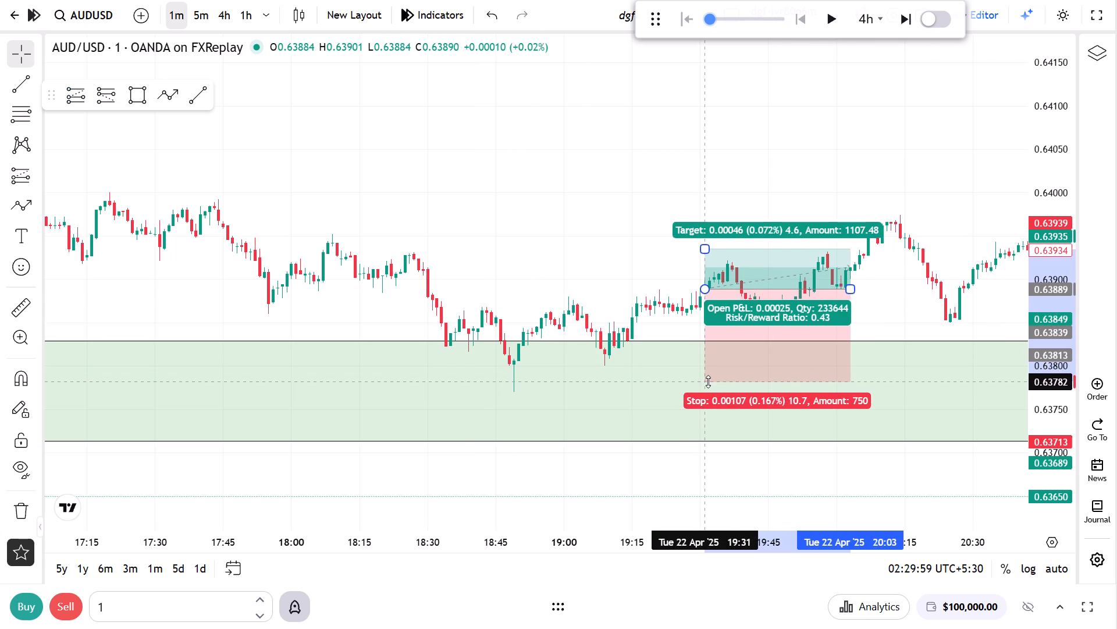
{"action": "left_click_drag", "start_coordinate": [708, 381], "coordinate": [708, 406]}
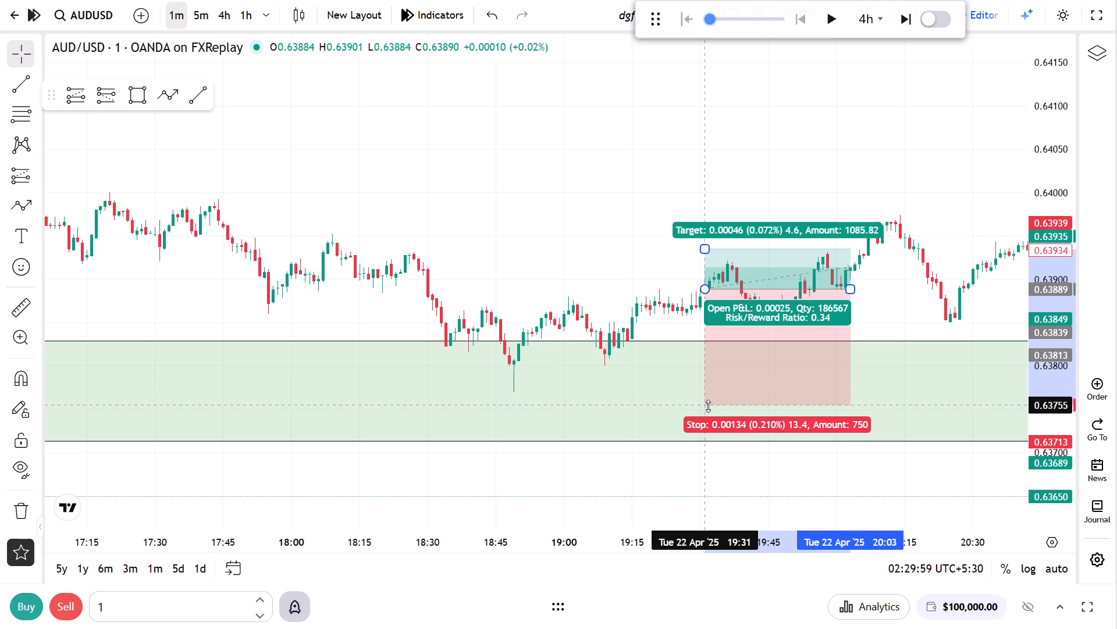
{"action": "left_click_drag", "start_coordinate": [708, 406], "coordinate": [706, 394]}
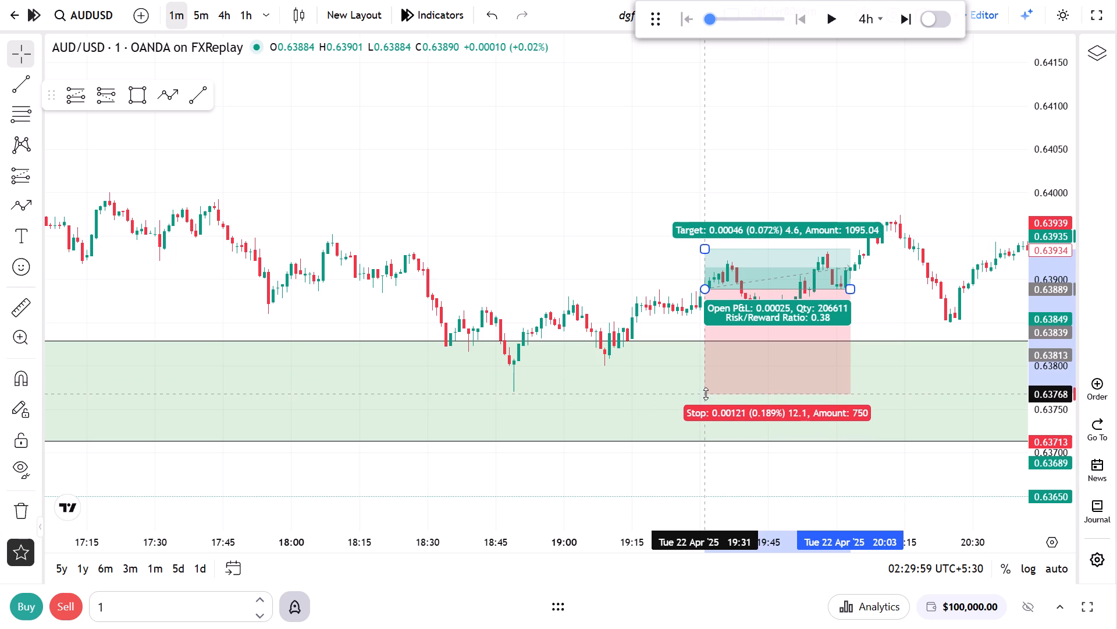
{"action": "left_click_drag", "start_coordinate": [706, 394], "coordinate": [709, 401]}
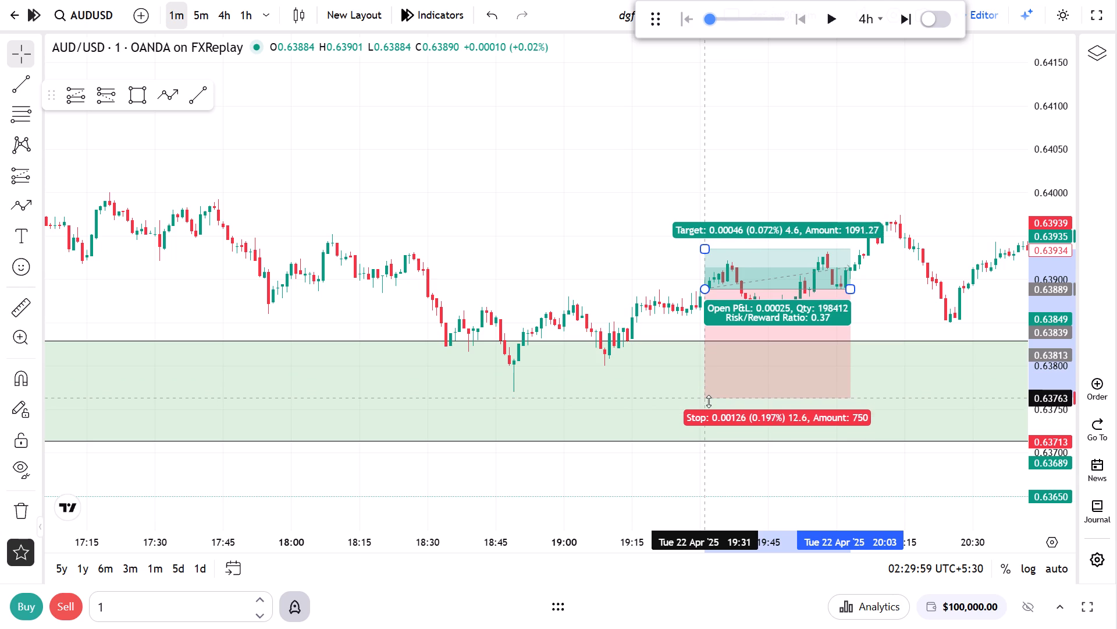
{"action": "left_click_drag", "start_coordinate": [709, 401], "coordinate": [709, 419]}
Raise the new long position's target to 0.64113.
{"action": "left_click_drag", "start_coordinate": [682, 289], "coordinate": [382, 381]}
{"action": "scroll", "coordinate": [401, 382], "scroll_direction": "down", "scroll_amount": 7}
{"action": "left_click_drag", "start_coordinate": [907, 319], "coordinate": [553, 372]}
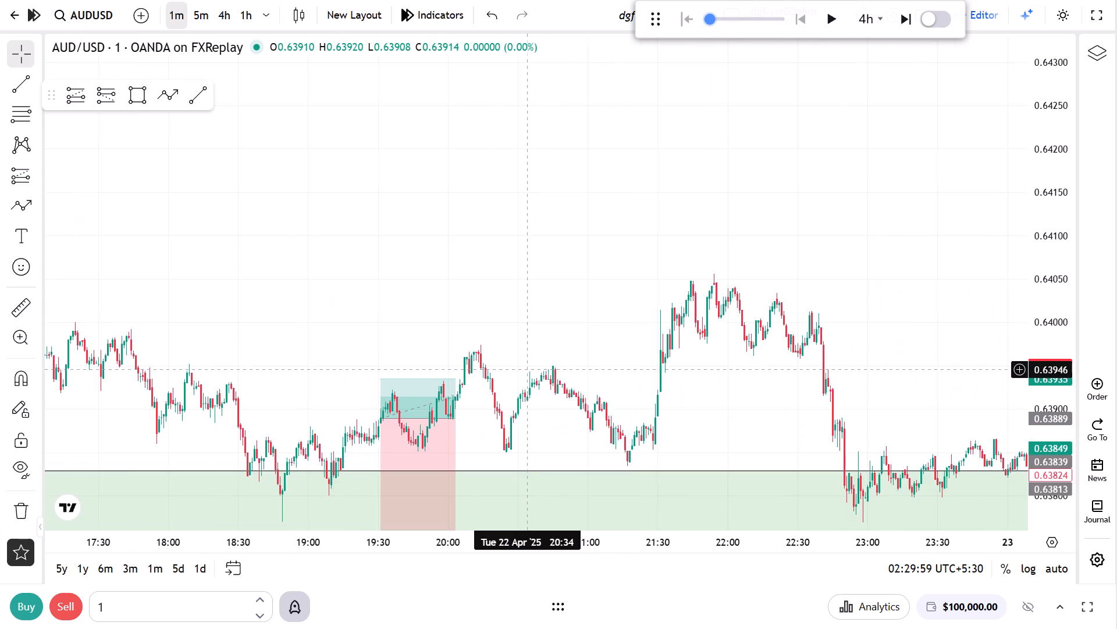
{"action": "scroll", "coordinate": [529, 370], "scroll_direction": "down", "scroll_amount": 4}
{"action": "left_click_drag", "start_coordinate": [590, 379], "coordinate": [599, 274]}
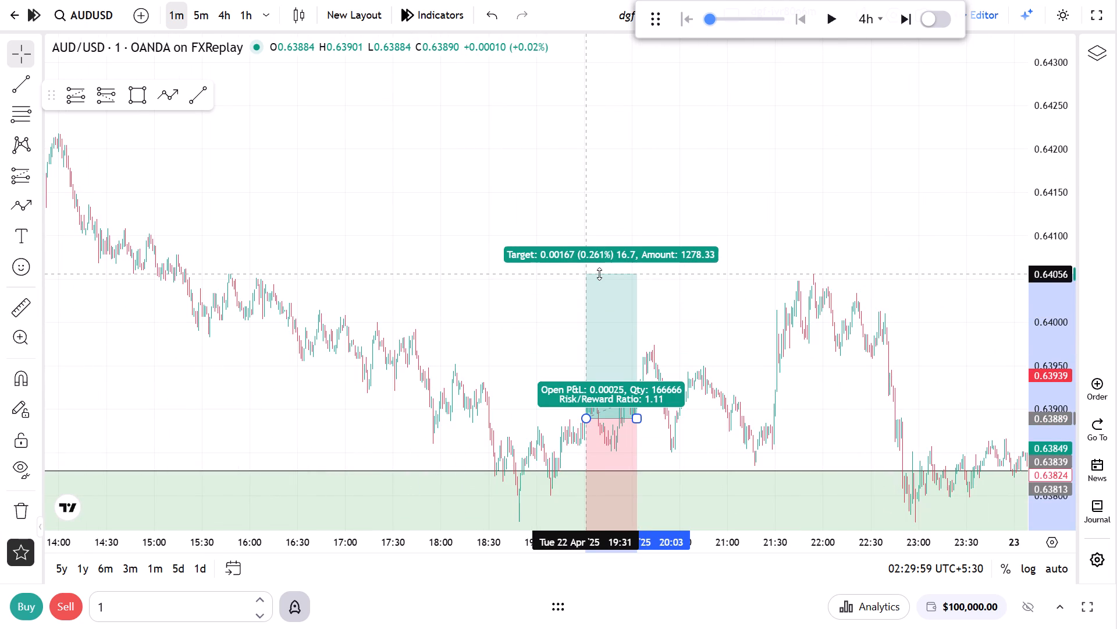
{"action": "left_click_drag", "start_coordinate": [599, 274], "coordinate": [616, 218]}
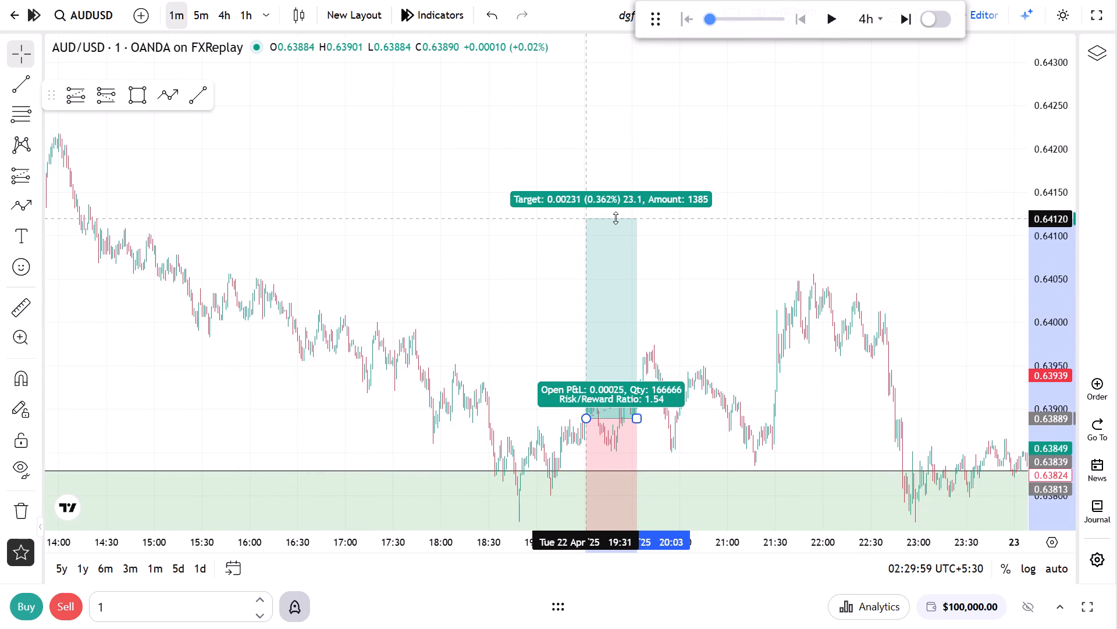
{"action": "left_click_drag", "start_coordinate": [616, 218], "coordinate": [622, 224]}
Examine the 22 April price action before and after the new long position's entry.
{"action": "left_click_drag", "start_coordinate": [796, 266], "coordinate": [257, 222]}
{"action": "scroll", "coordinate": [386, 322], "scroll_direction": "down", "scroll_amount": 4}
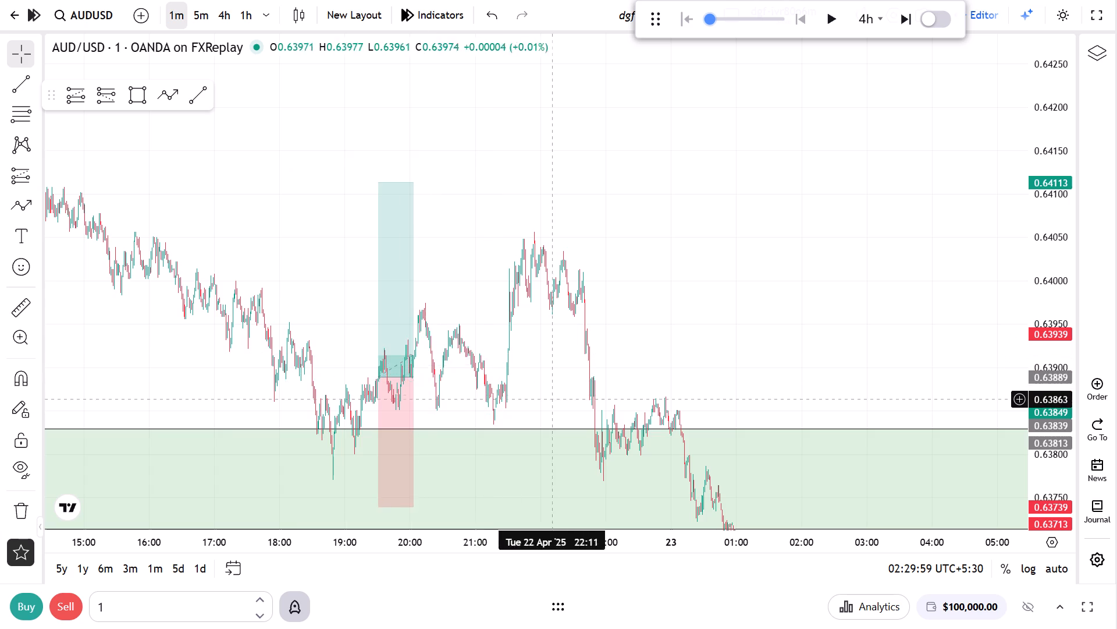
{"action": "left_click_drag", "start_coordinate": [555, 400], "coordinate": [998, 211]}
{"action": "scroll", "coordinate": [634, 422], "scroll_direction": "up", "scroll_amount": 5}
{"action": "left_click_drag", "start_coordinate": [594, 439], "coordinate": [873, 503]}
{"action": "scroll", "coordinate": [796, 500], "scroll_direction": "up", "scroll_amount": 7}
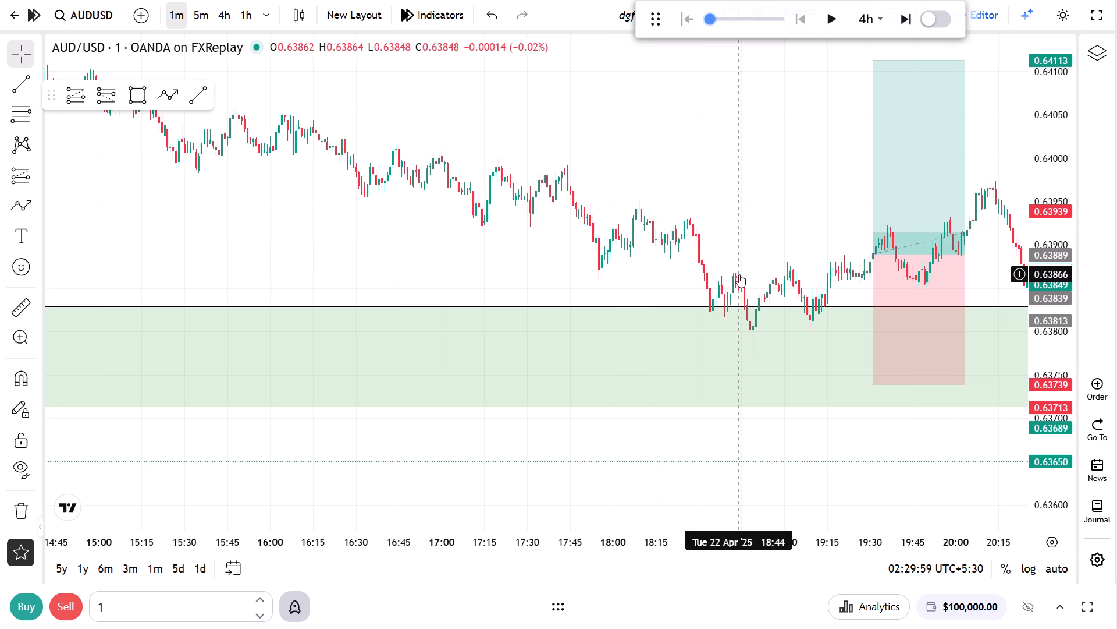
{"action": "left_click_drag", "start_coordinate": [739, 274], "coordinate": [593, 305]}
{"action": "left_click", "coordinate": [677, 262]}
{"action": "left_click_drag", "start_coordinate": [681, 262], "coordinate": [344, 331]}
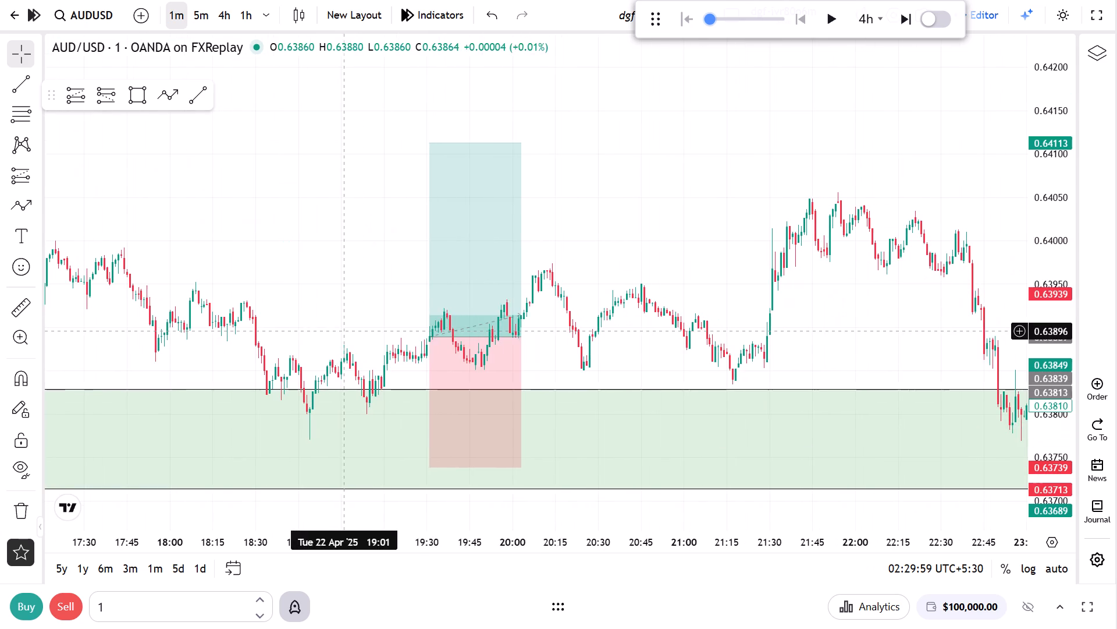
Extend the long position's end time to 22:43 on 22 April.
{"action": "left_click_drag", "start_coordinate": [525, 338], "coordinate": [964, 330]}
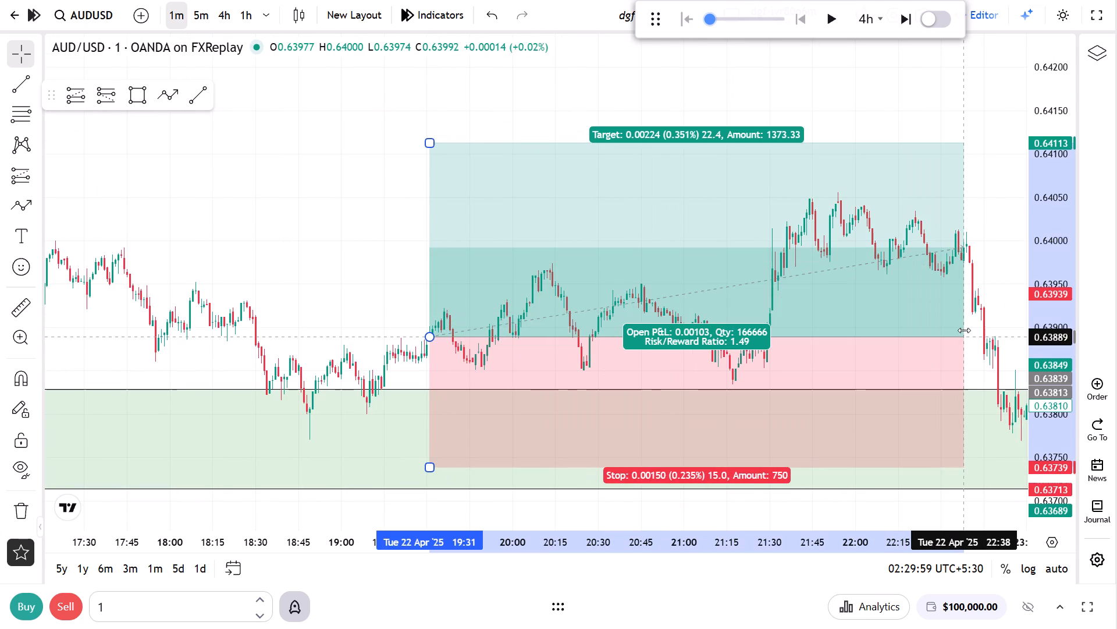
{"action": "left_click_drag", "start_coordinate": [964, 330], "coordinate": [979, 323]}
Review the drop following the long position and tighten its stop to 0.63767, just below the evening's swing low.
{"action": "left_click_drag", "start_coordinate": [369, 309], "coordinate": [0, 236]}
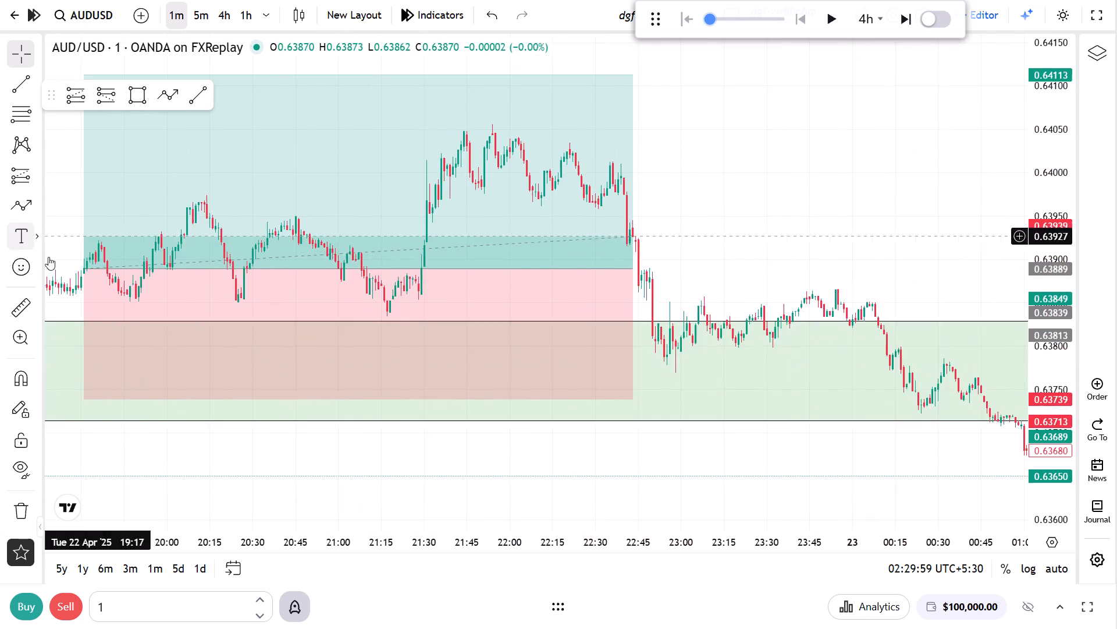
{"action": "scroll", "coordinate": [713, 414], "scroll_direction": "down", "scroll_amount": 6}
{"action": "left_click_drag", "start_coordinate": [981, 256], "coordinate": [276, 246]}
{"action": "scroll", "coordinate": [389, 317], "scroll_direction": "down", "scroll_amount": 4}
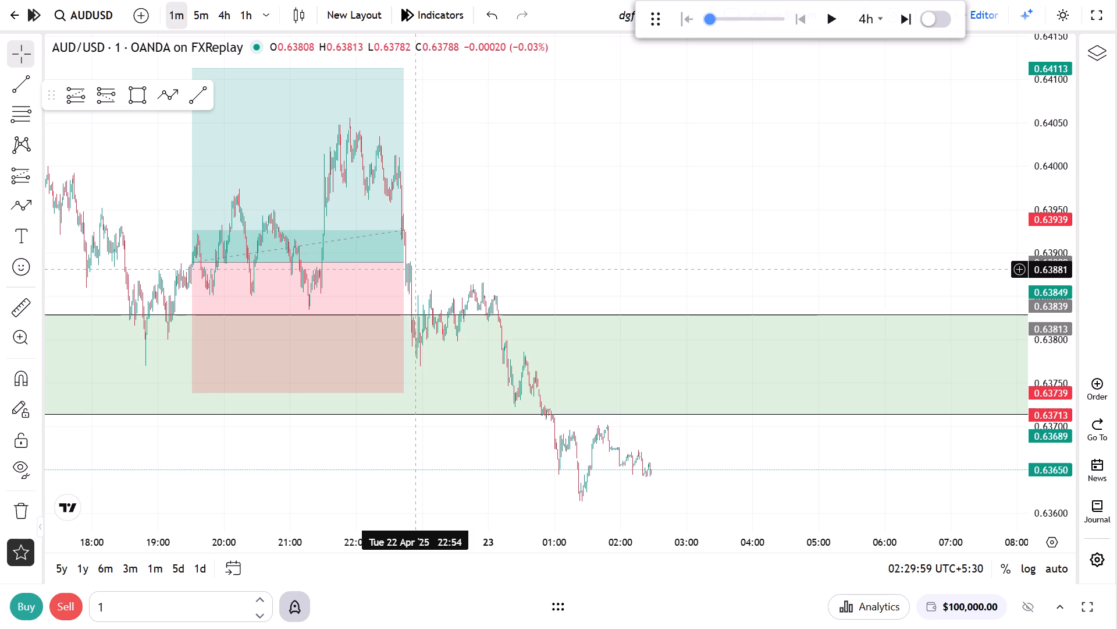
{"action": "left_click_drag", "start_coordinate": [525, 280], "coordinate": [888, 280]}
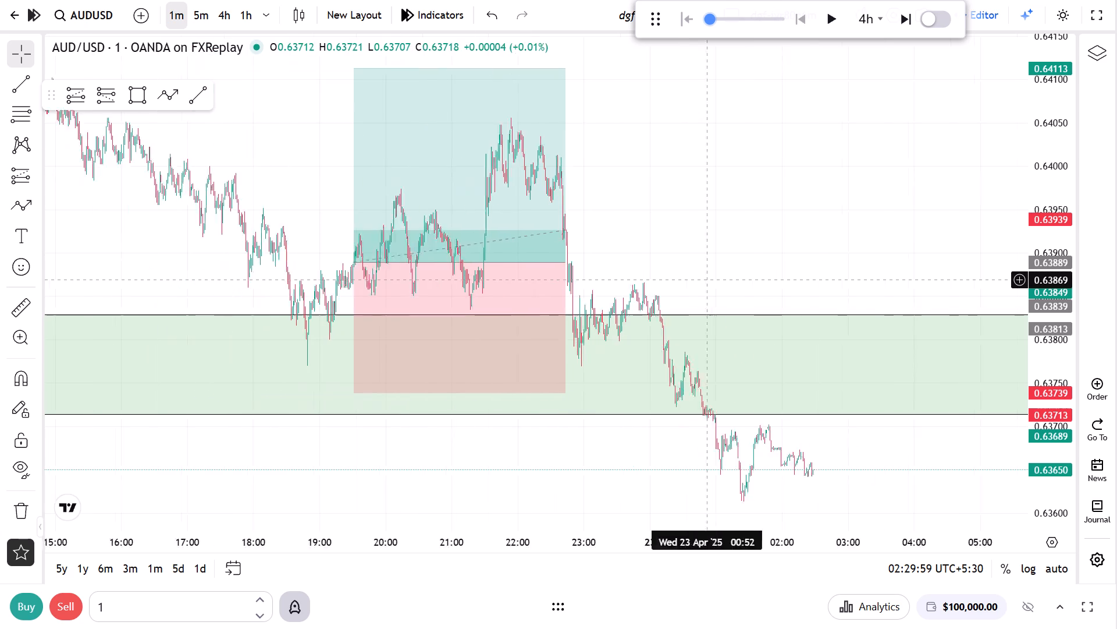
{"action": "left_click_drag", "start_coordinate": [888, 280], "coordinate": [959, 280]}
{"action": "scroll", "coordinate": [758, 443], "scroll_direction": "up", "scroll_amount": 3}
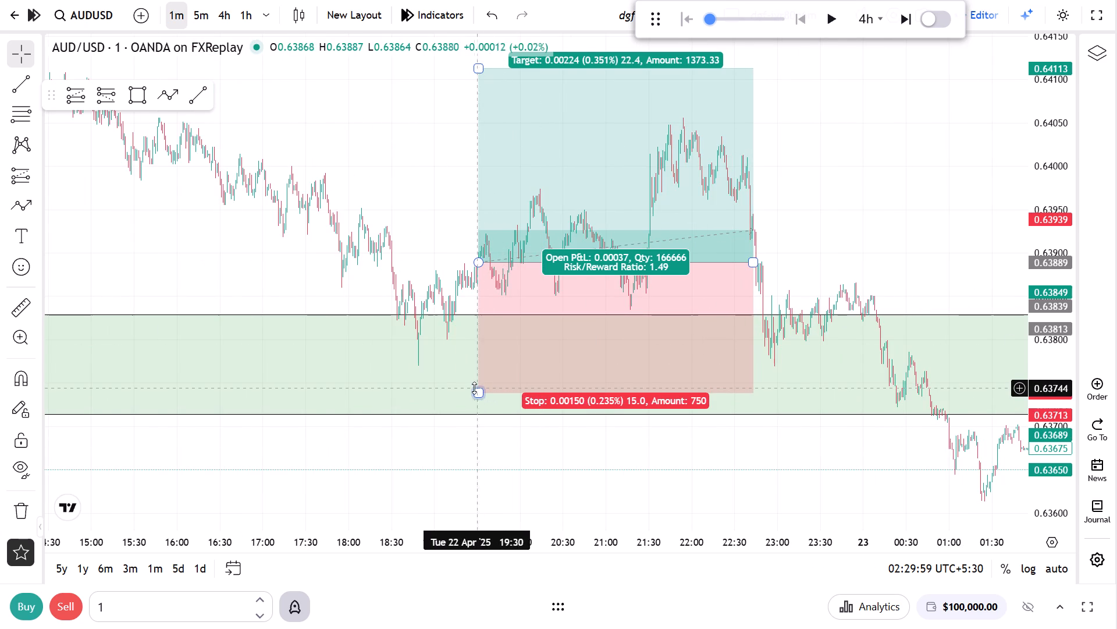
{"action": "left_click_drag", "start_coordinate": [474, 388], "coordinate": [467, 368]}
{"action": "left_click_drag", "start_coordinate": [475, 377], "coordinate": [477, 358]}
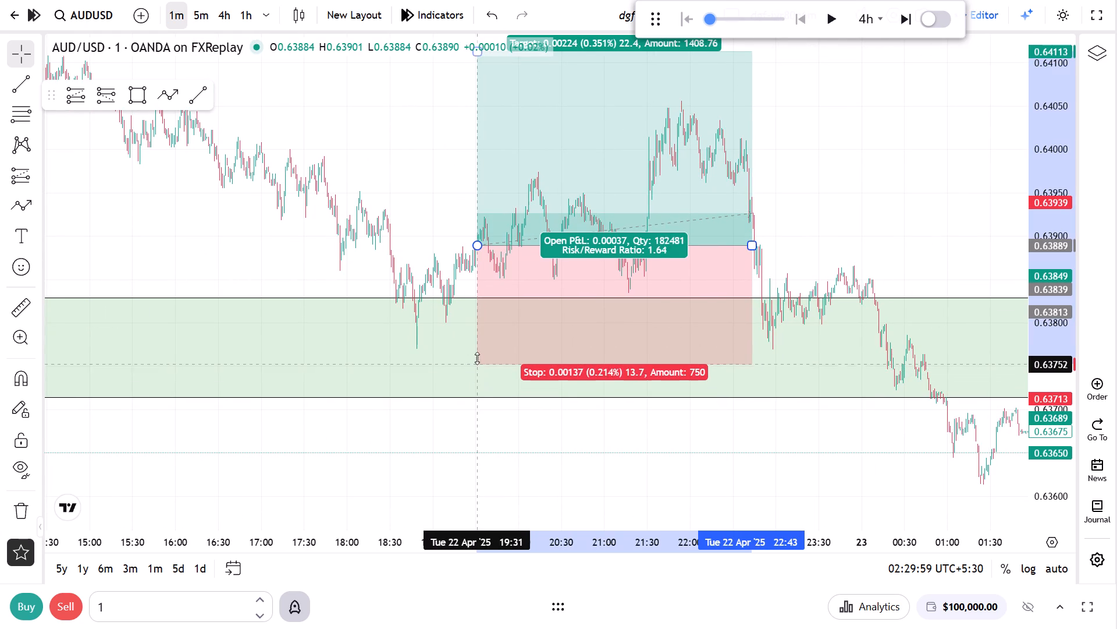
{"action": "left_click_drag", "start_coordinate": [477, 358], "coordinate": [482, 352]}
Lower the long position's target to 0.64084.
{"action": "left_click_drag", "start_coordinate": [415, 182], "coordinate": [440, 347]}
{"action": "left_click_drag", "start_coordinate": [503, 202], "coordinate": [504, 202]}
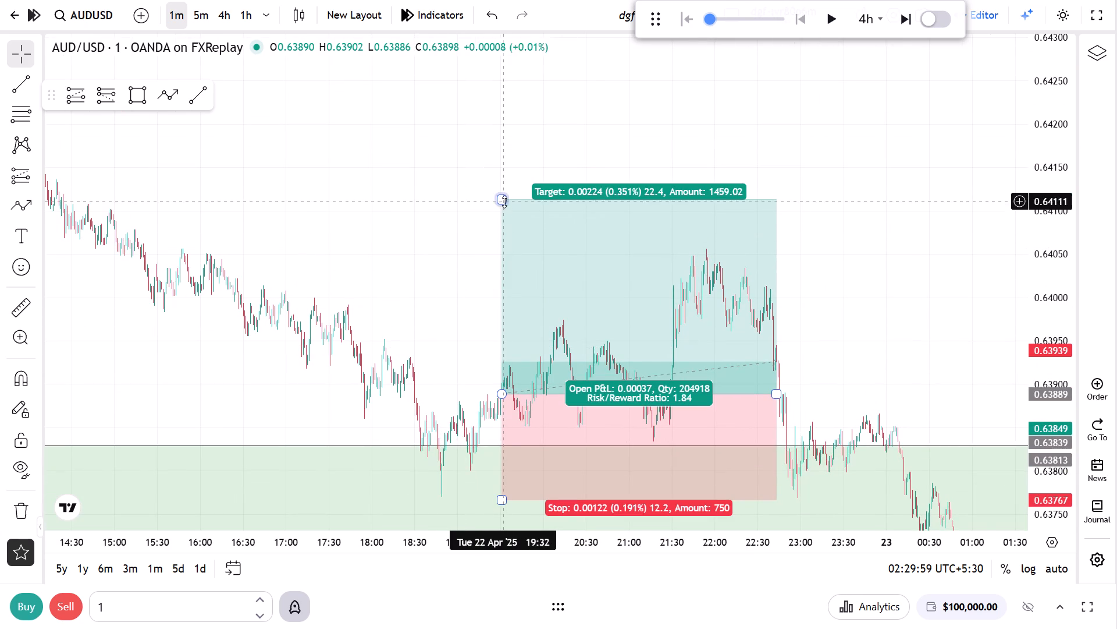
{"action": "left_click_drag", "start_coordinate": [504, 202], "coordinate": [510, 242]}
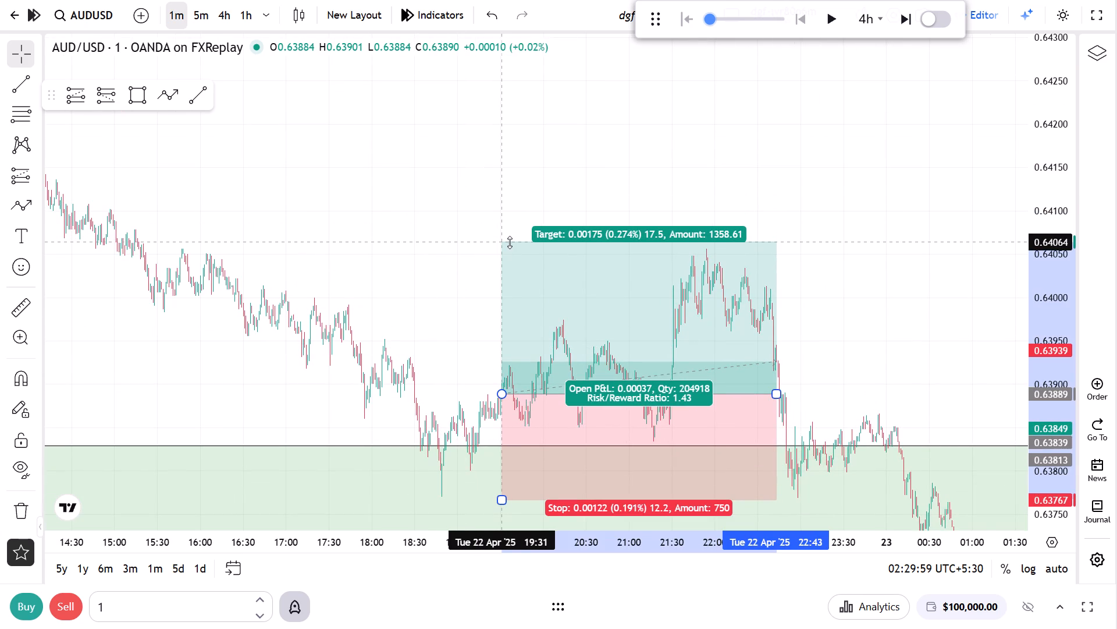
{"action": "left_click_drag", "start_coordinate": [510, 242], "coordinate": [507, 225]}
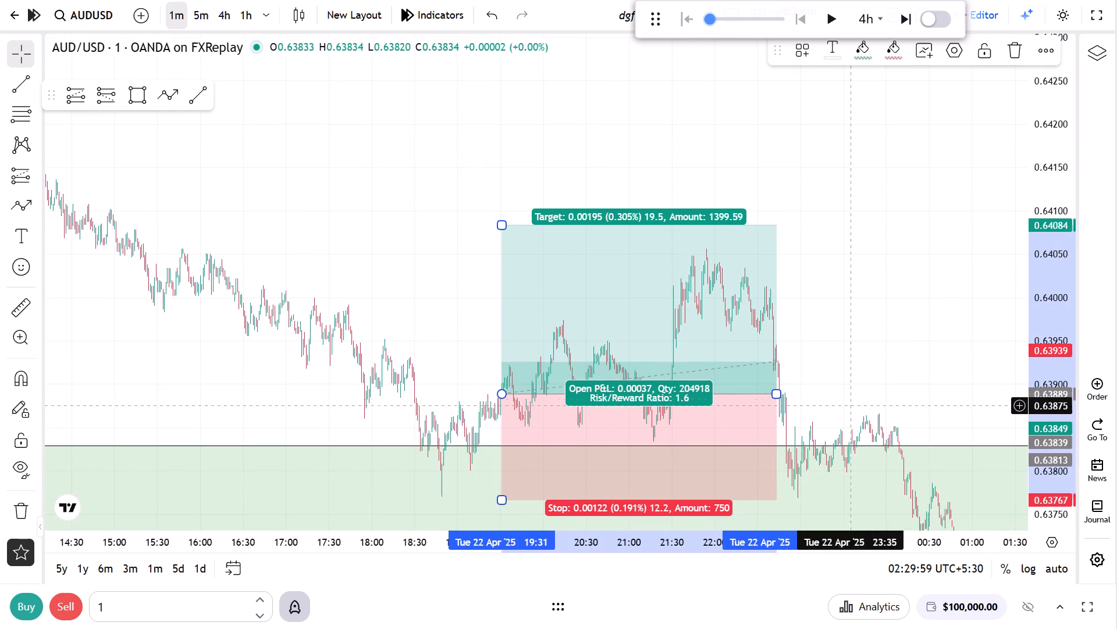
Extend the long position's end time to around midnight between 22 and 23 April.
{"action": "left_click_drag", "start_coordinate": [780, 398], "coordinate": [895, 383]}
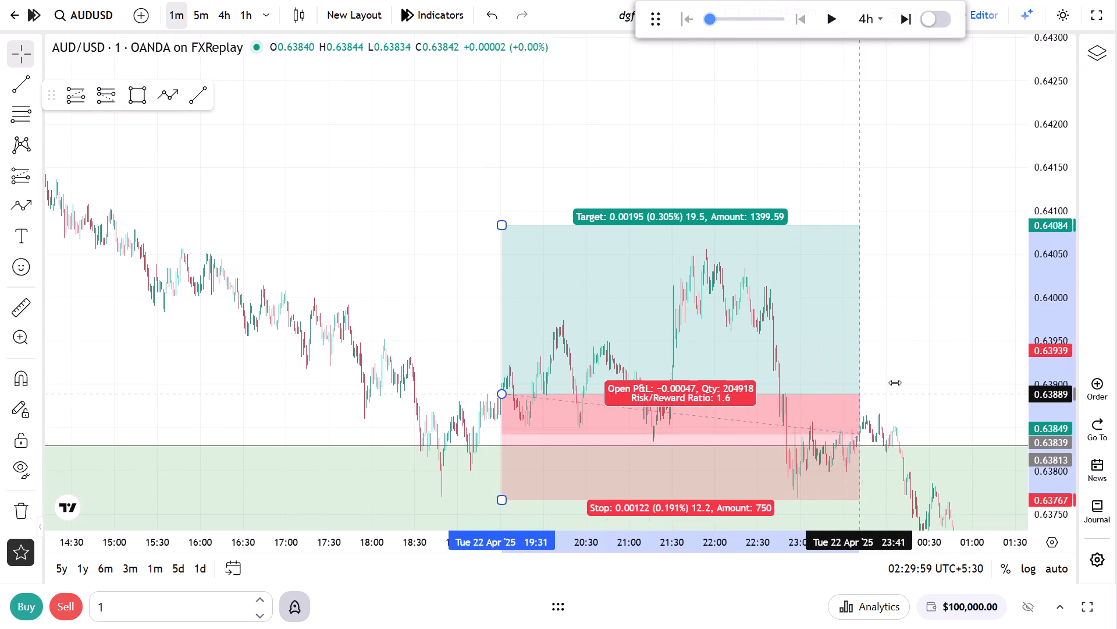
{"action": "left_click_drag", "start_coordinate": [895, 383], "coordinate": [918, 383]}
{"action": "left_click", "coordinate": [990, 354]}
Switch to the 4-hour chart, frame the recent zones and replay price forward to 24 April, pausing there.
{"action": "left_click", "coordinate": [219, 14]}
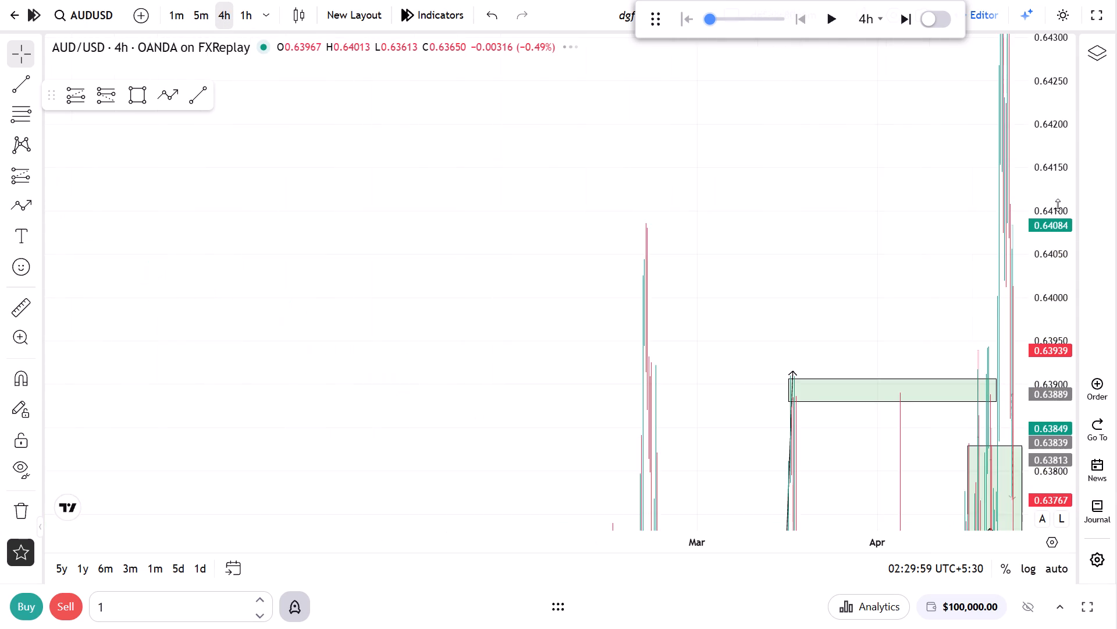
{"action": "left_click_drag", "start_coordinate": [1058, 205], "coordinate": [1056, 410]}
{"action": "left_click_drag", "start_coordinate": [869, 422], "coordinate": [496, 344]}
{"action": "scroll", "coordinate": [585, 373], "scroll_direction": "up", "scroll_amount": 7}
{"action": "left_click_drag", "start_coordinate": [614, 275], "coordinate": [1076, 277]}
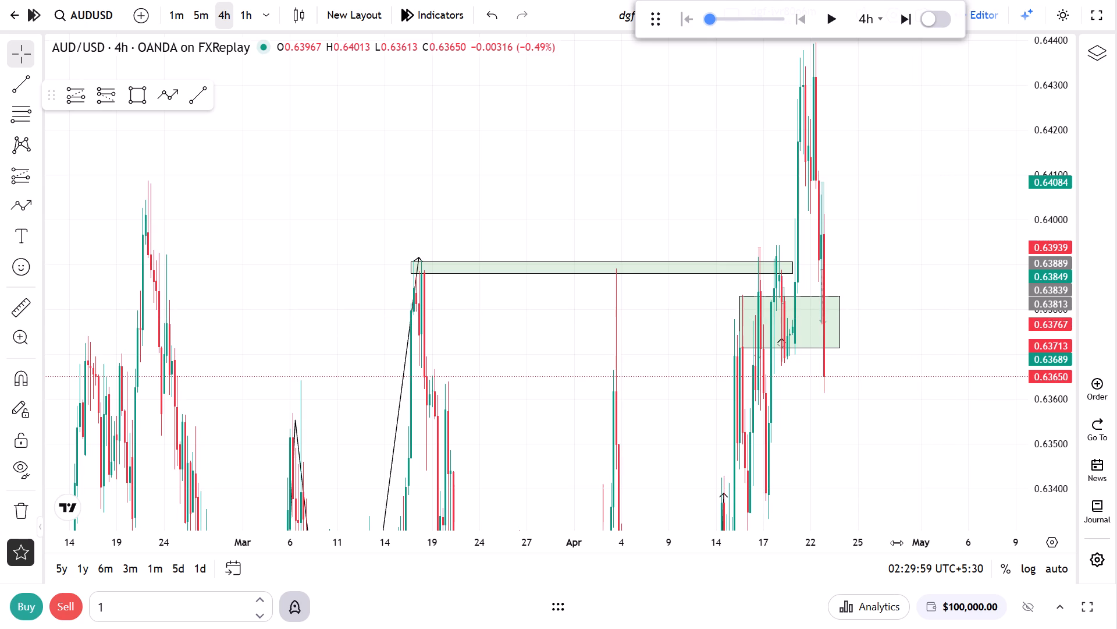
{"action": "scroll", "coordinate": [894, 480], "scroll_direction": "up", "scroll_amount": 5}
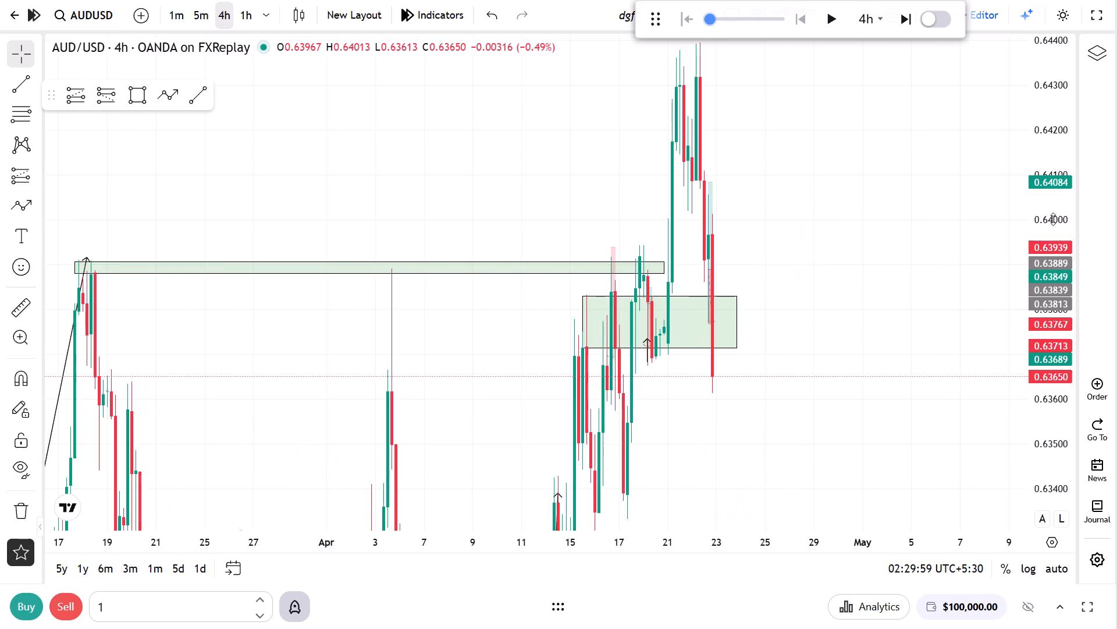
{"action": "left_click_drag", "start_coordinate": [1059, 215], "coordinate": [1009, 397]}
{"action": "left_click_drag", "start_coordinate": [894, 408], "coordinate": [913, 411]}
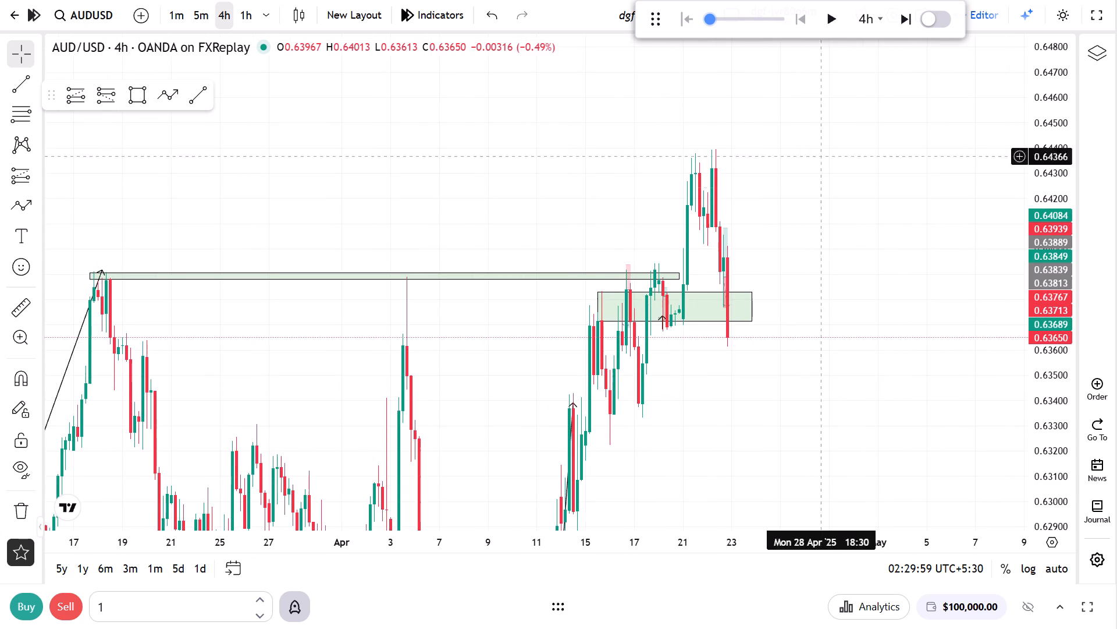
{"action": "left_click", "coordinate": [835, 20]}
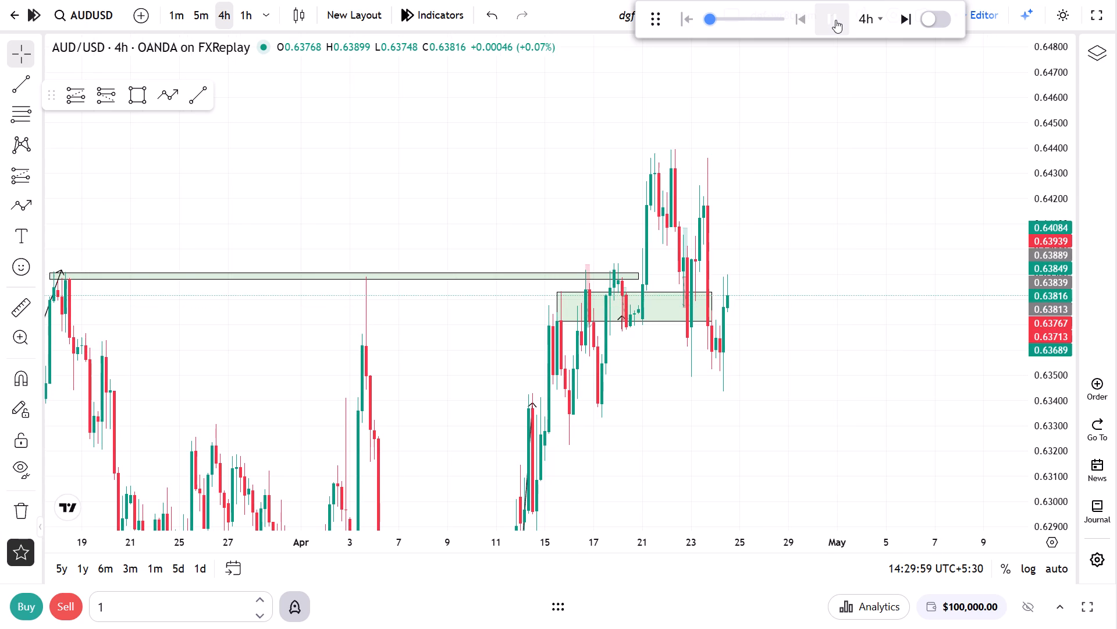
{"action": "left_click", "coordinate": [835, 20]}
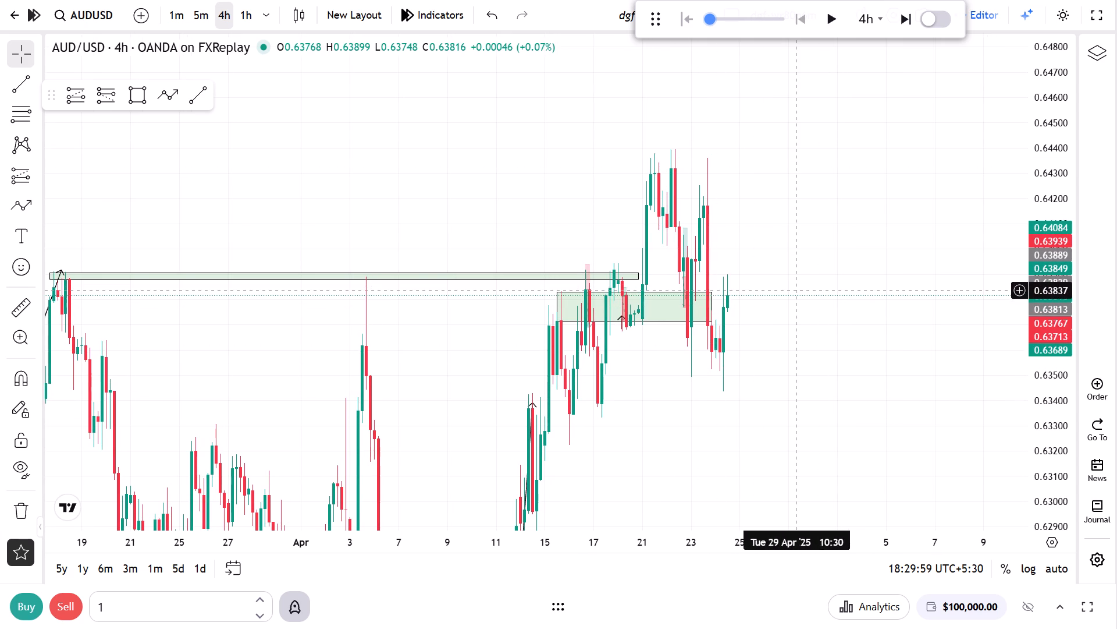
Resume the 4-hour replay through to the end of April and stay on the chart instead of opening analytics.
{"action": "scroll", "coordinate": [798, 313], "scroll_direction": "up", "scroll_amount": 4}
{"action": "left_click_drag", "start_coordinate": [798, 334], "coordinate": [903, 351]}
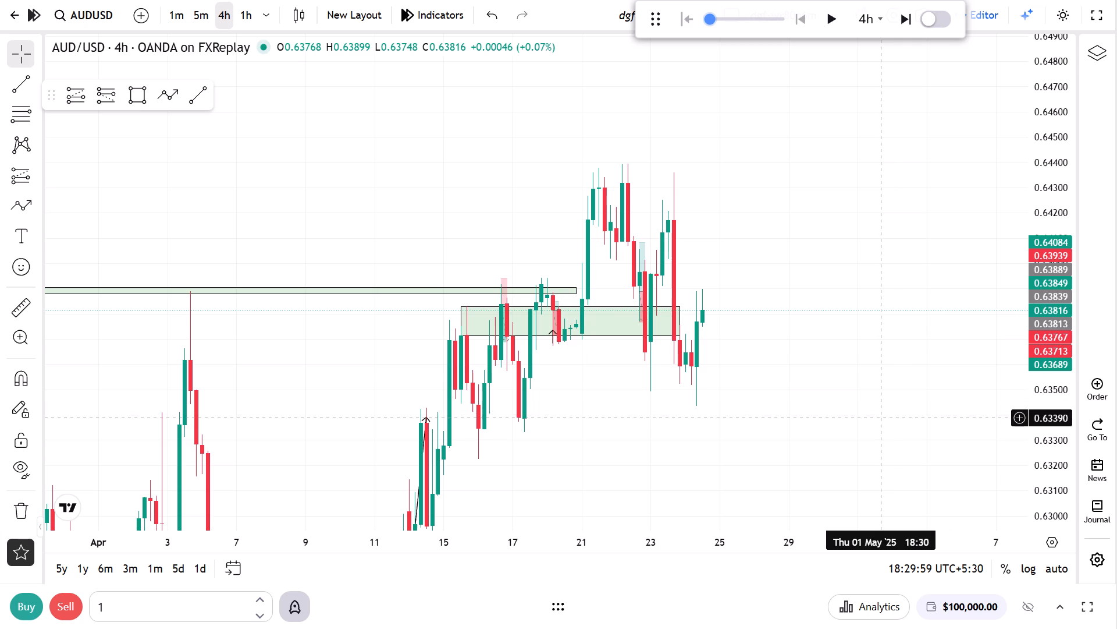
{"action": "left_click", "coordinate": [839, 20]}
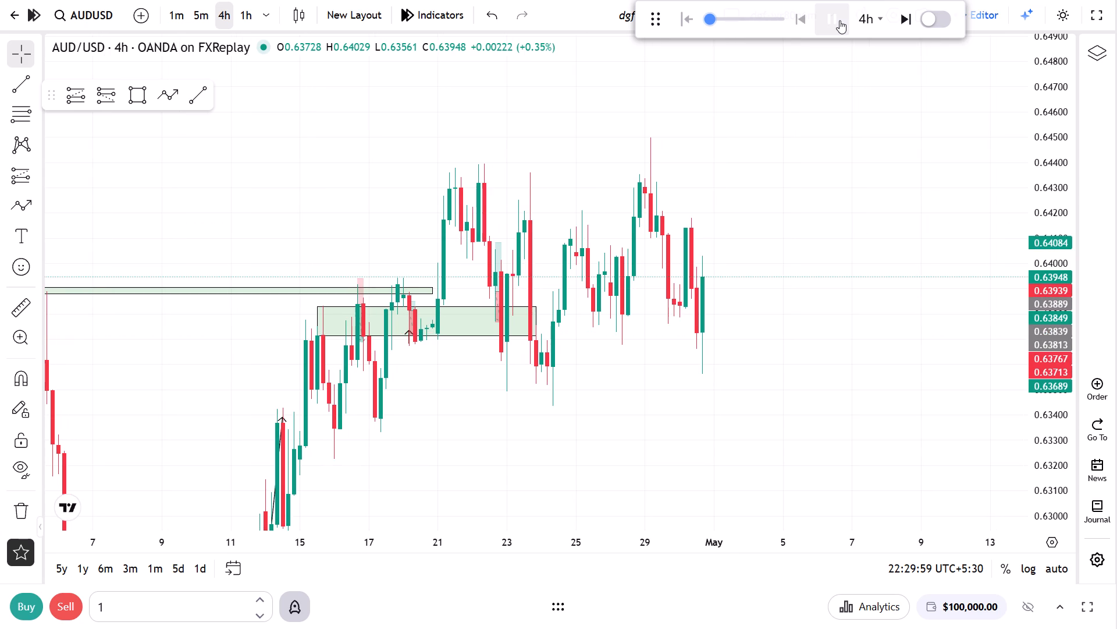
{"action": "left_click", "coordinate": [794, 275]}
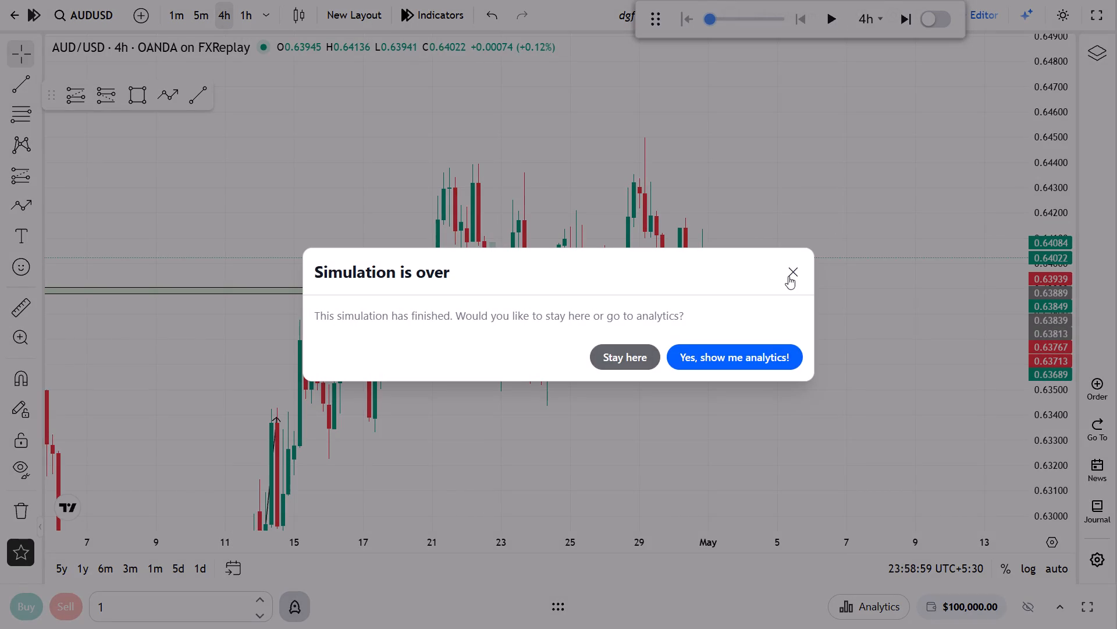
{"action": "left_click_drag", "start_coordinate": [577, 313], "coordinate": [674, 309]}
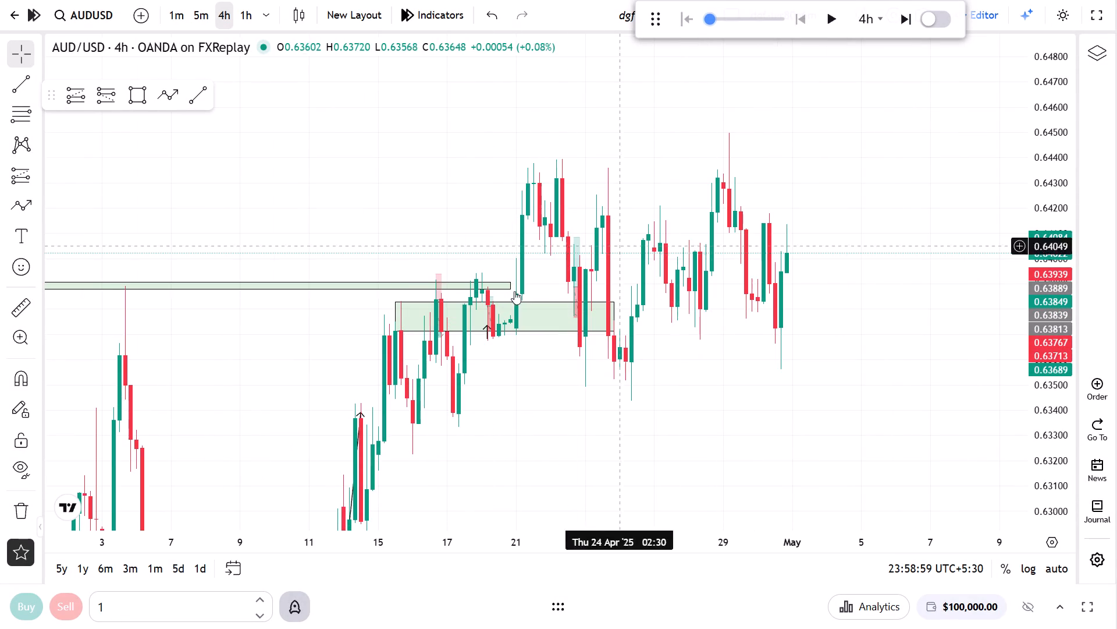
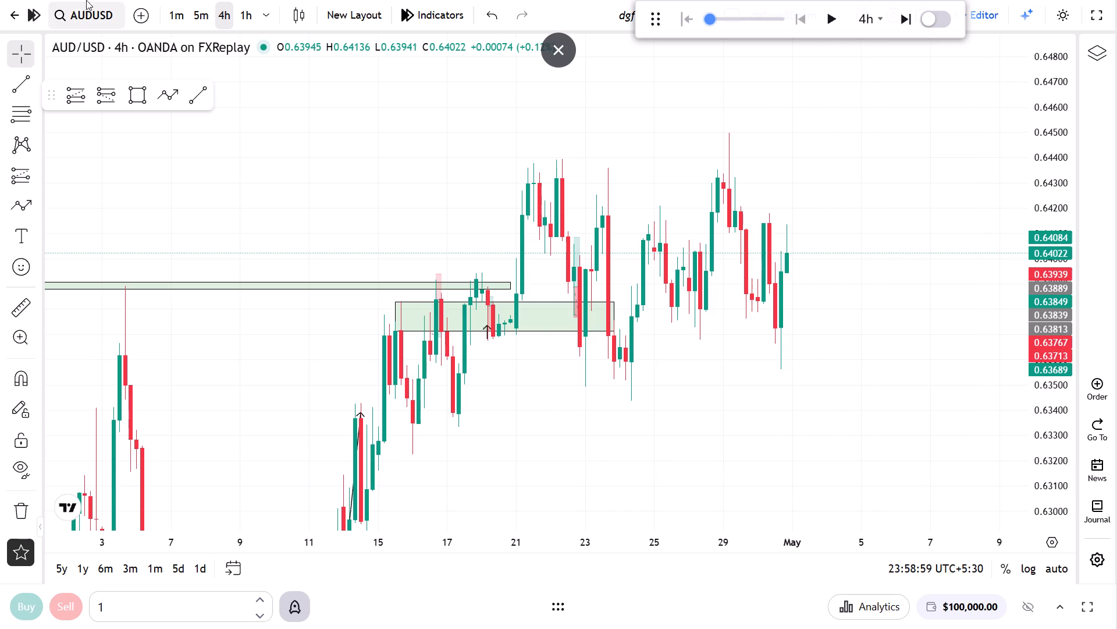
Leave the finished AUDUSD chart for the testing dashboard and delete the dgf session from the recent sessions.
{"action": "left_click", "coordinate": [13, 13]}
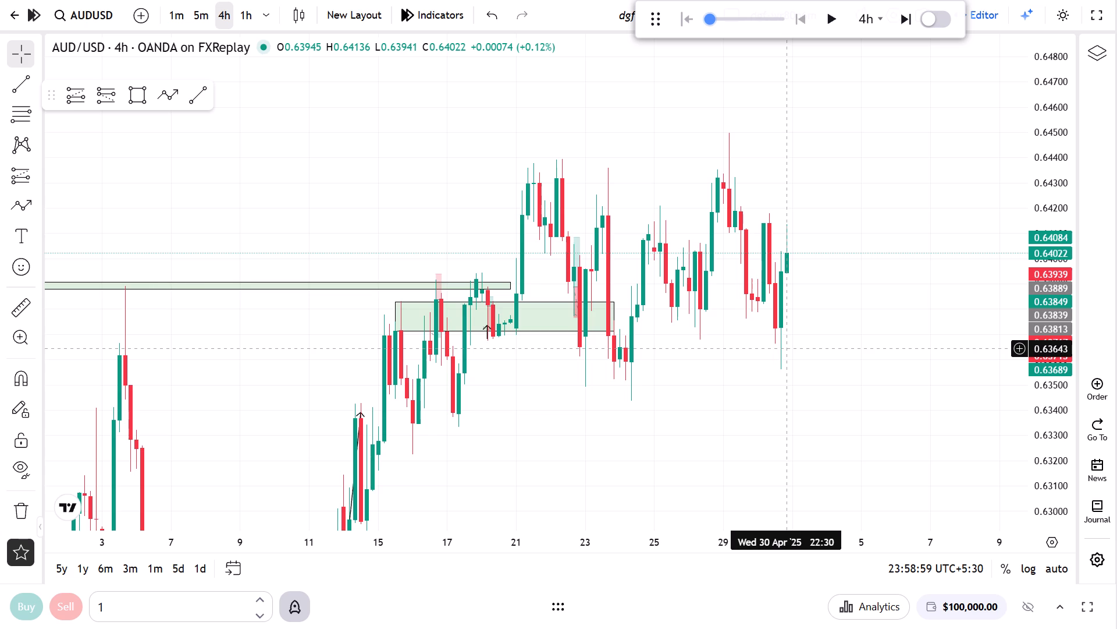
{"action": "scroll", "coordinate": [678, 426], "scroll_direction": "down", "scroll_amount": 9}
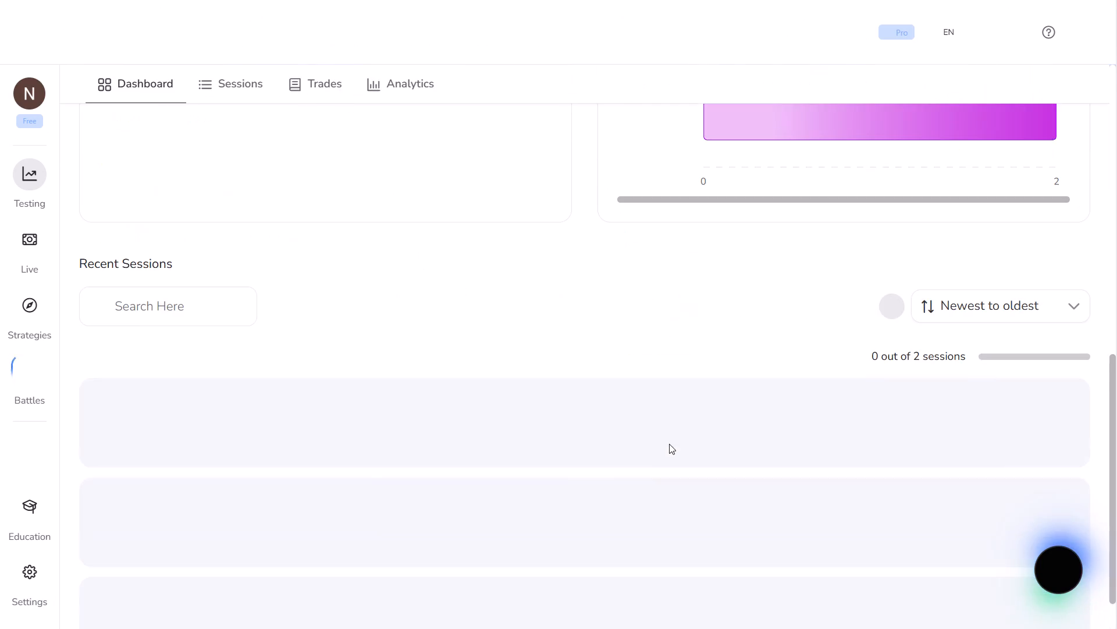
{"action": "scroll", "coordinate": [676, 434], "scroll_direction": "down", "scroll_amount": 4}
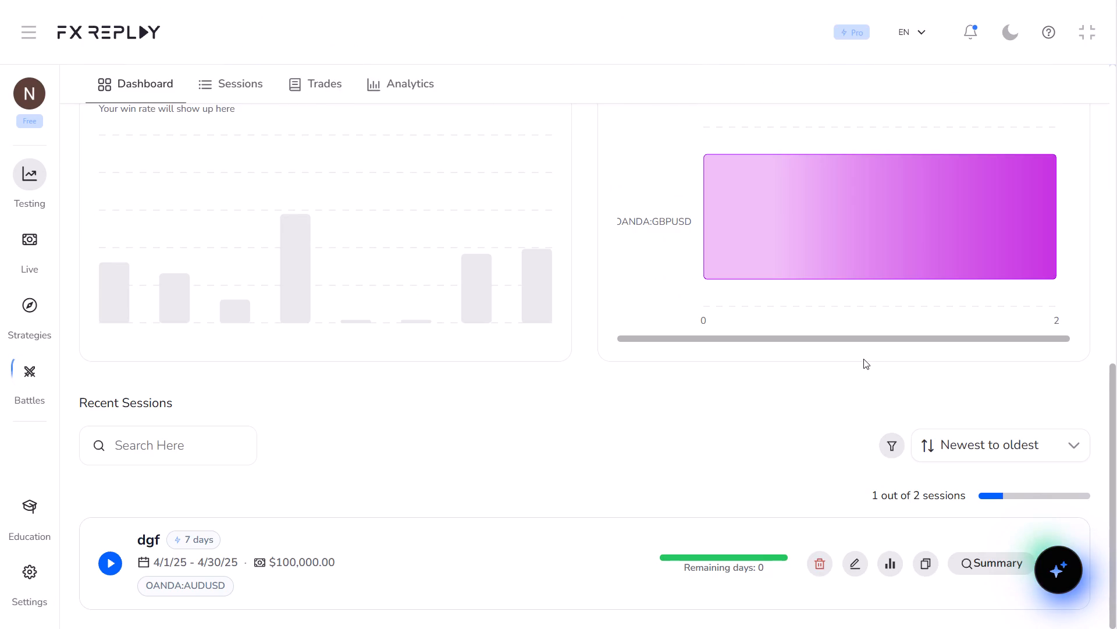
{"action": "left_click", "coordinate": [833, 571]}
{"action": "left_click", "coordinate": [827, 568]}
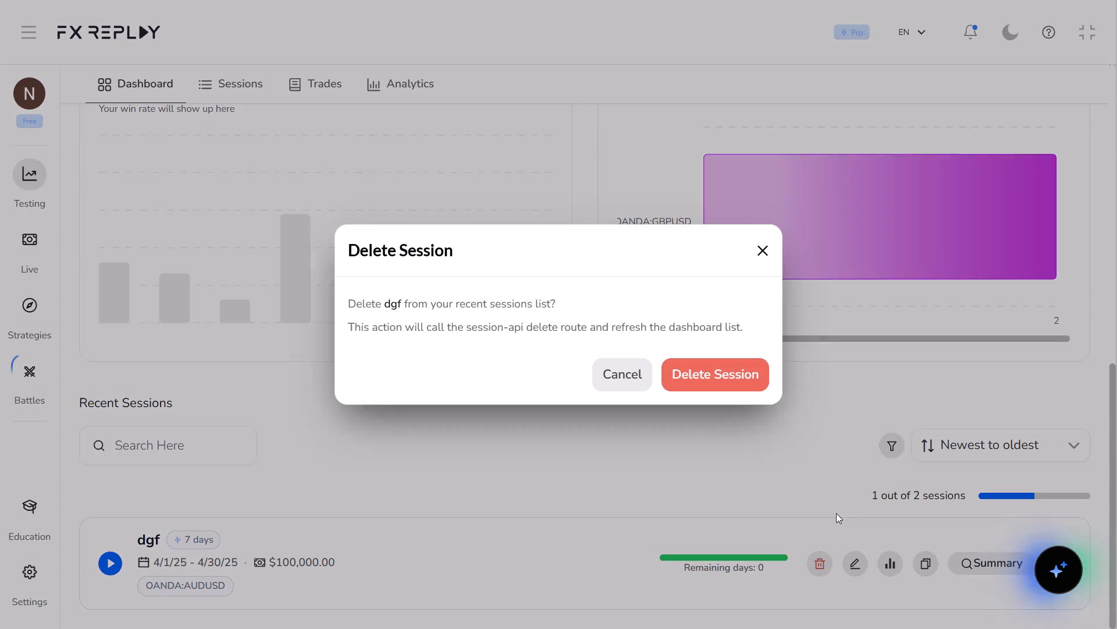
{"action": "left_click", "coordinate": [750, 362]}
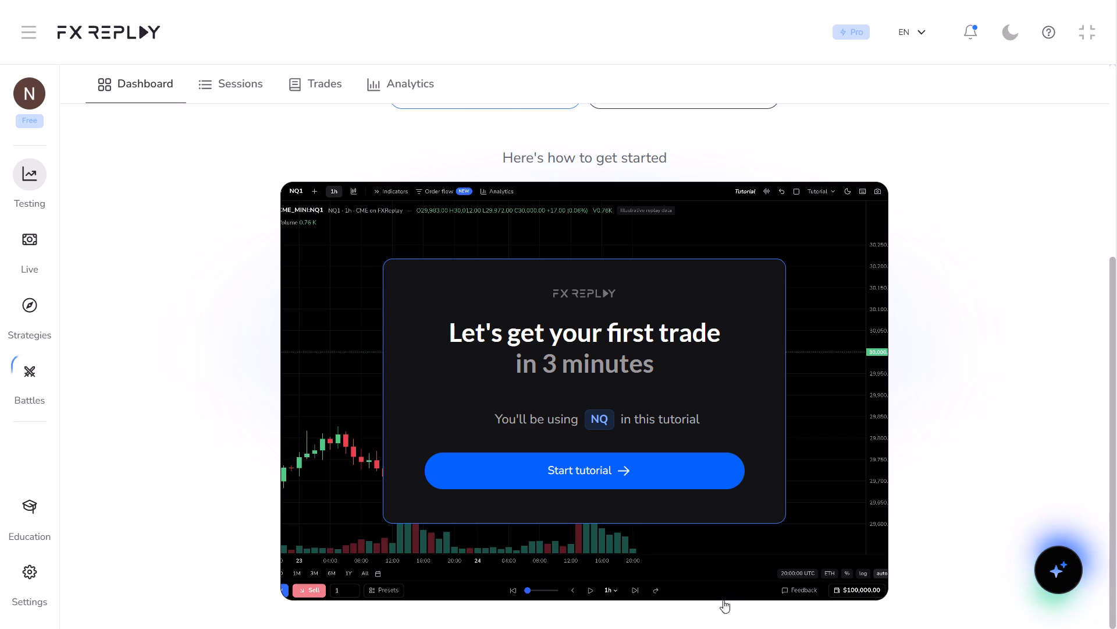
Start creating a new backtesting session from the testing dashboard.
{"action": "scroll", "coordinate": [499, 501], "scroll_direction": "up", "scroll_amount": 6}
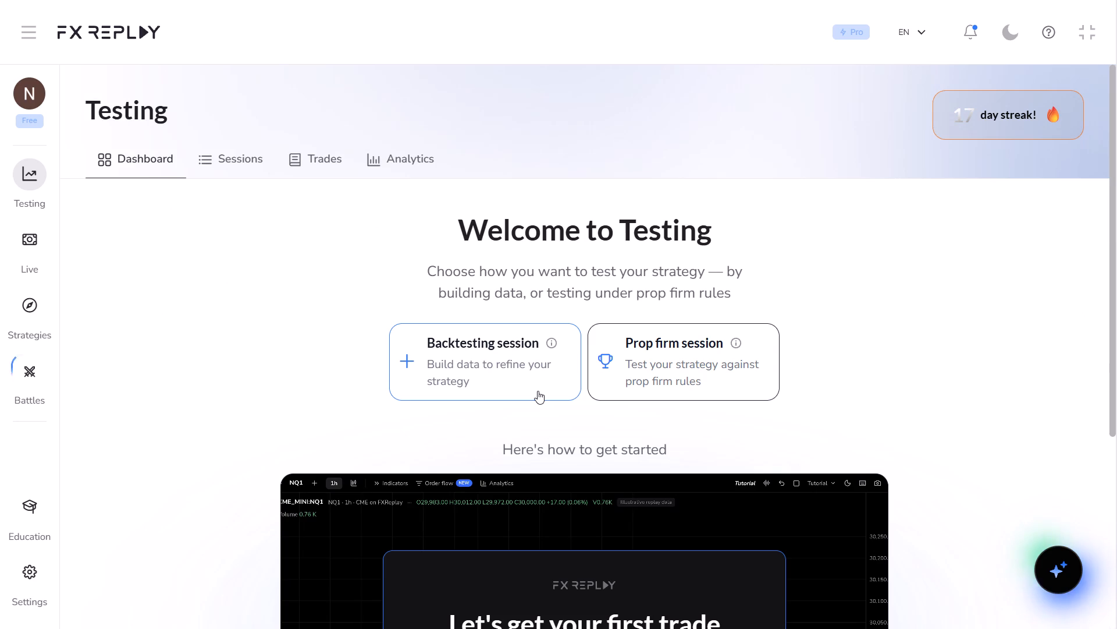
{"action": "left_click", "coordinate": [538, 391]}
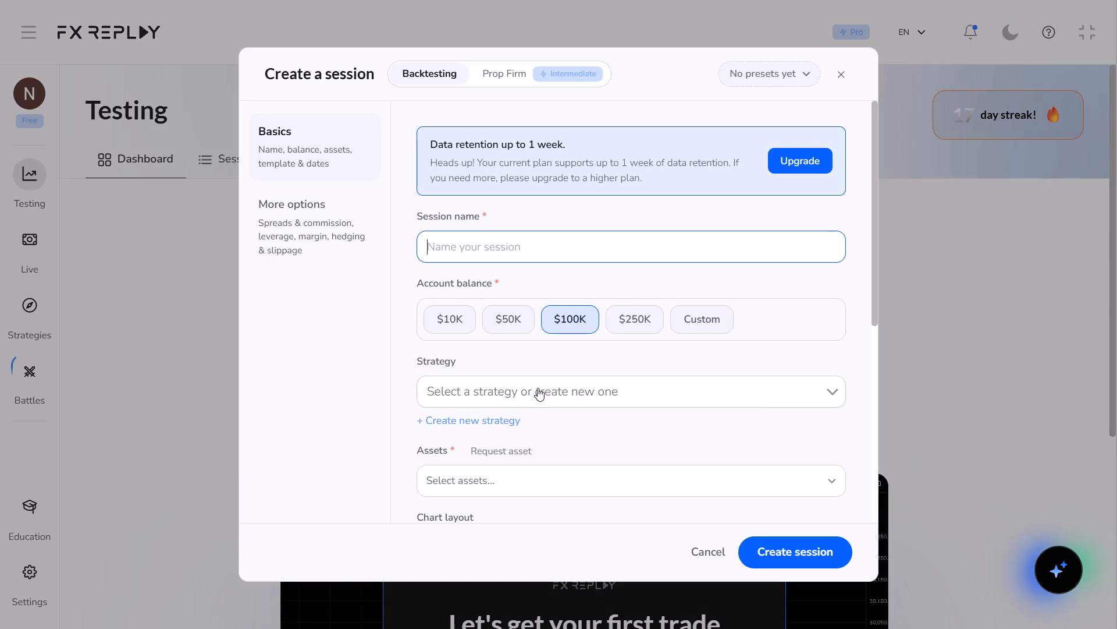